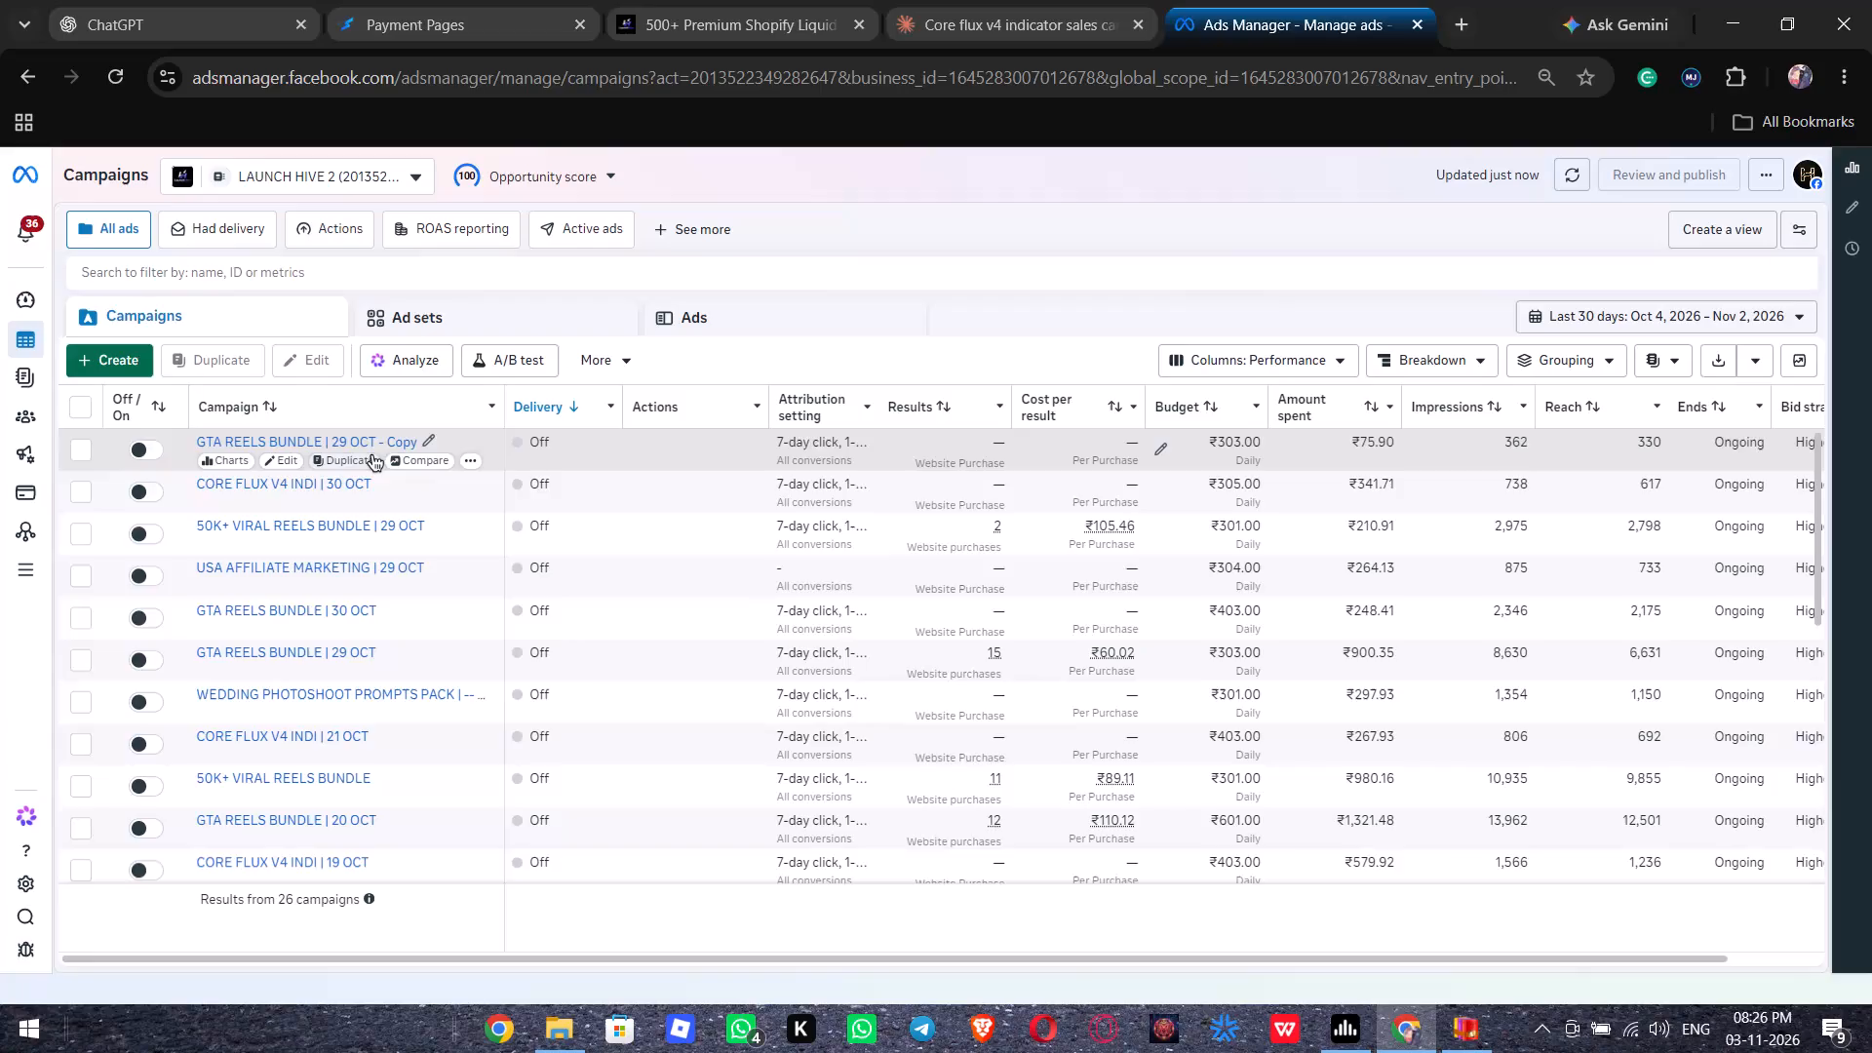
Make one duplicate of the GTA REELS BUNDLE | 29 OCT - Copy campaign without applying the website and calls recommendation.
left_click(654, 521)
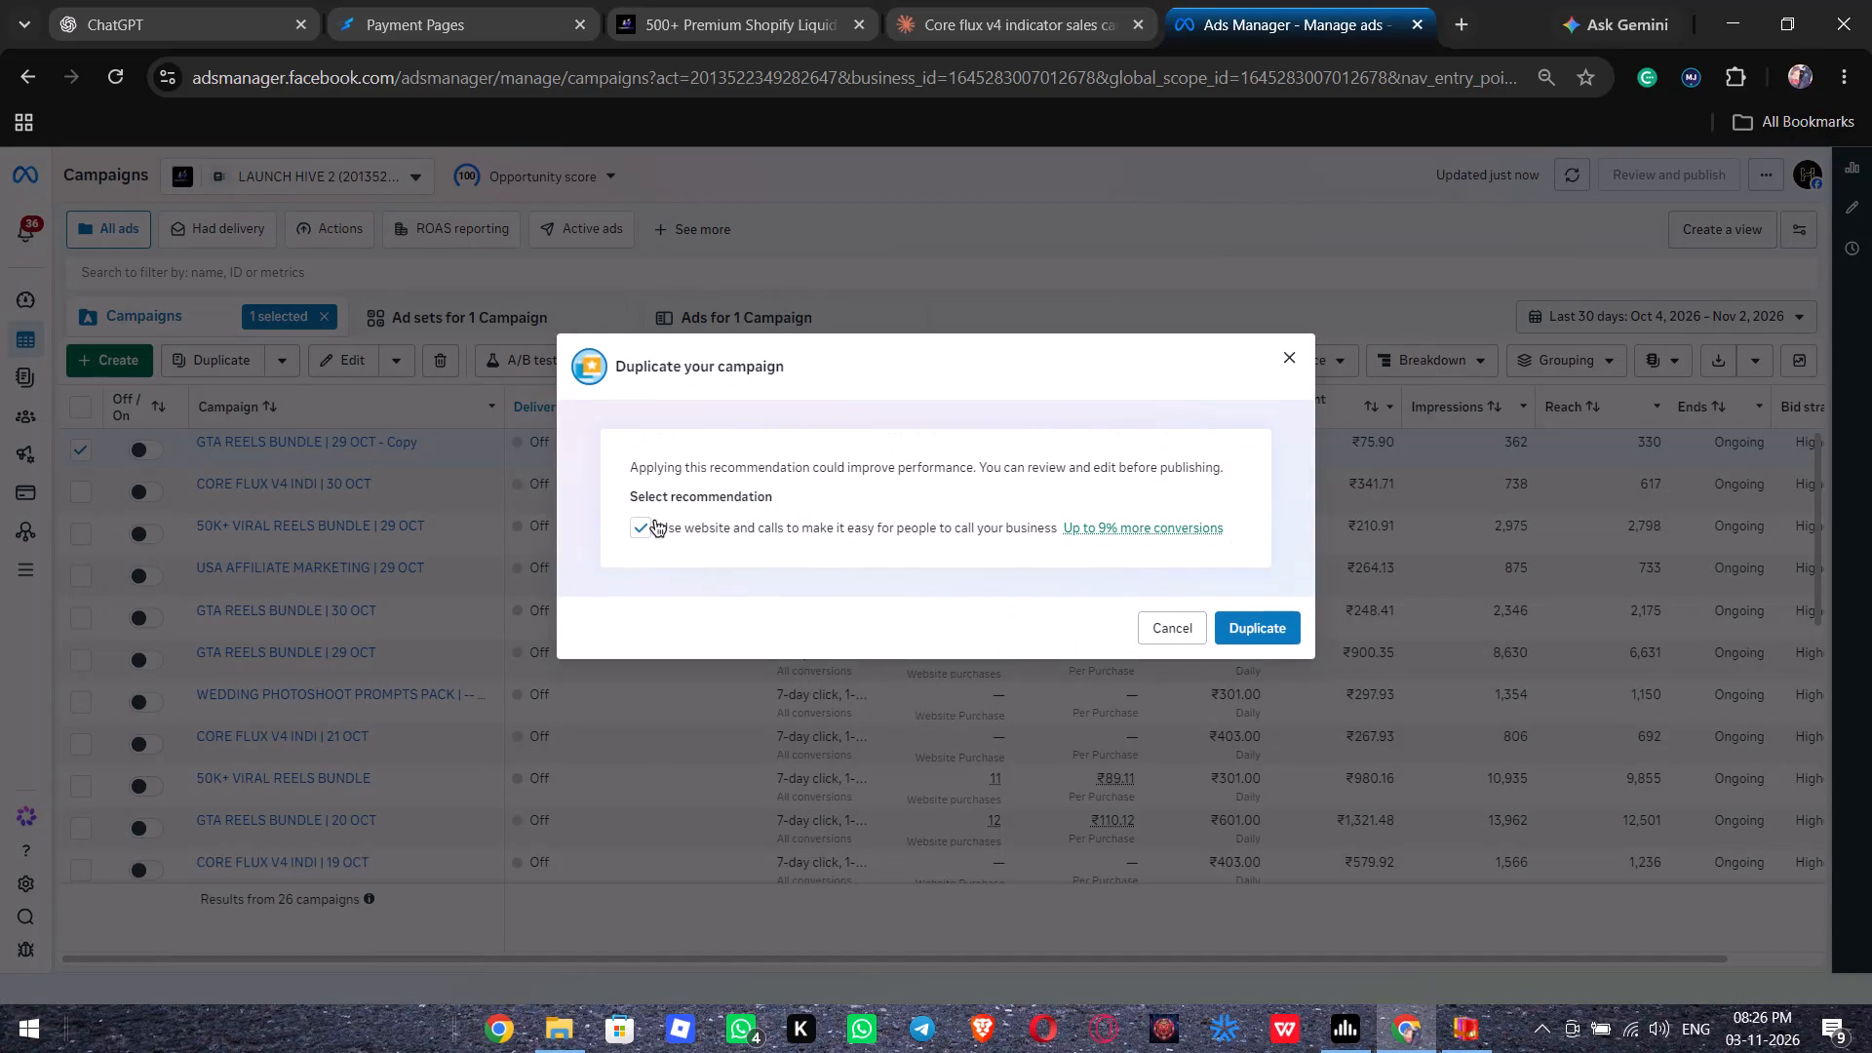
left_click(1261, 613)
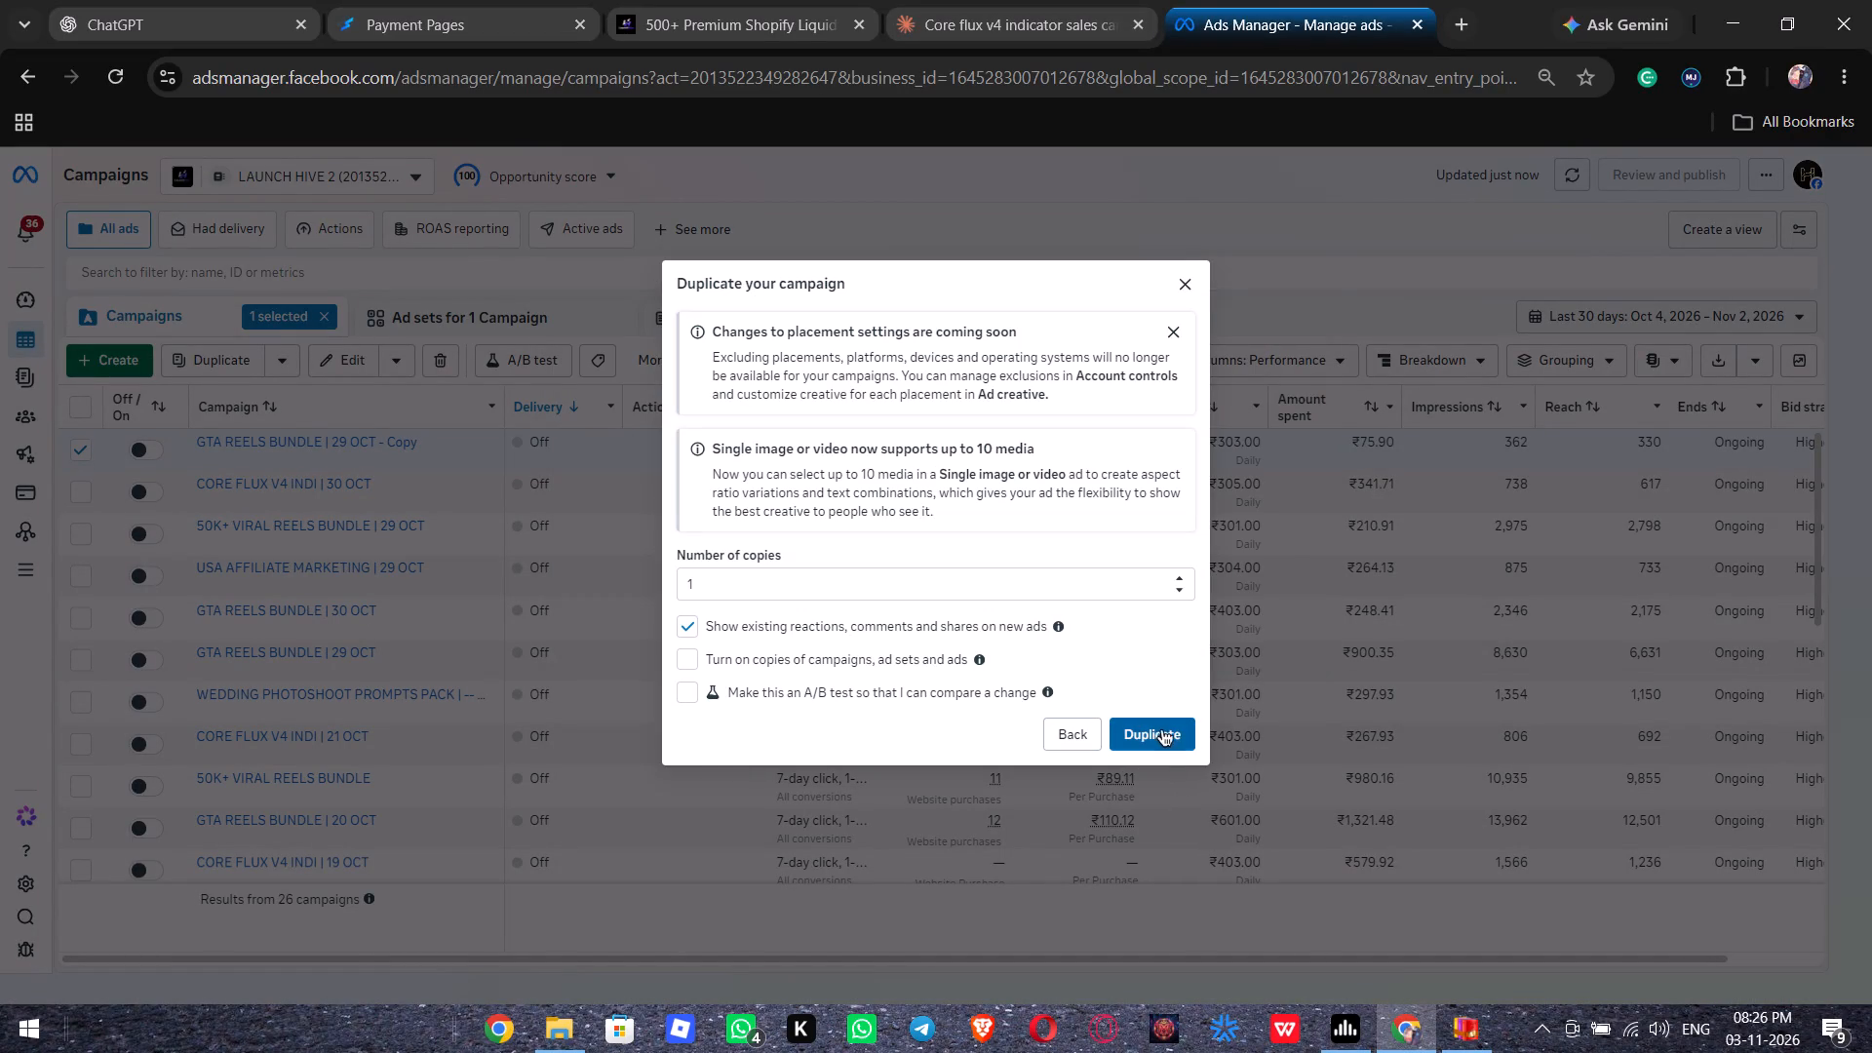
left_click(1158, 730)
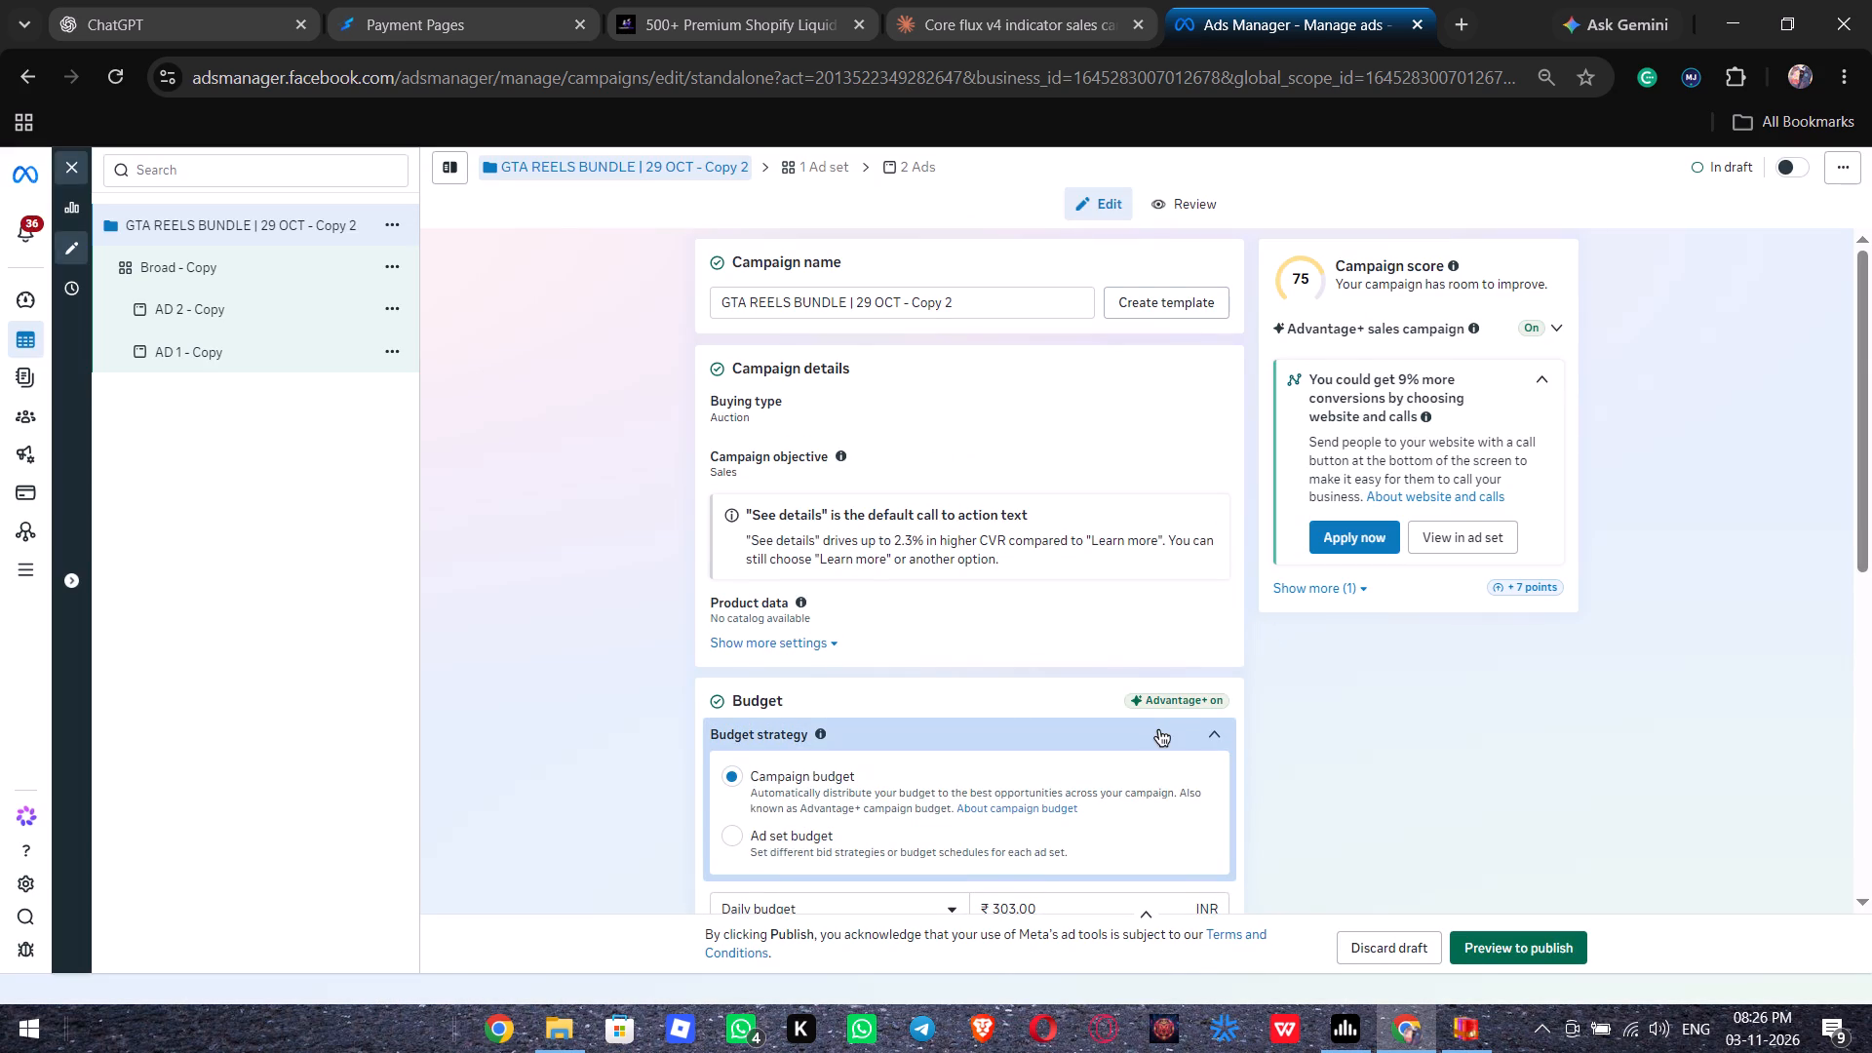
Rename the duplicated campaign as GTA REELS BUNDLE | 4 NOV.
scroll(1158, 730, "down", 1)
scroll(1158, 730, "up", 1)
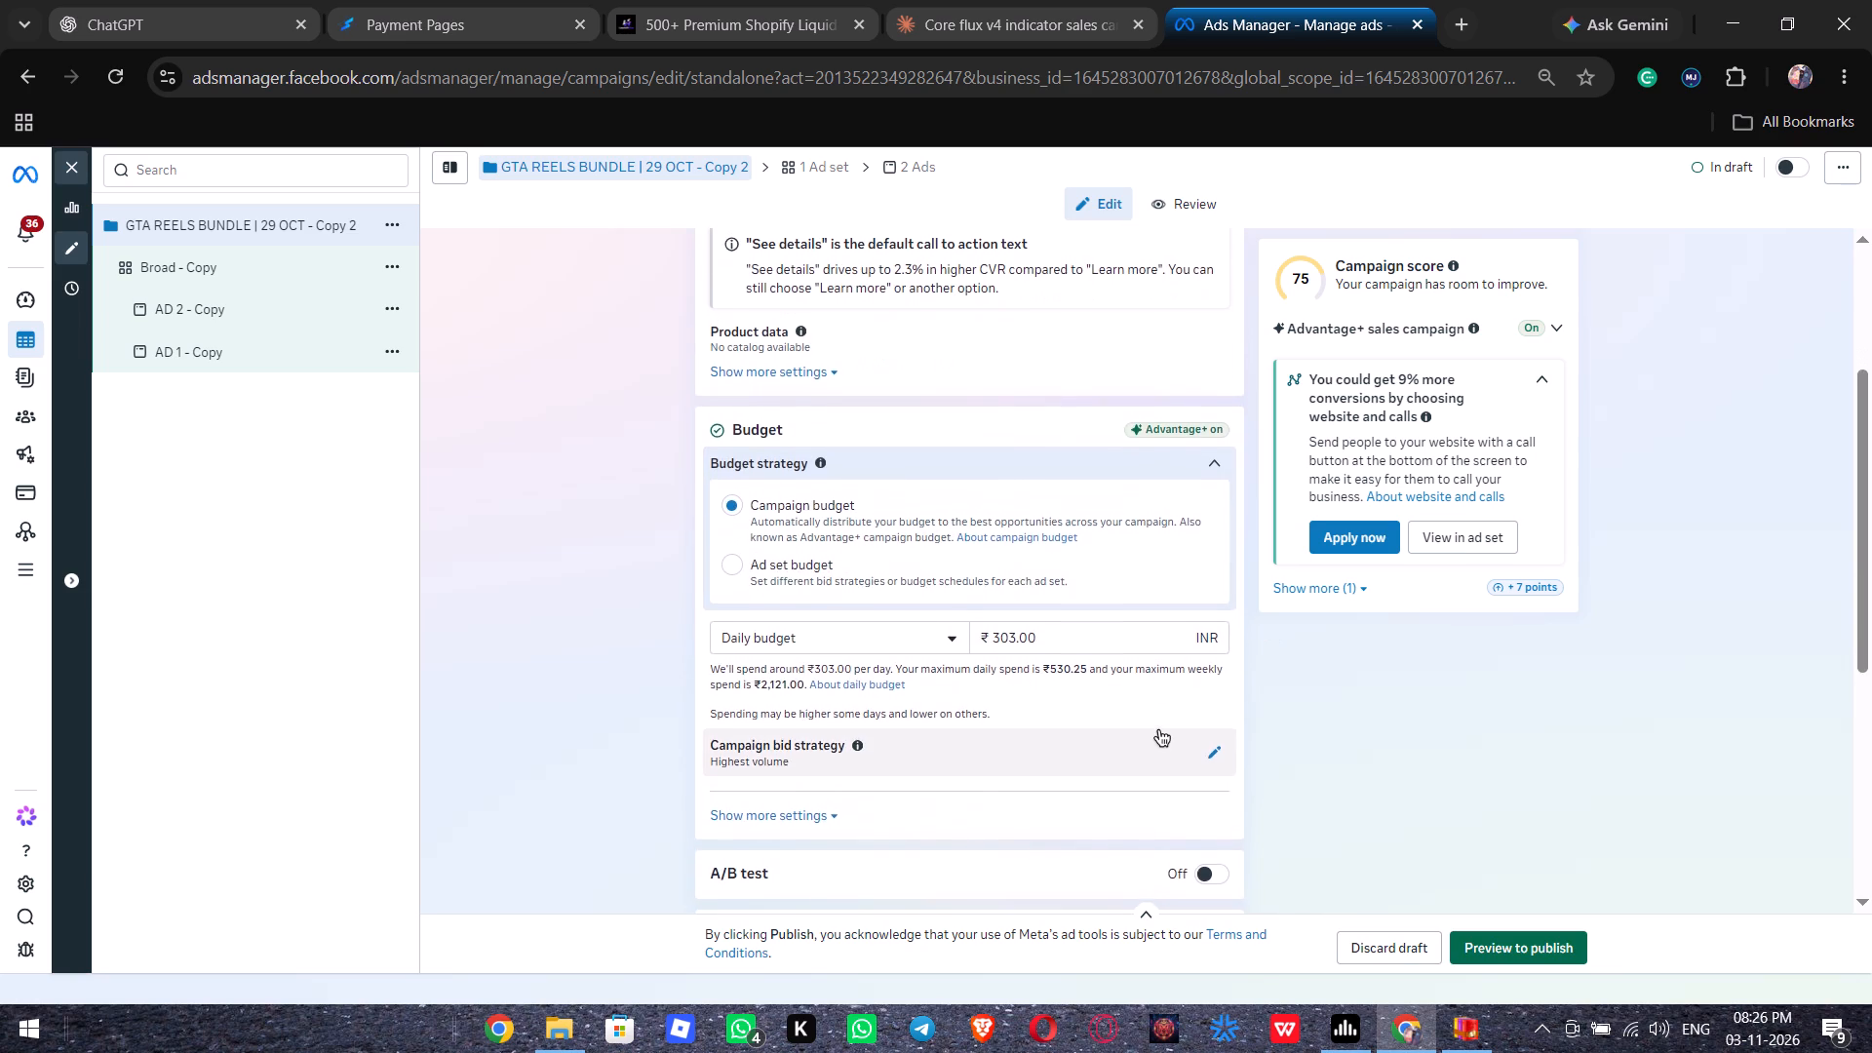
scroll(1158, 730, "up", 1)
triple_click(975, 302)
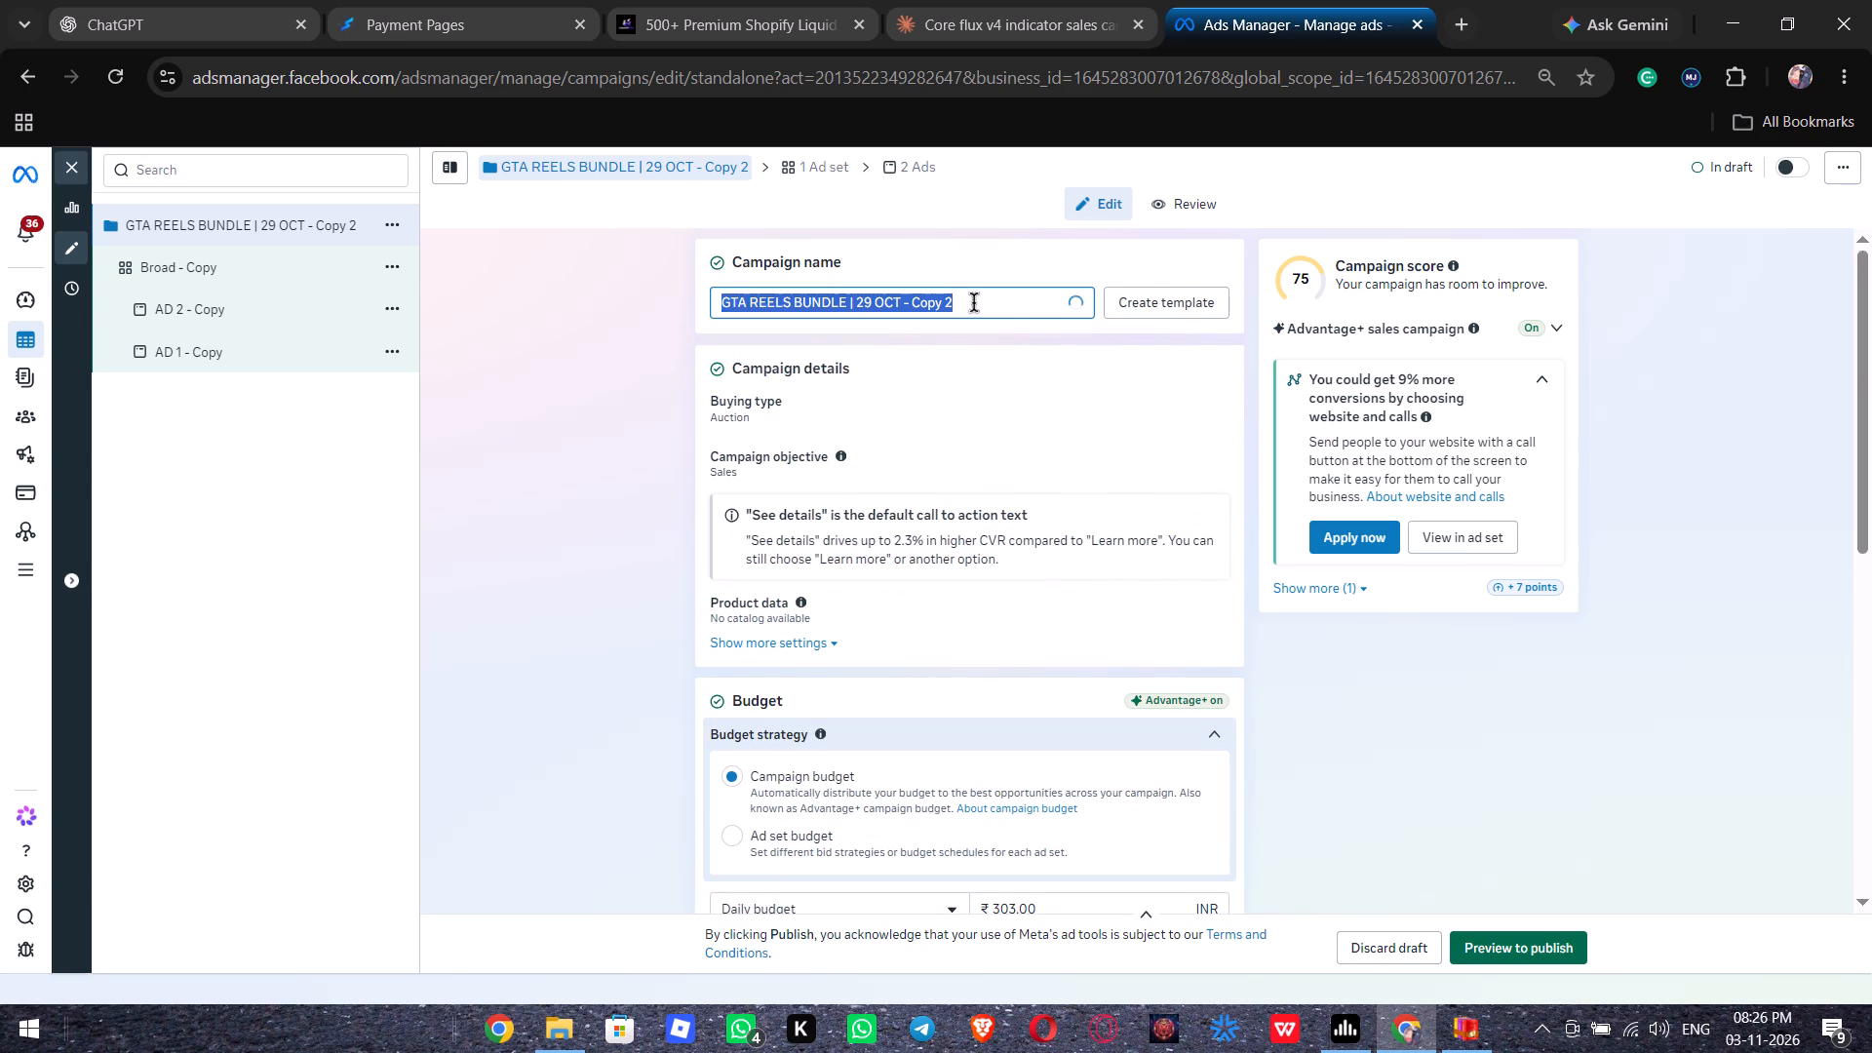
left_click(974, 302)
left_click_drag(974, 302, 865, 295)
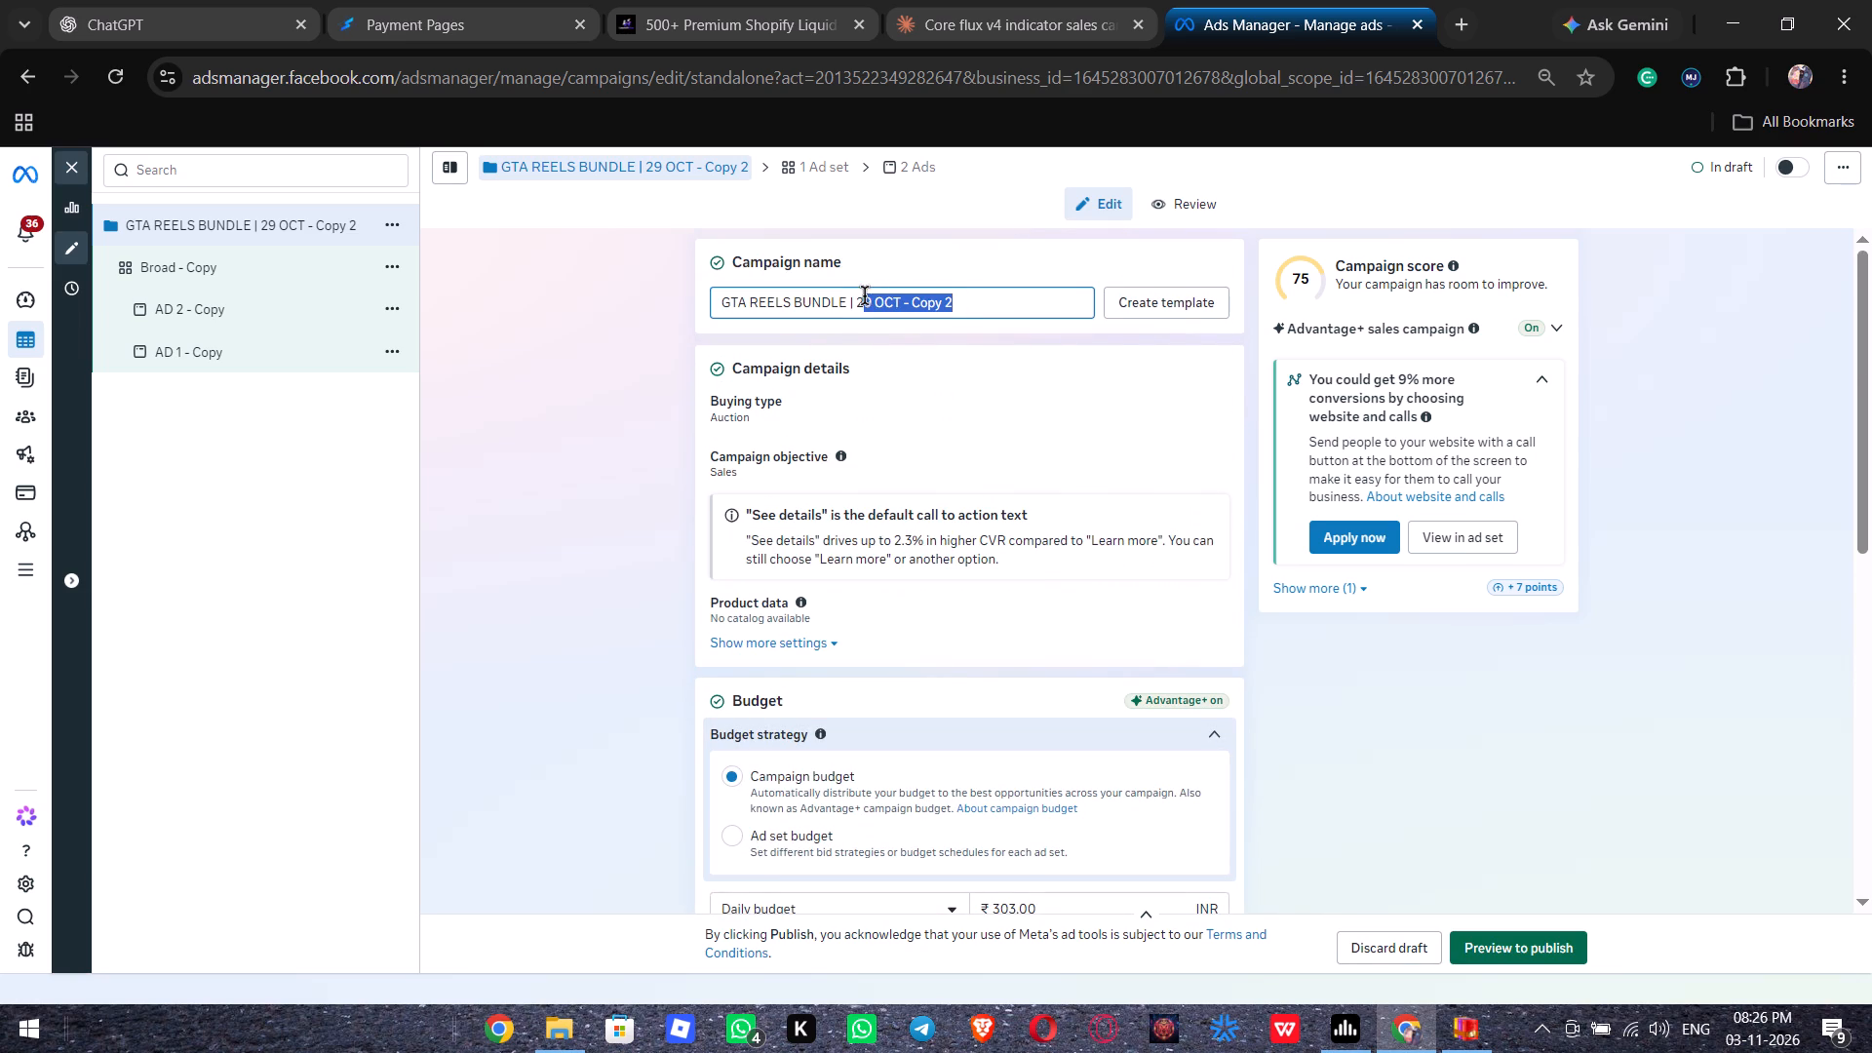
left_click_drag(865, 295, 858, 295)
key("4")
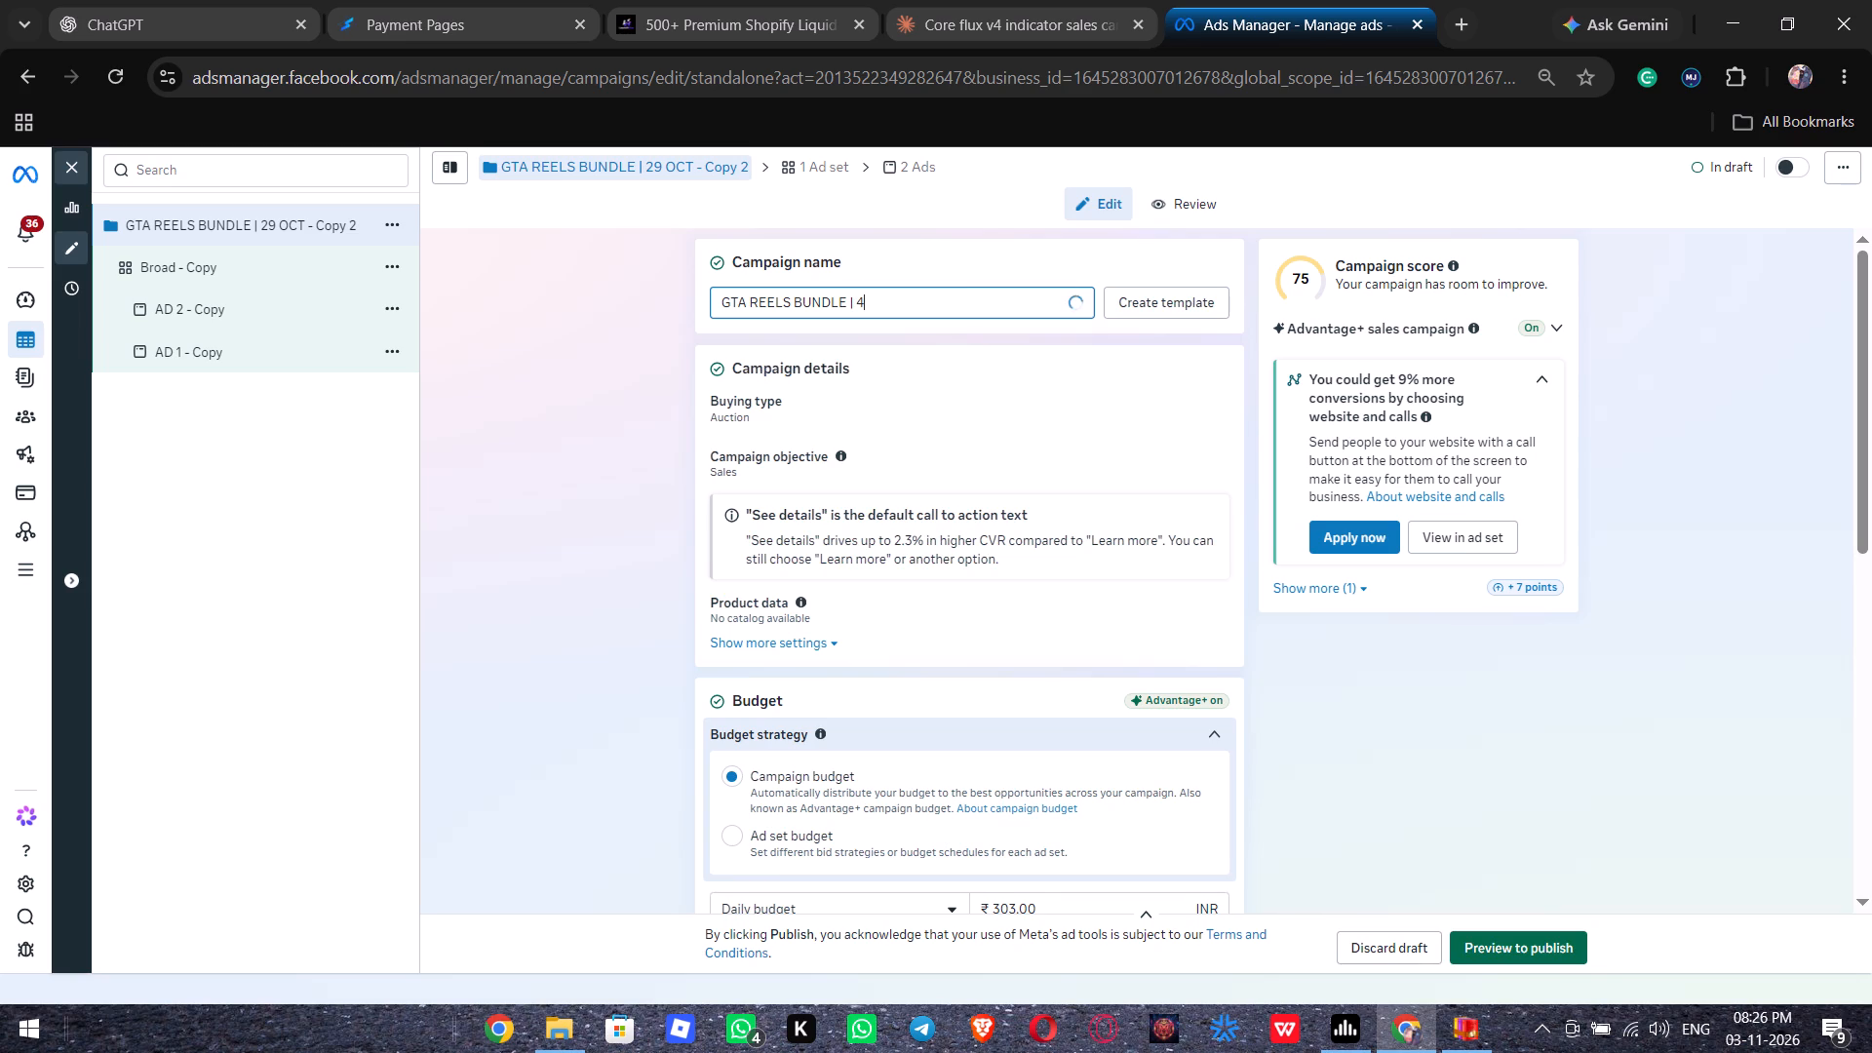
key("space")
type("NOBV")
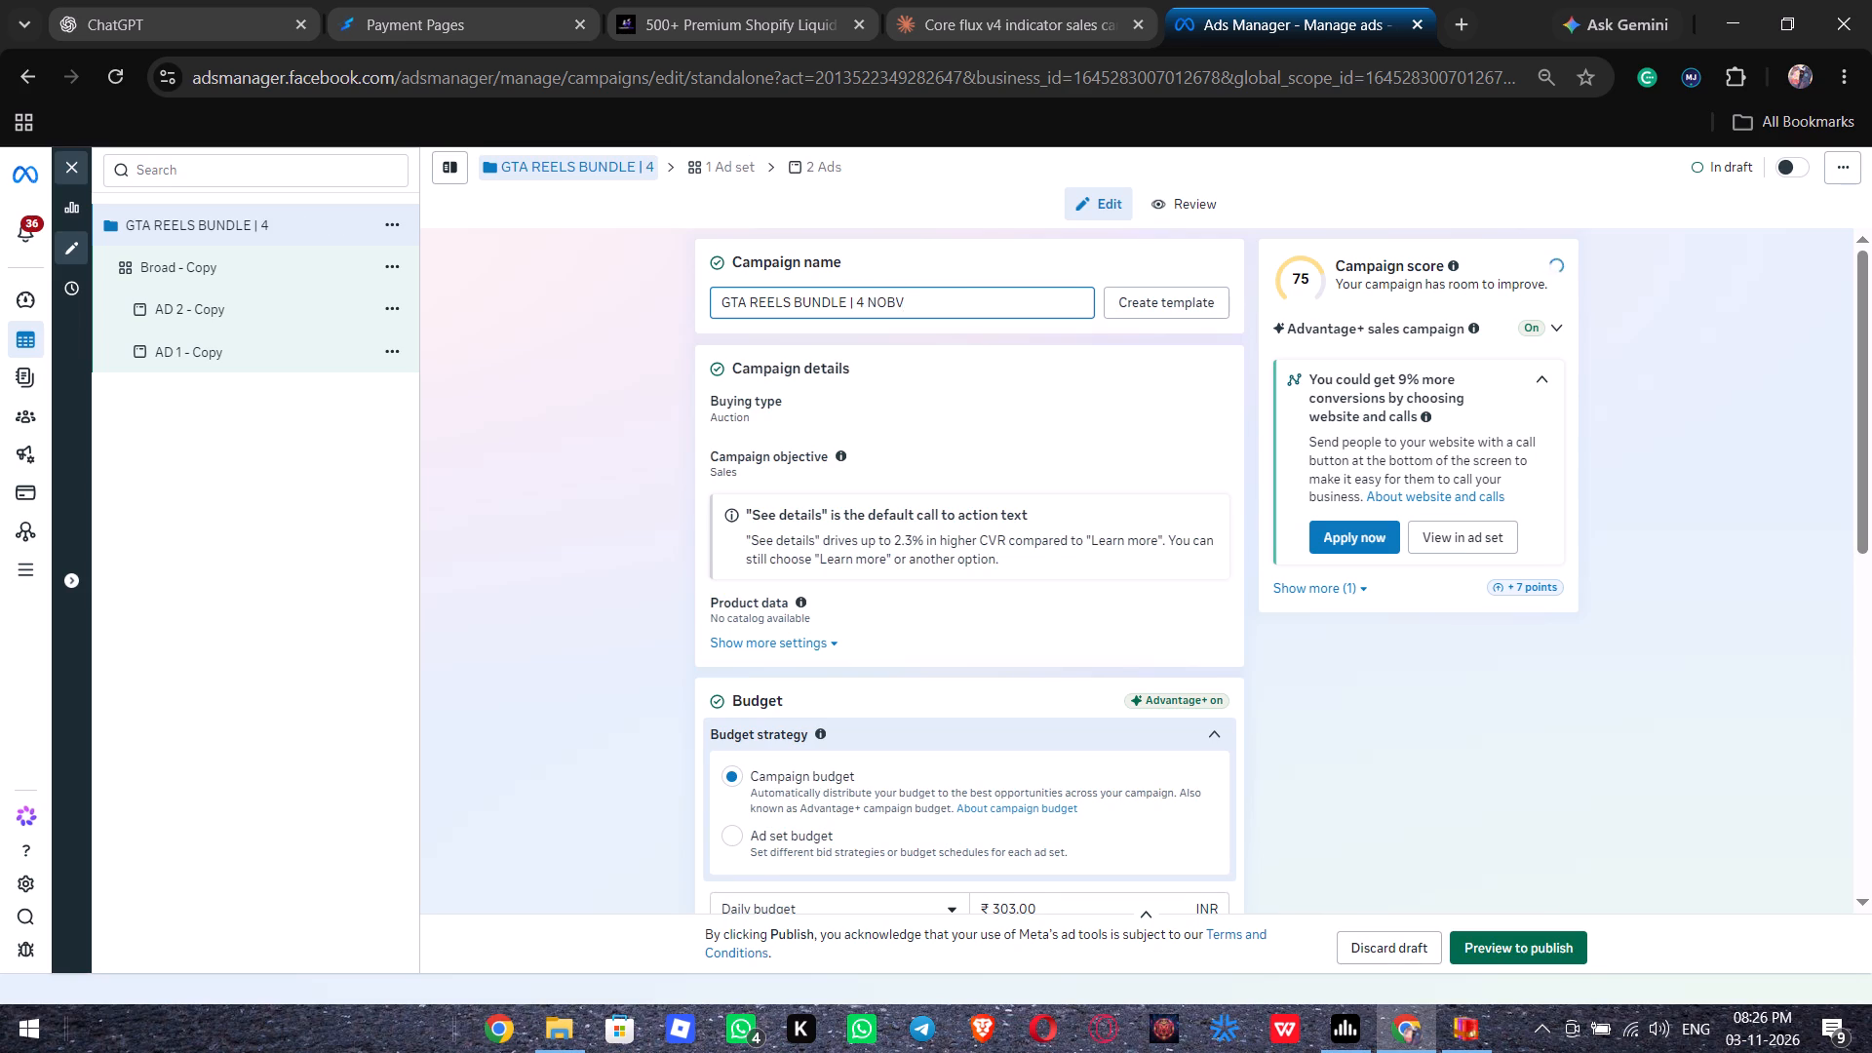
key("BackSpace")
key("BackSpace")
key("BackSpace")
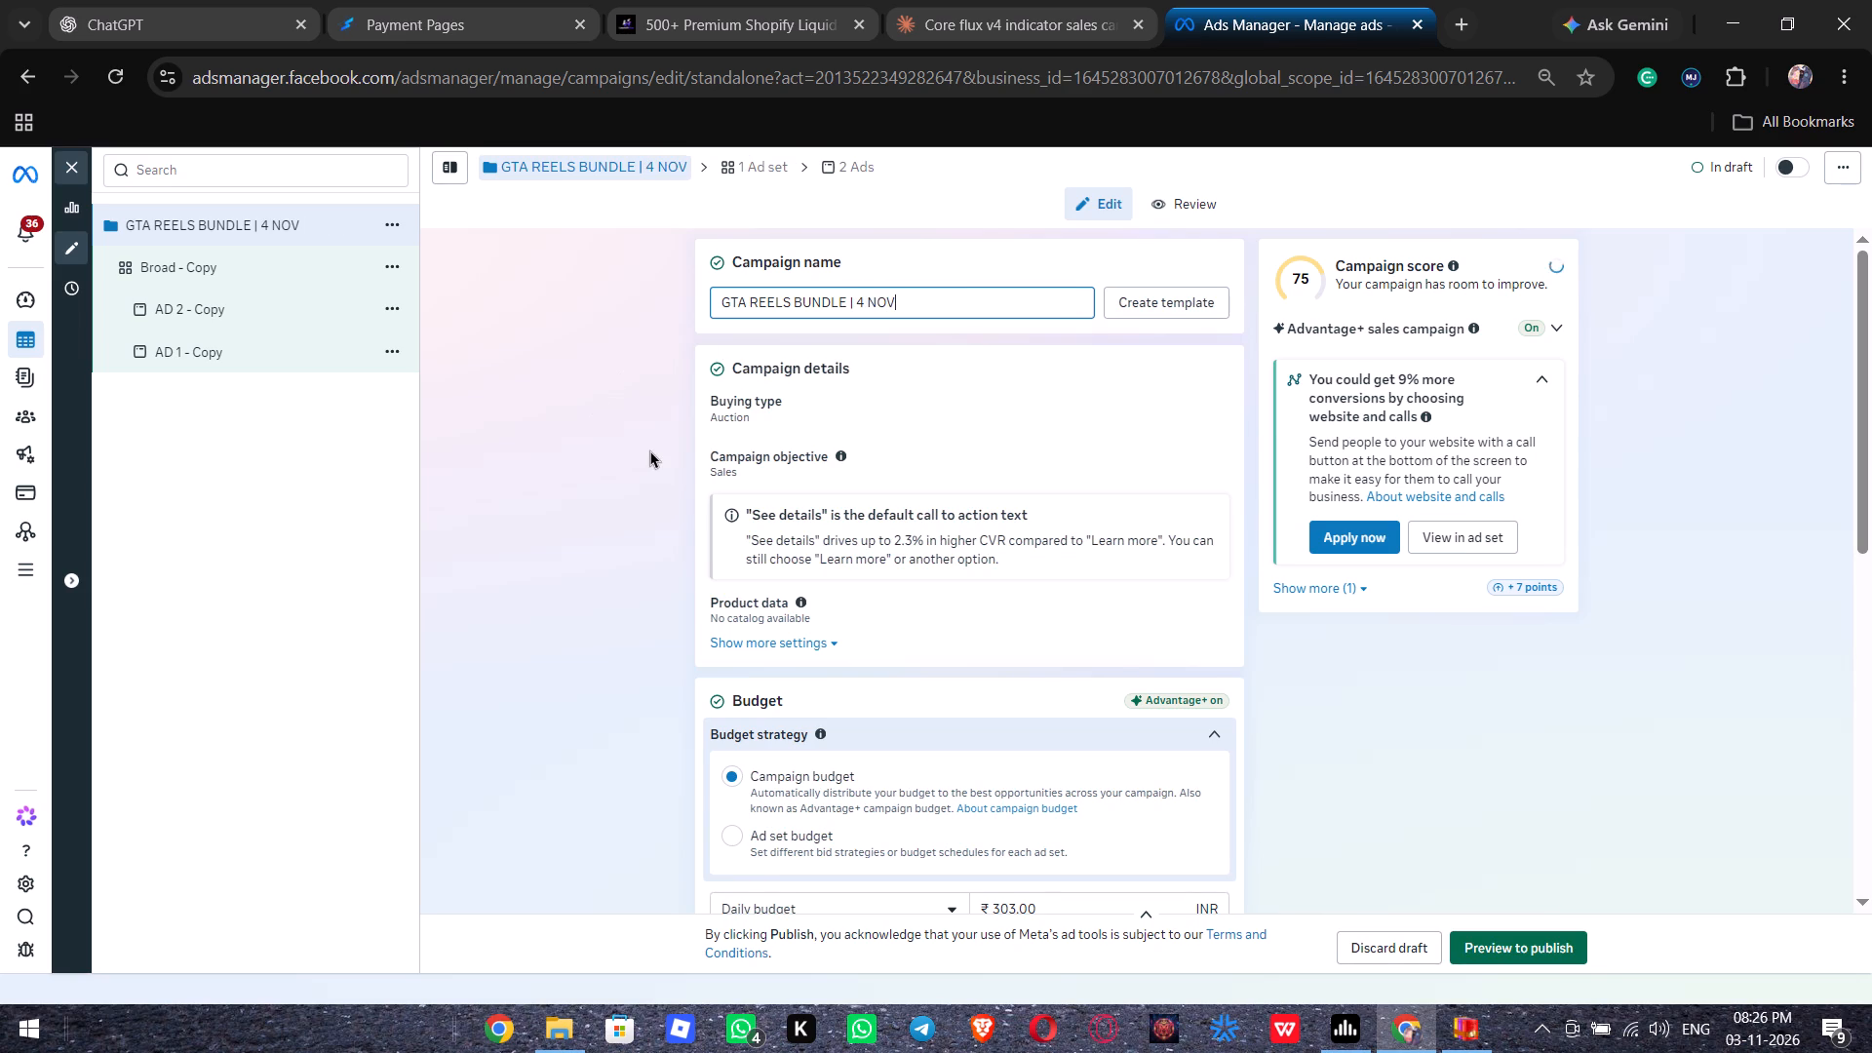
left_click(650, 450)
Expand the campaign's additional budget settings and review them along with the remaining campaign sections.
scroll(650, 450, "down", 2)
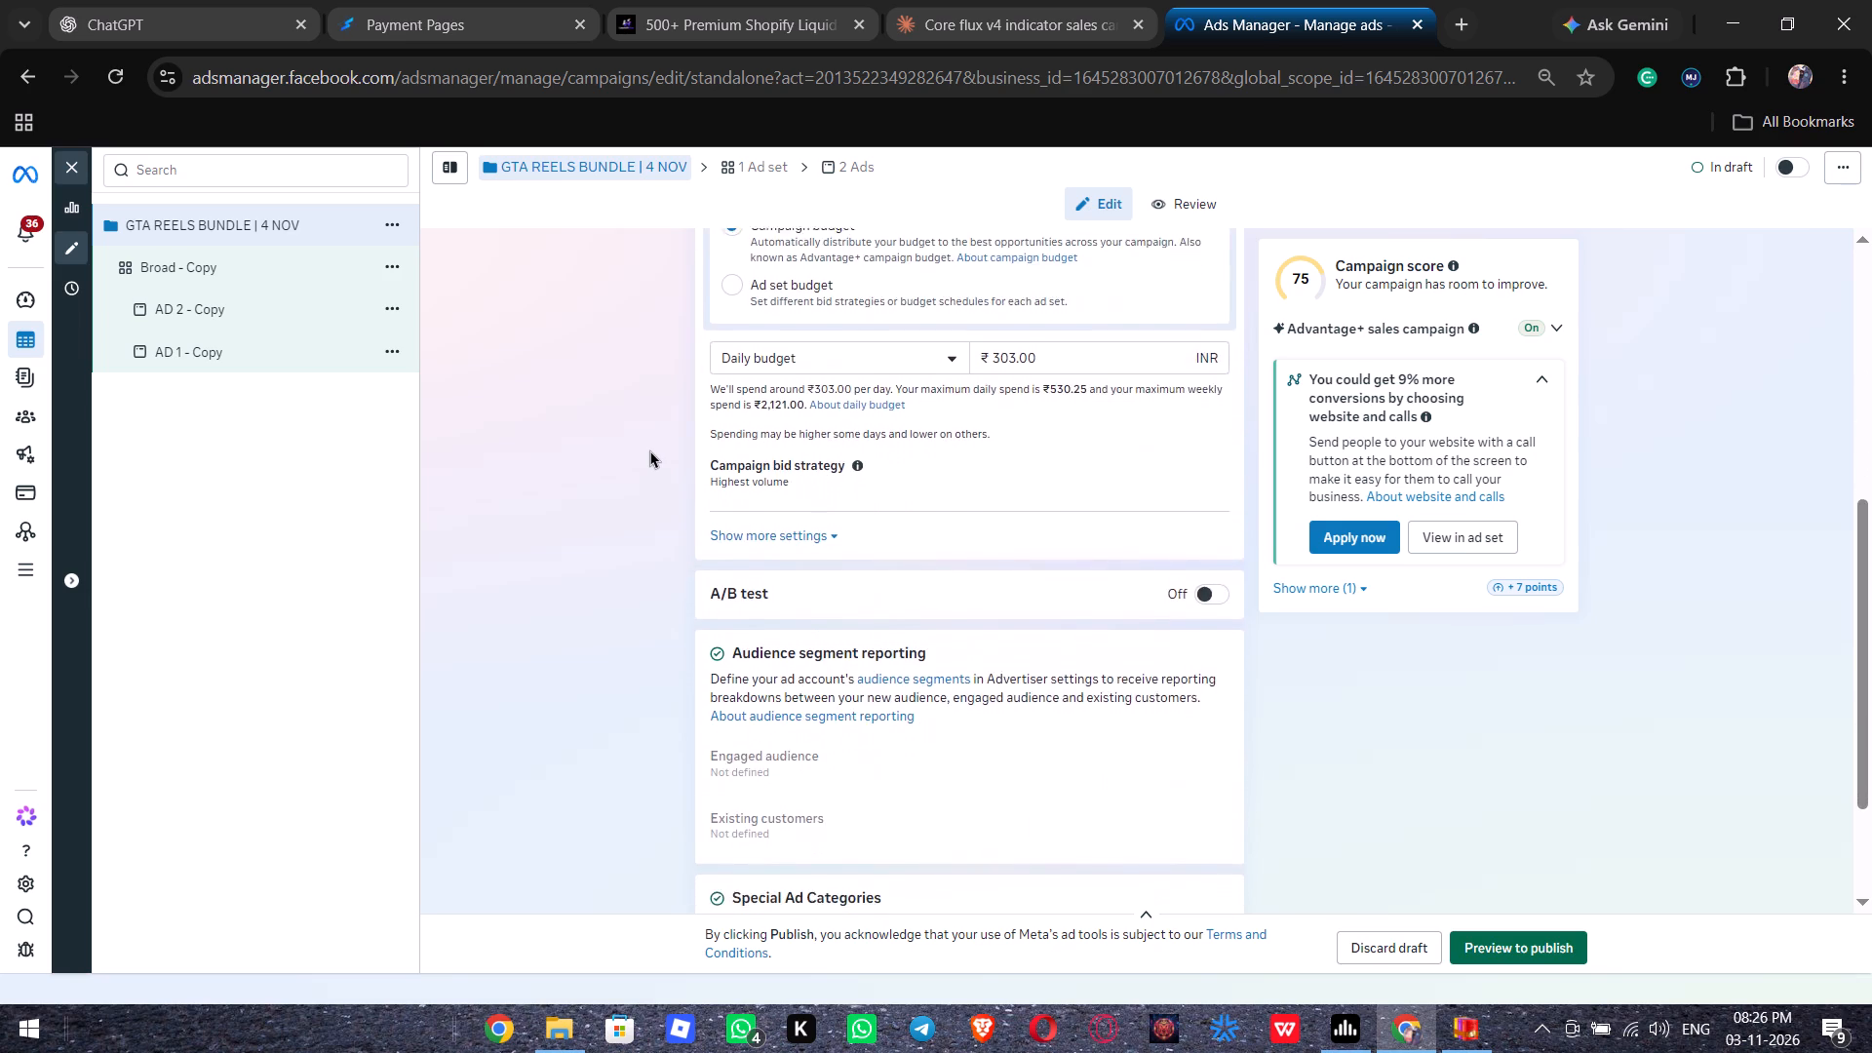
scroll(650, 450, "down", 2)
left_click(788, 351)
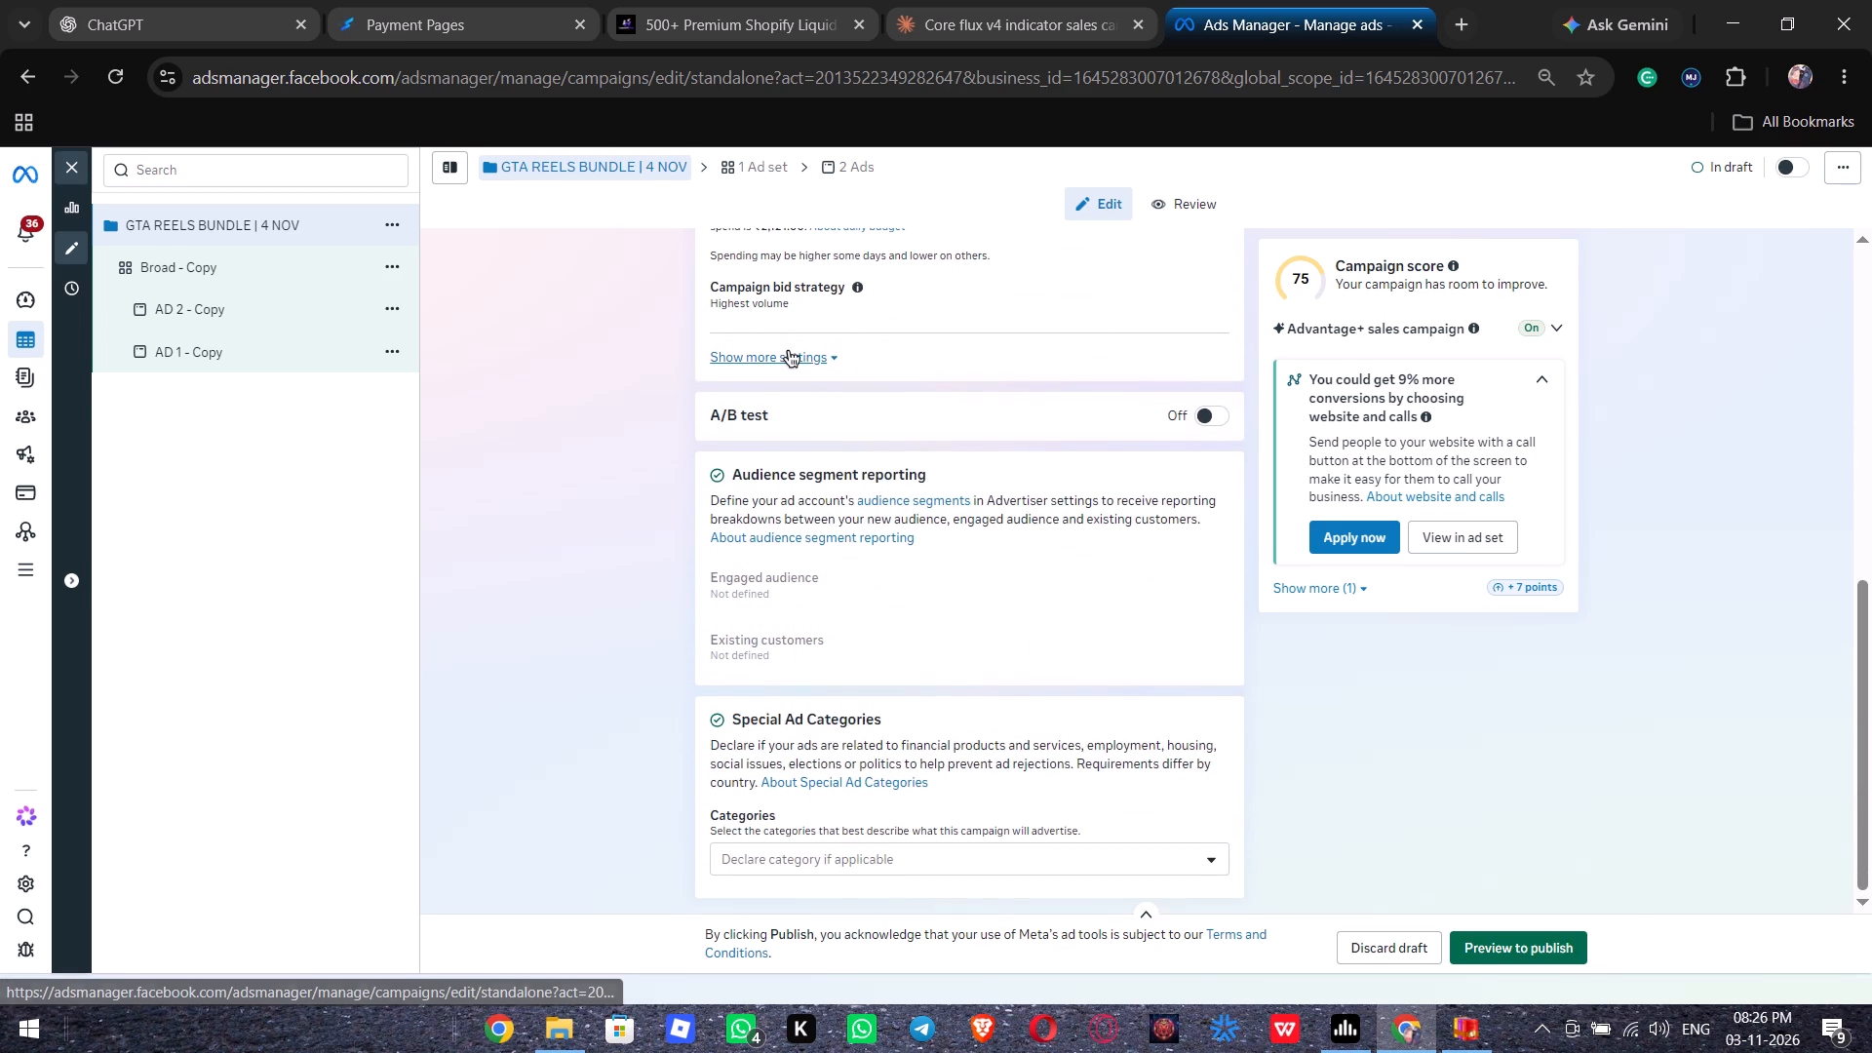
scroll(619, 472, "down", 4)
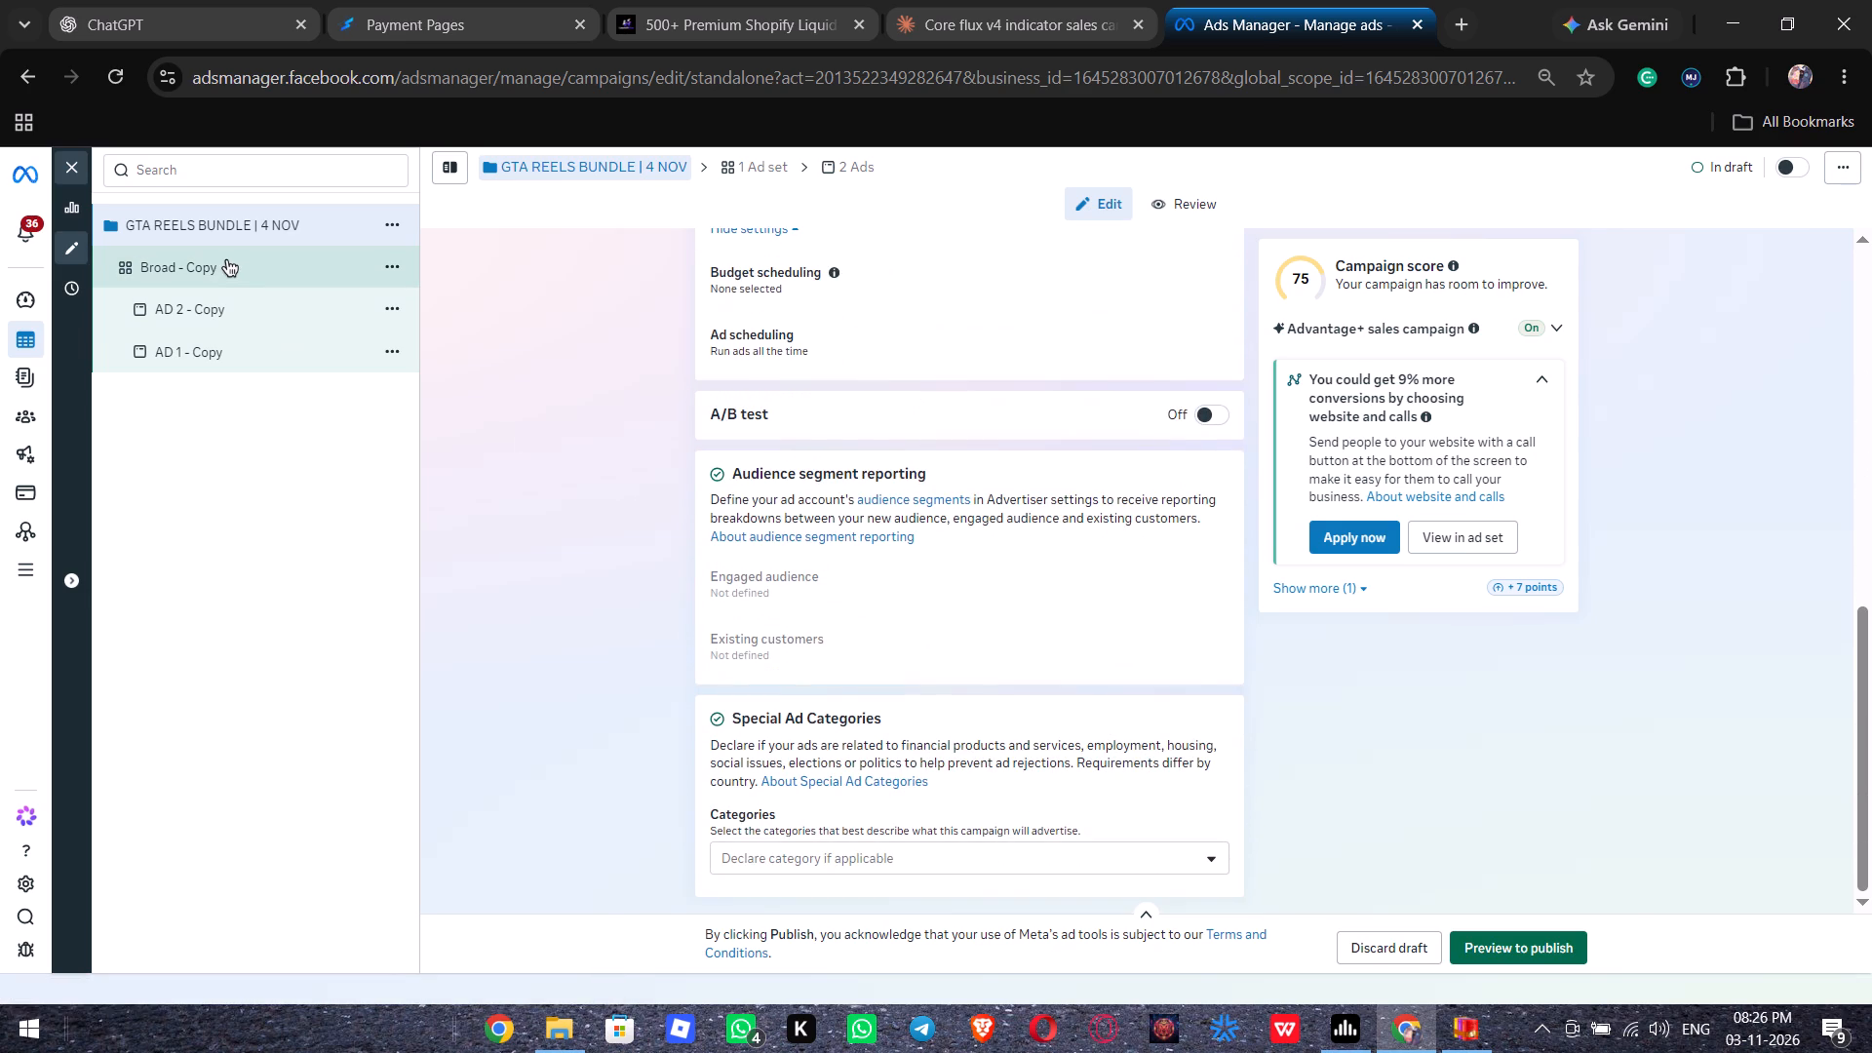
Rename the Broad - Copy ad set as Broad.
left_click(226, 260)
double_click(228, 261)
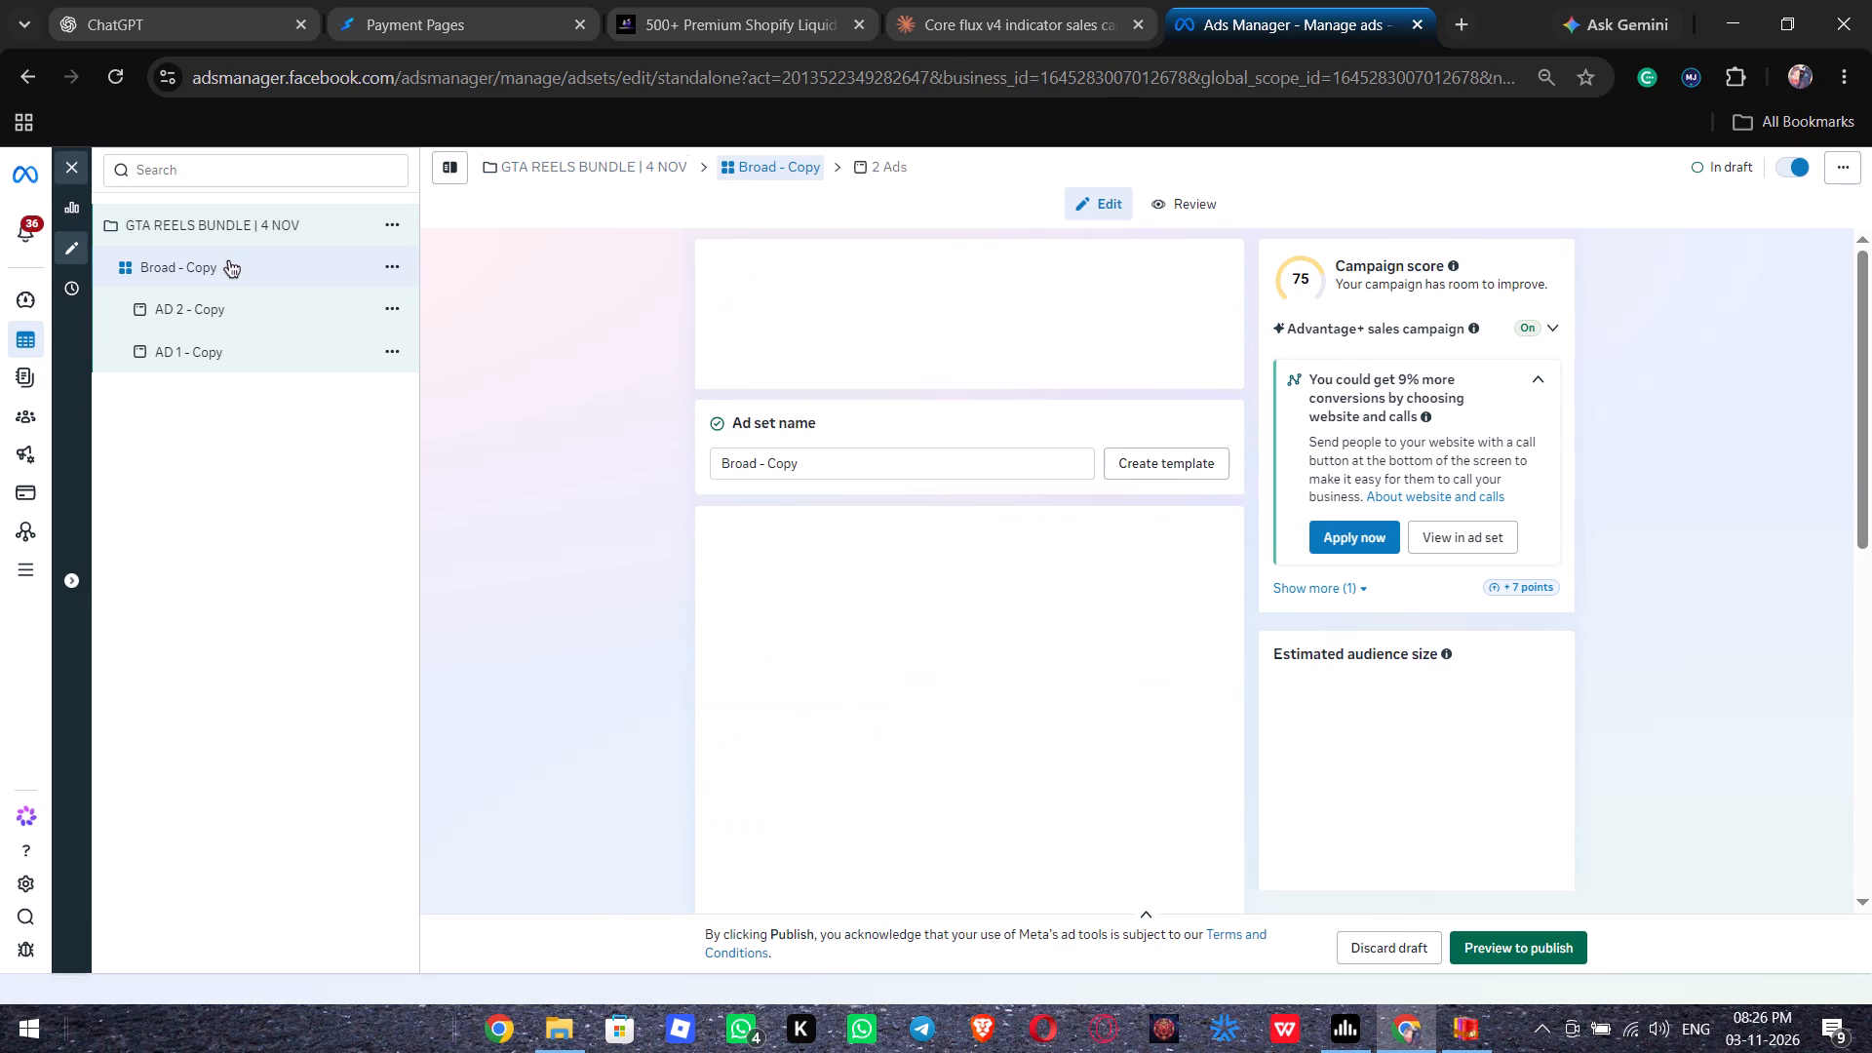
left_click(877, 448)
left_click(873, 457)
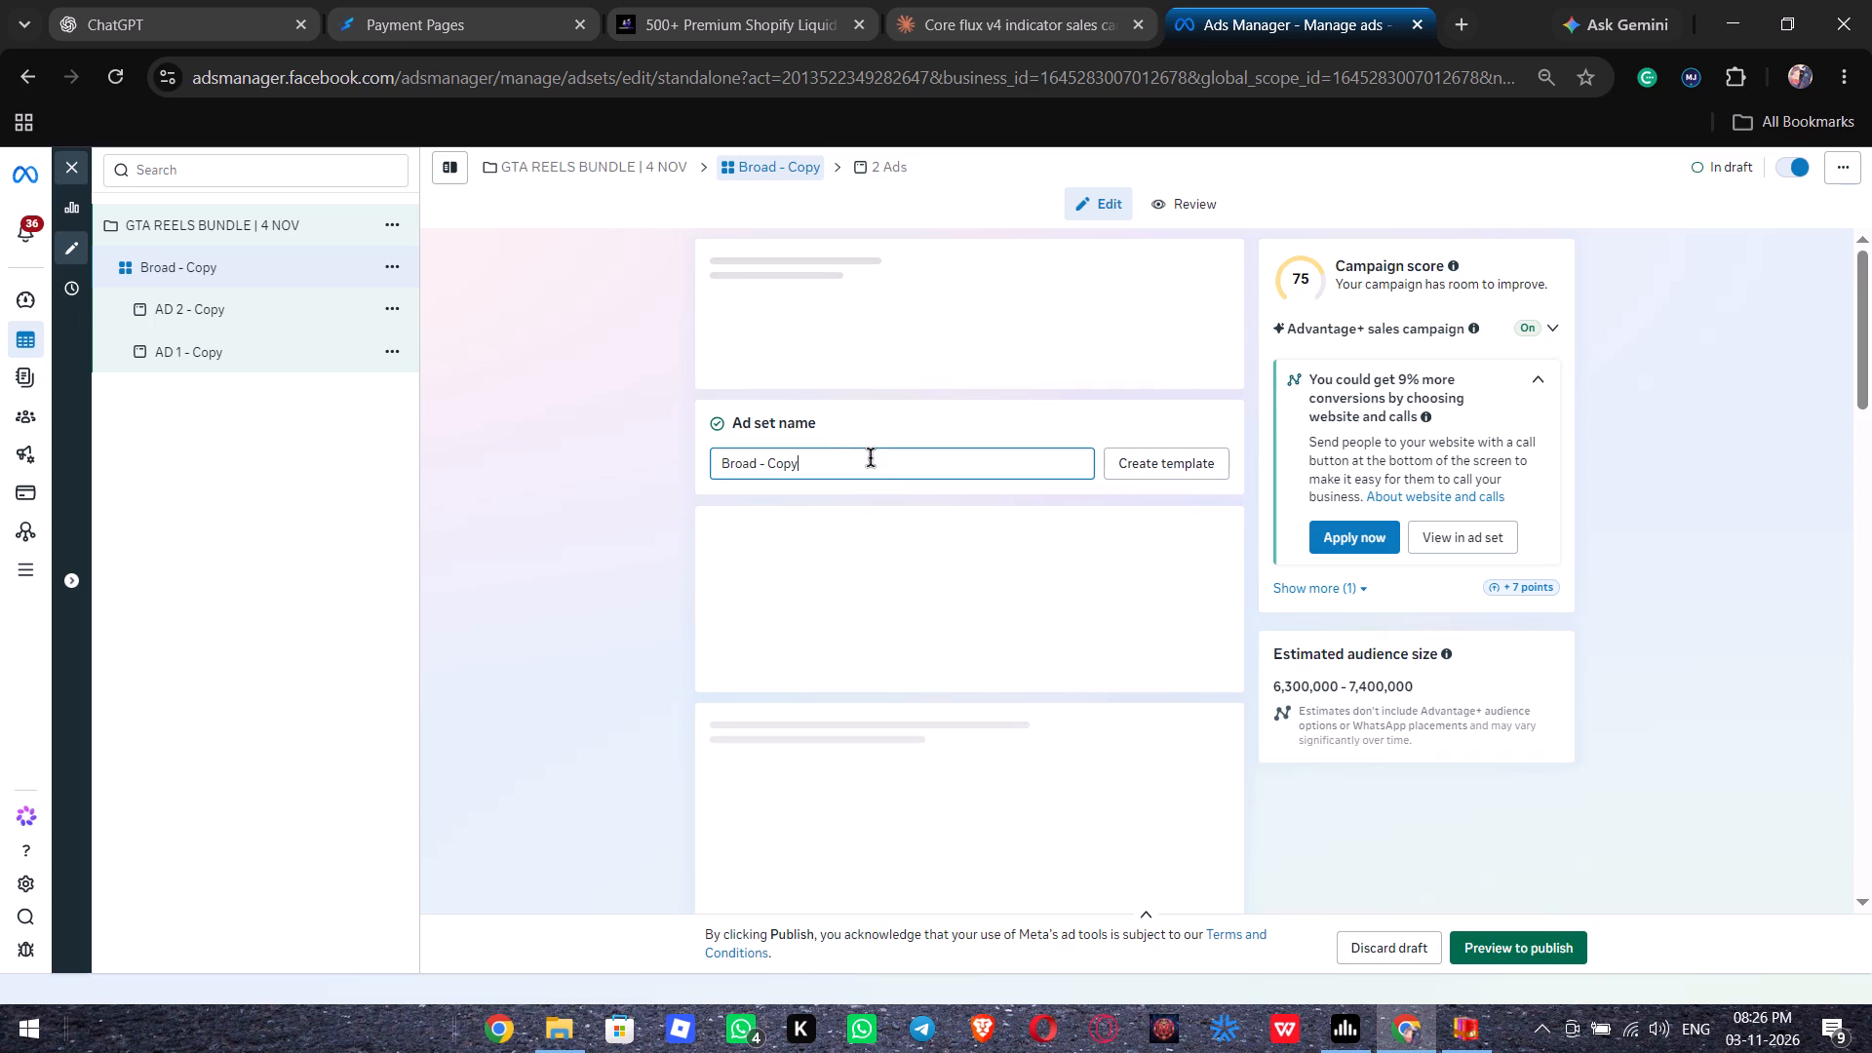
key("BackSpace")
key("BackSpace")
key("BackSpace")
key("BackSpace")
key("BackSpace")
key("BackSpace")
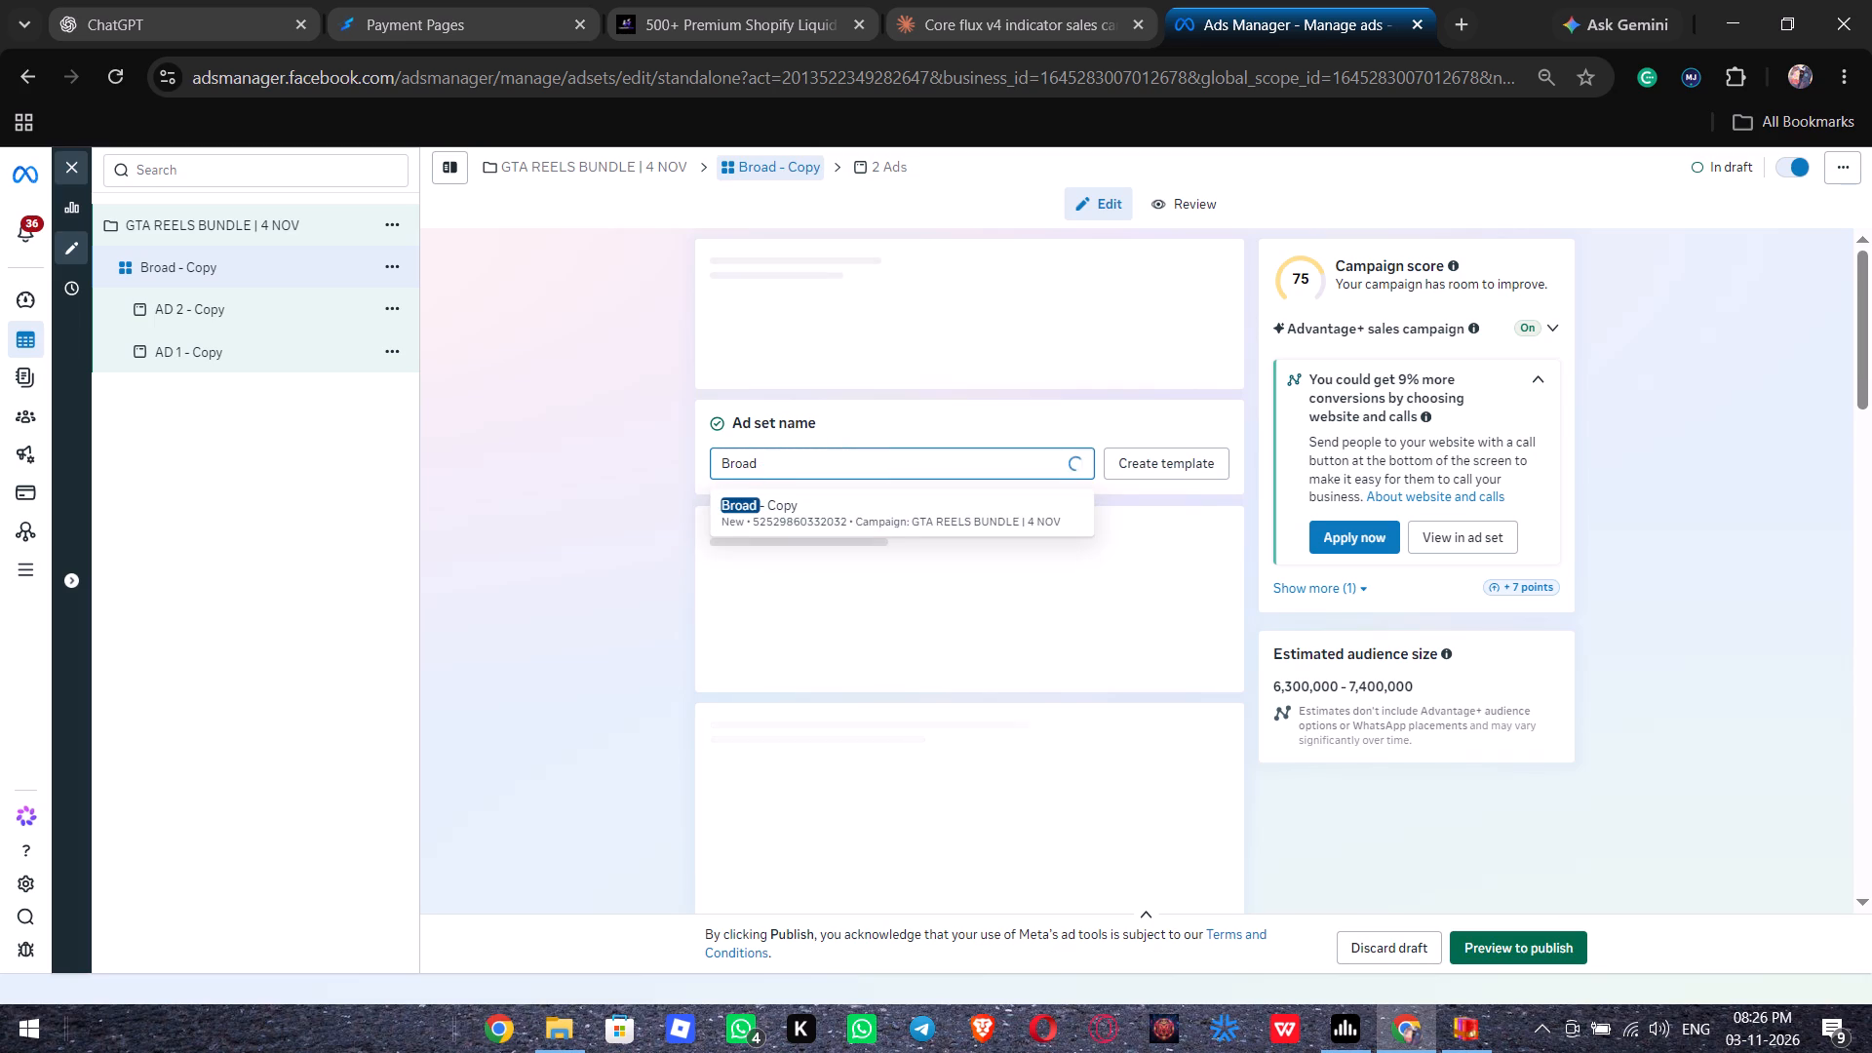
key("BackSpace")
left_click(653, 604)
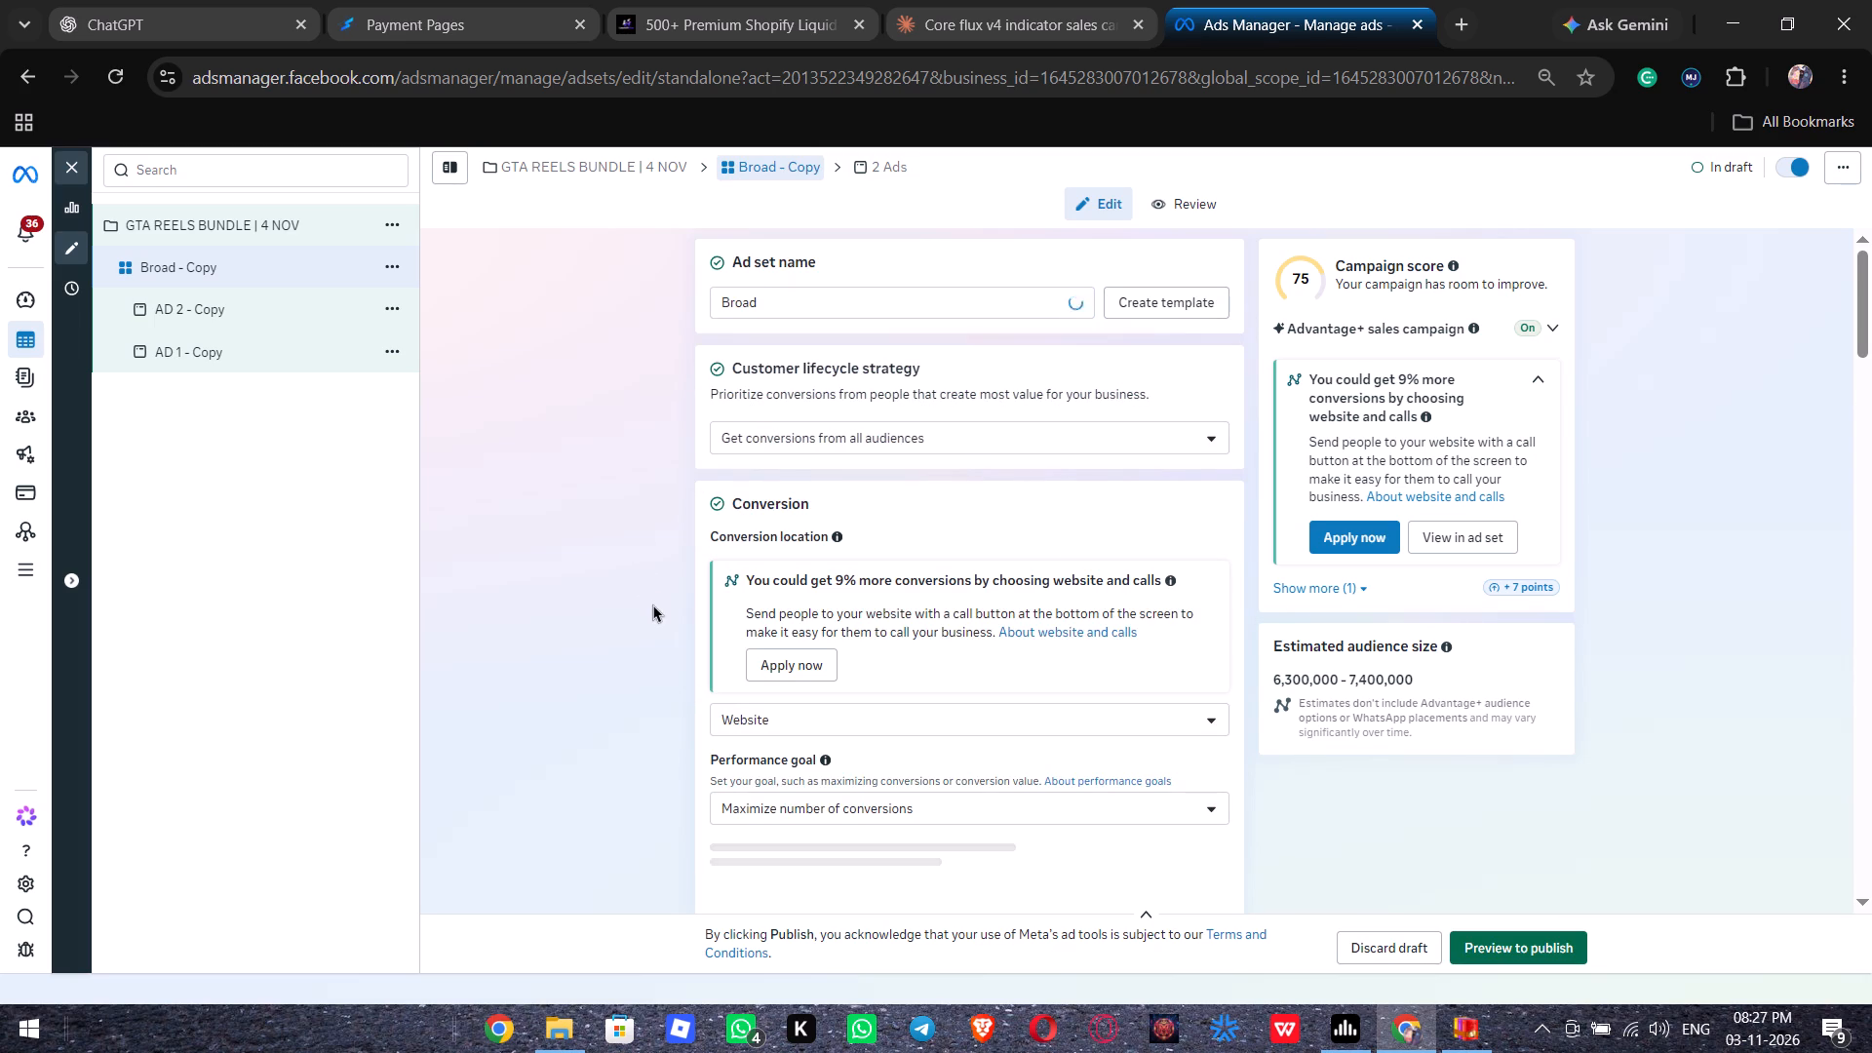
Set the Broad ad set's start date to Nov 4, 2026.
scroll(653, 604, "down", 1)
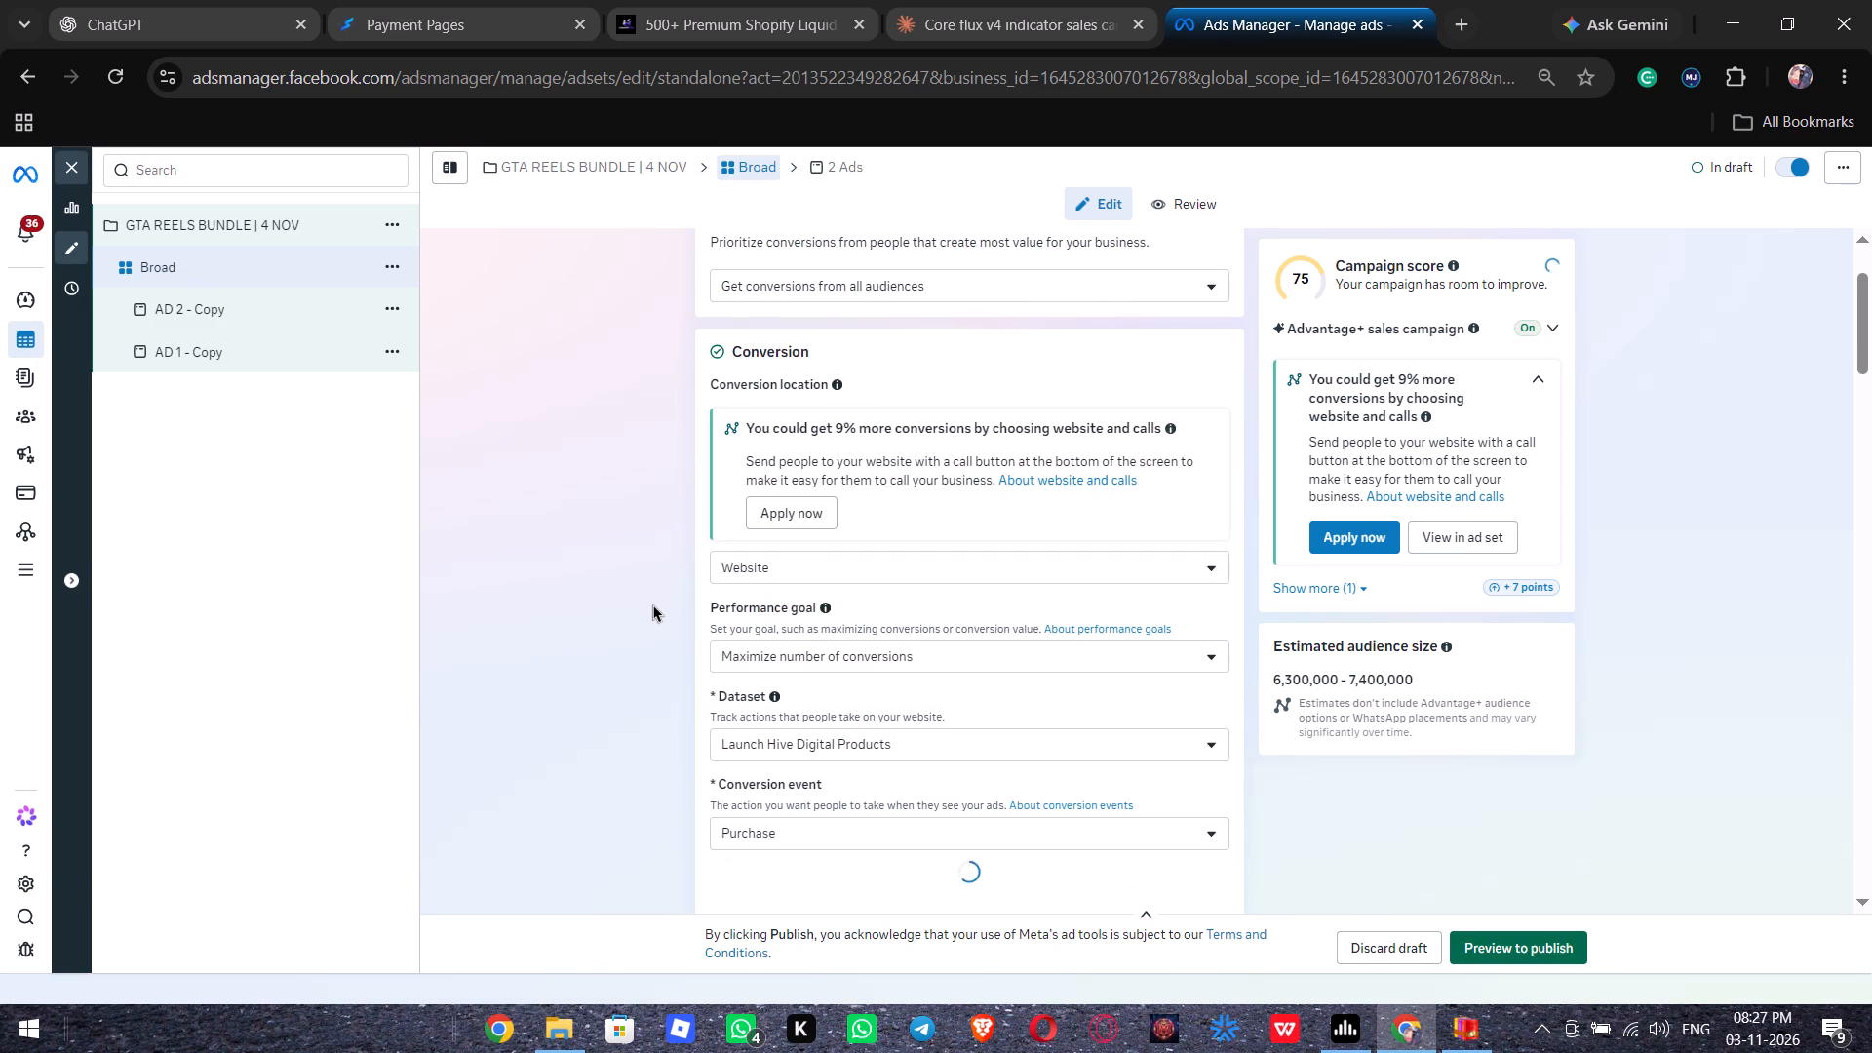
scroll(653, 604, "down", 2)
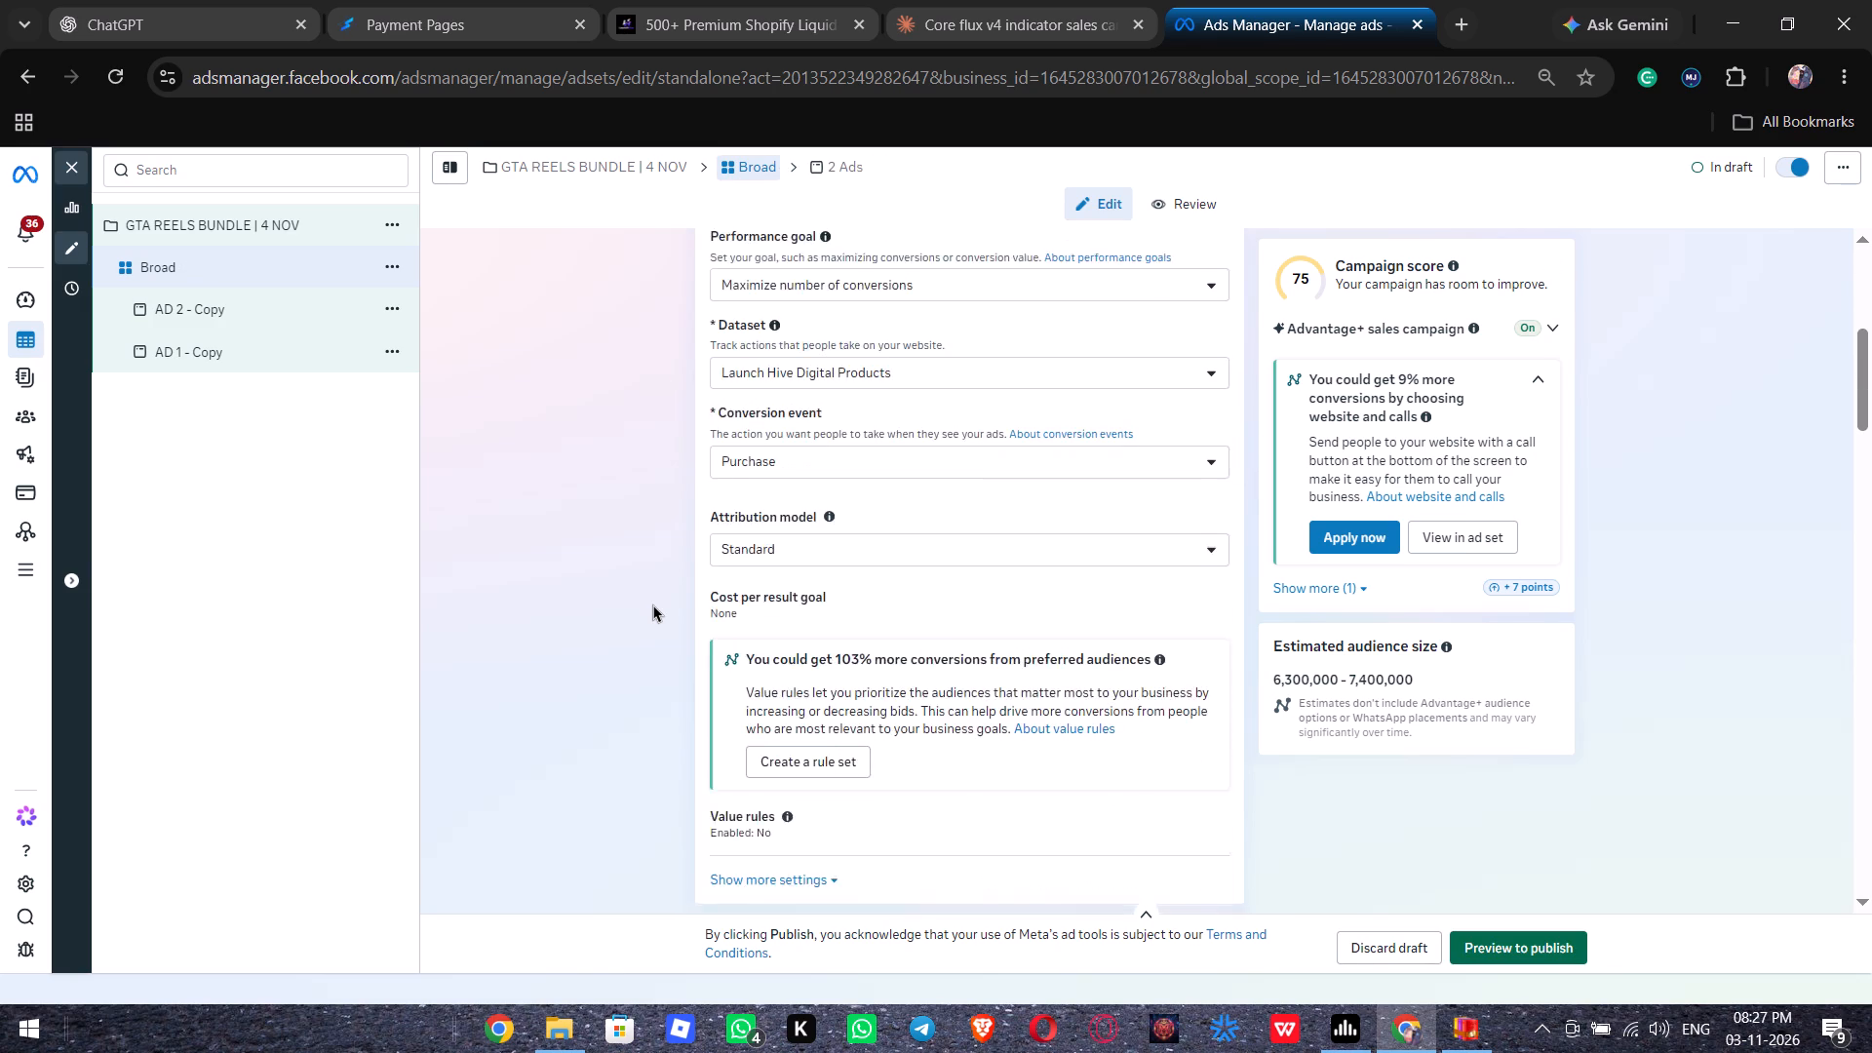
scroll(653, 604, "down", 3)
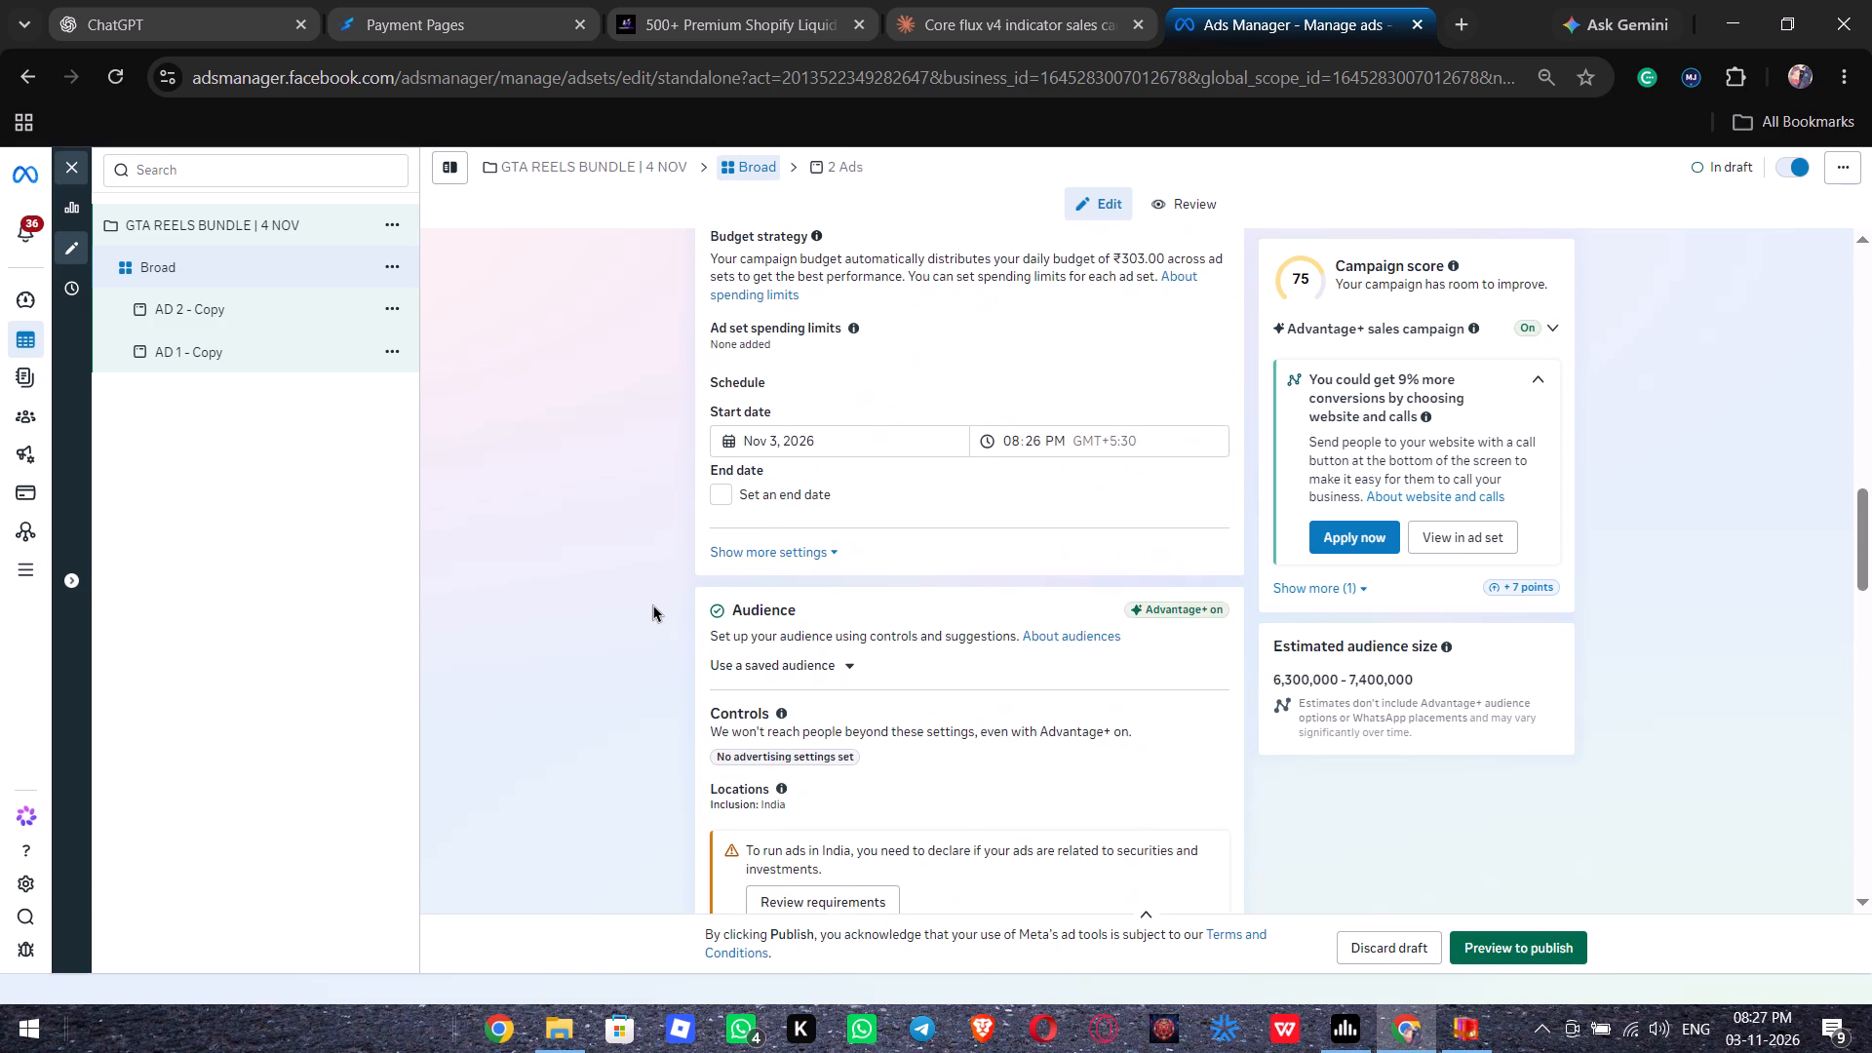
left_click(868, 442)
left_click(821, 529)
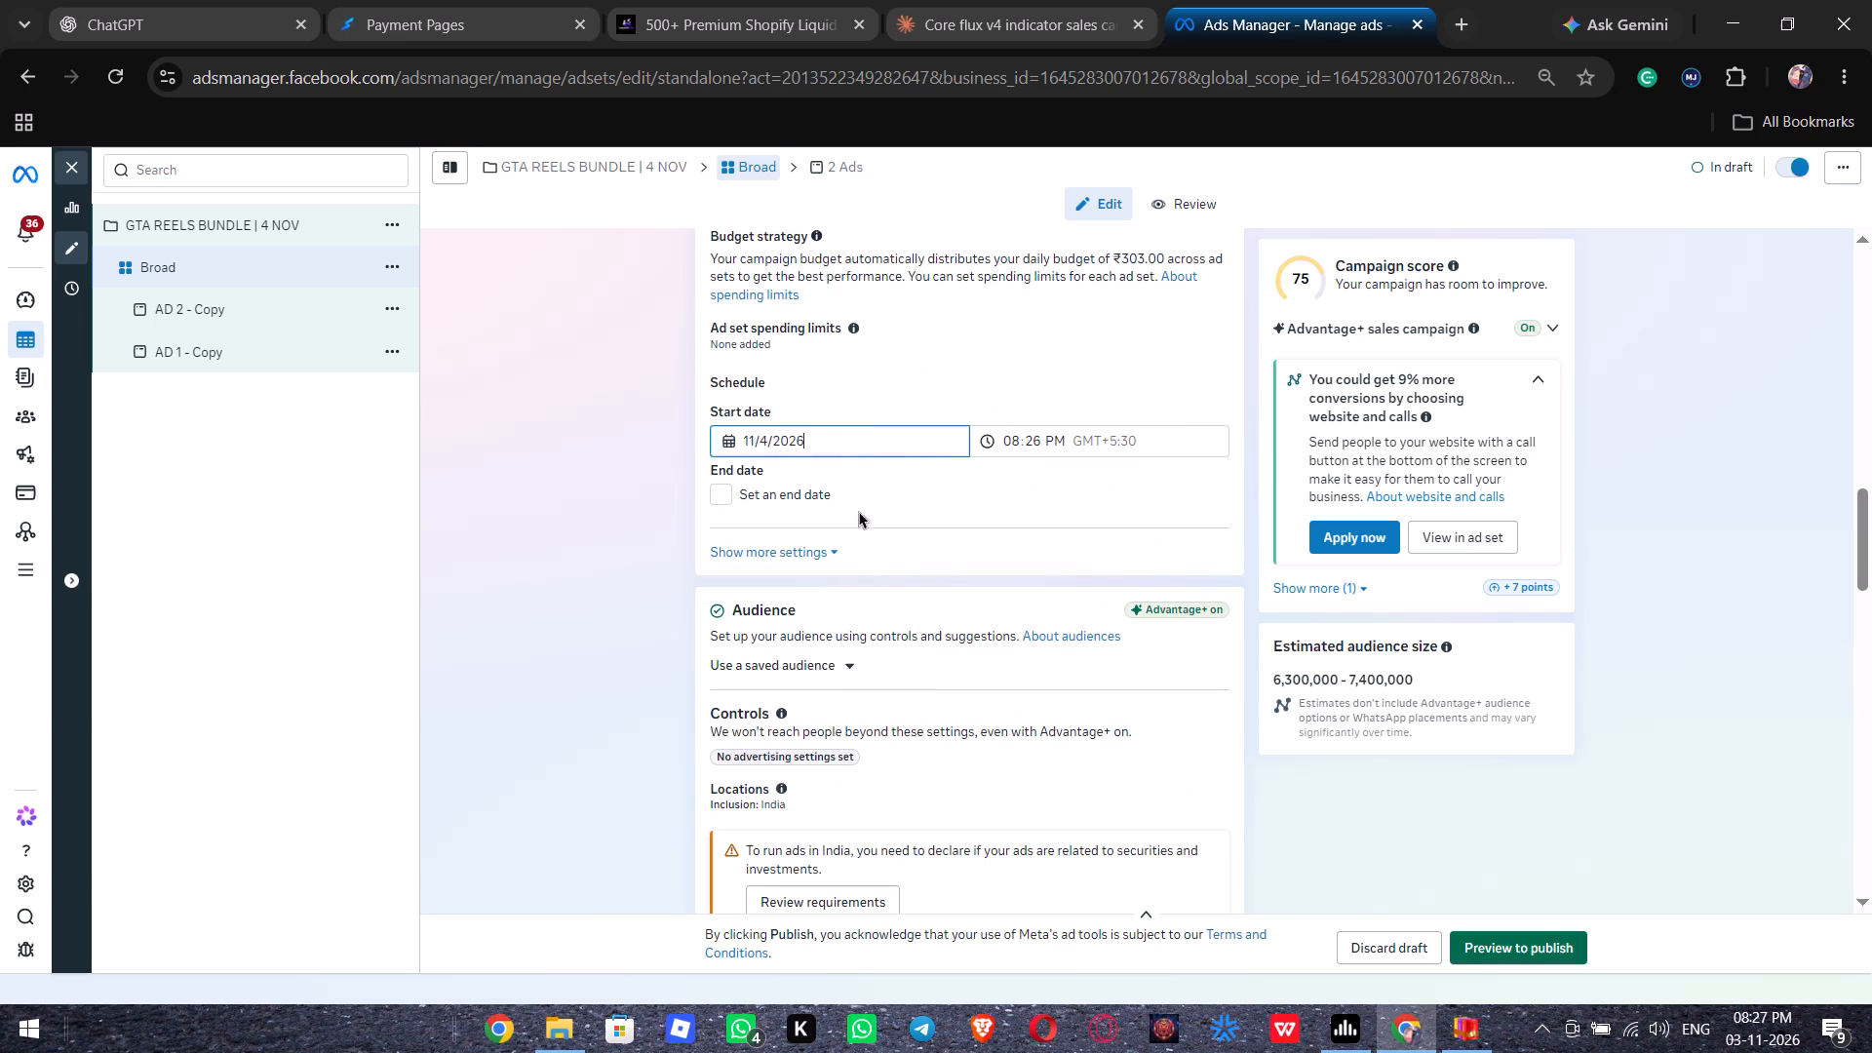
Set the ad set's start time to 02:00 AM.
left_click(1014, 439)
key("2")
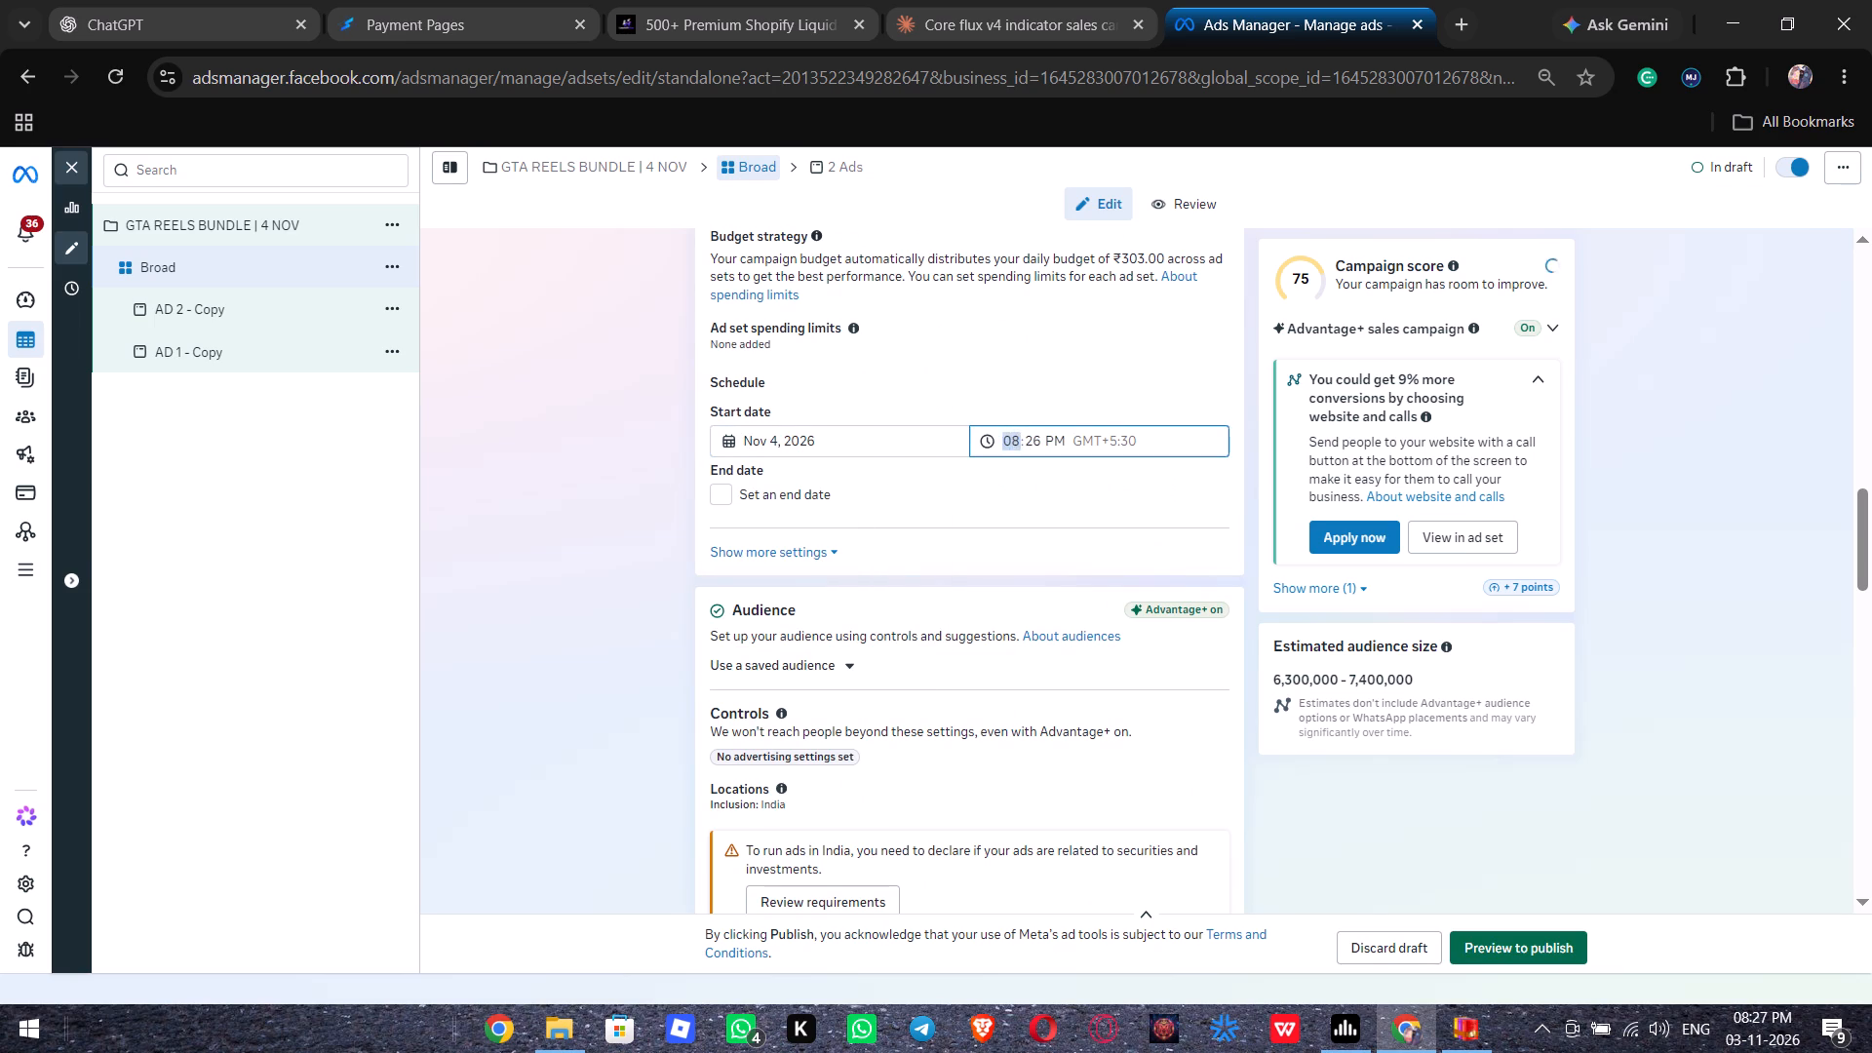
key("Right")
key("0")
key("Right")
key("a")
left_click(664, 600)
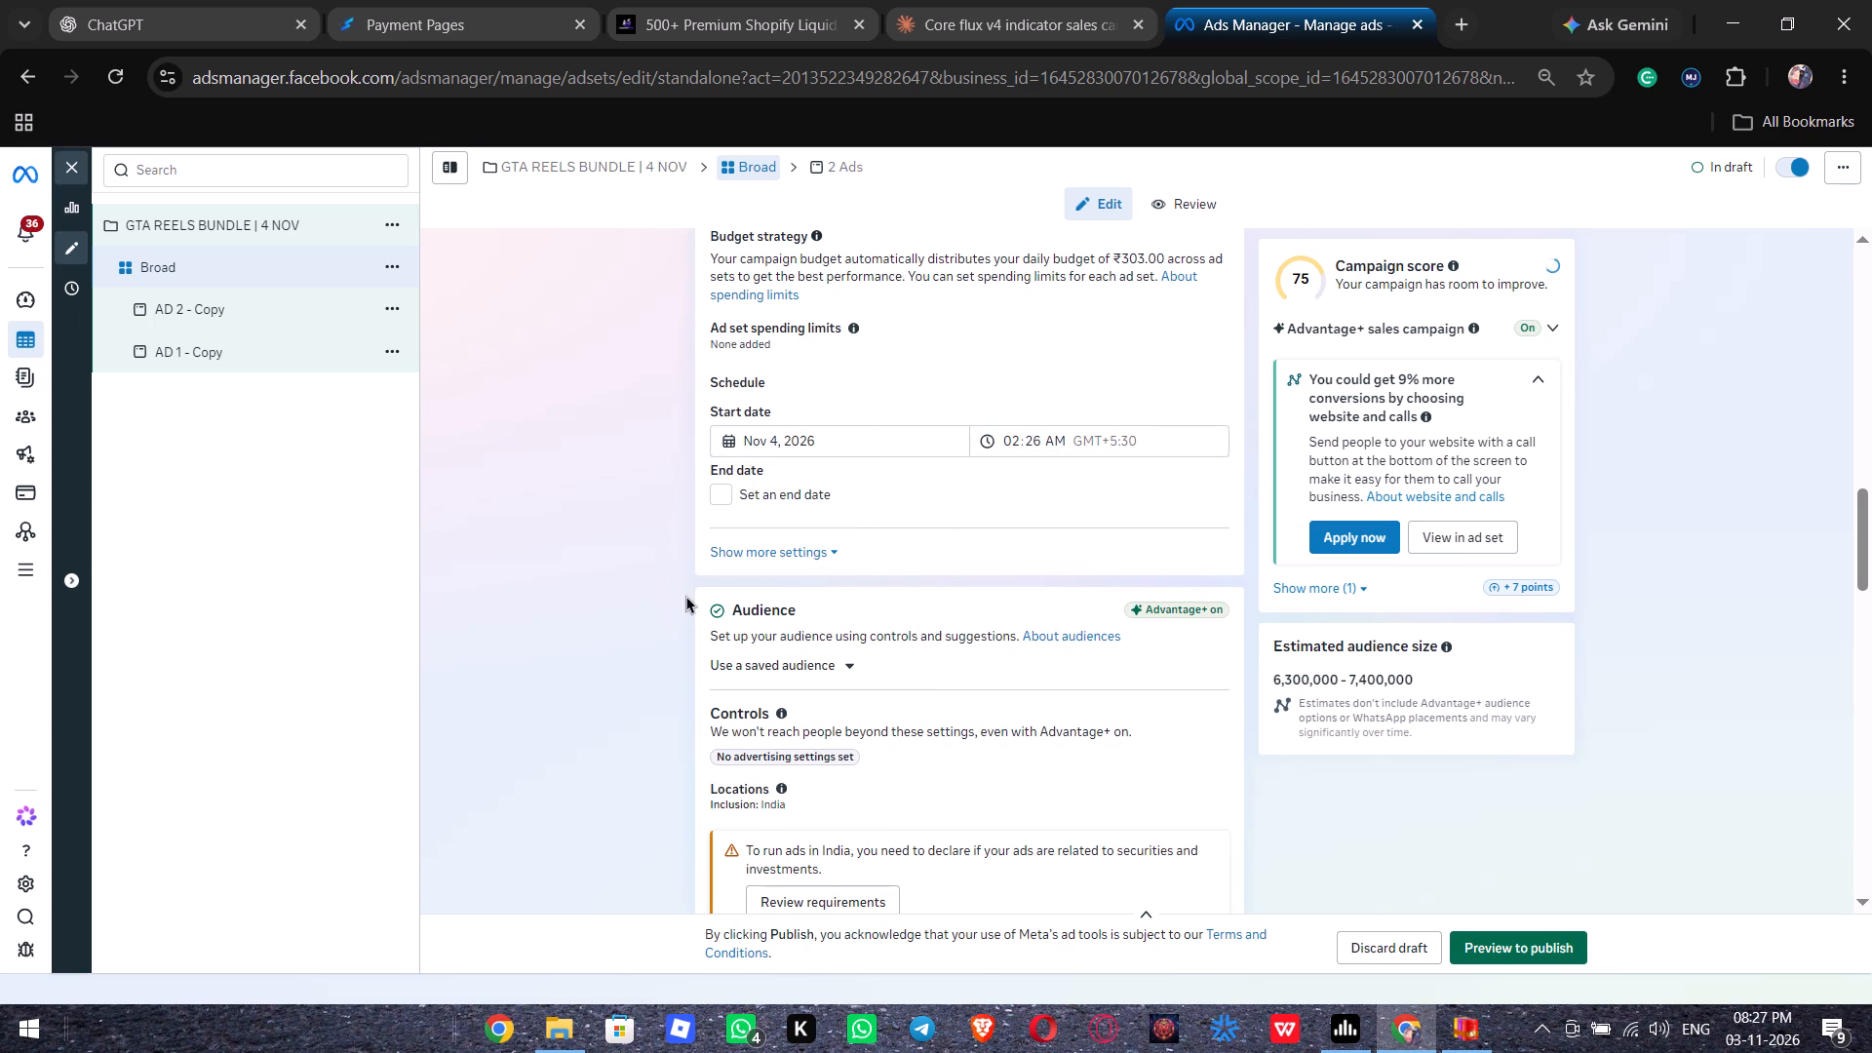
left_click(1034, 442)
type("-00")
left_click(682, 695)
Review the ad set's audience, placement and brand safety settings.
scroll(682, 695, "down", 4)
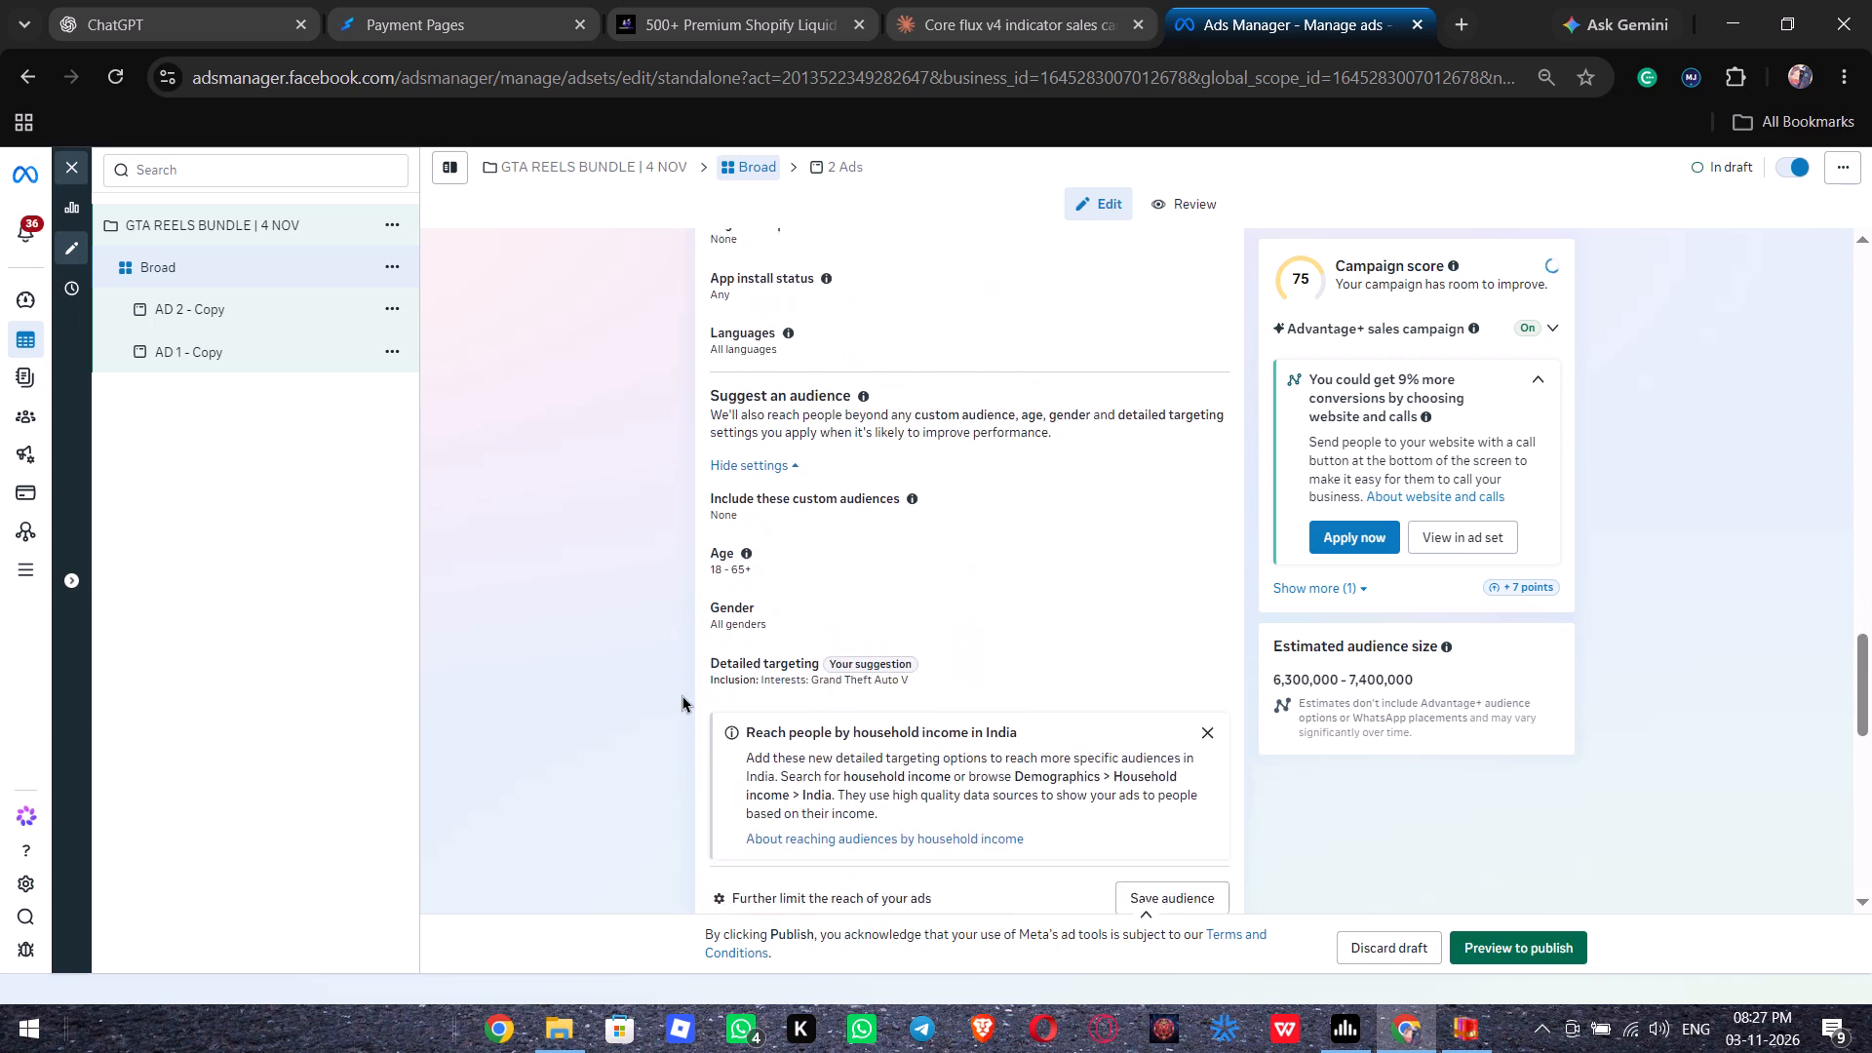
scroll(682, 695, "down", 3)
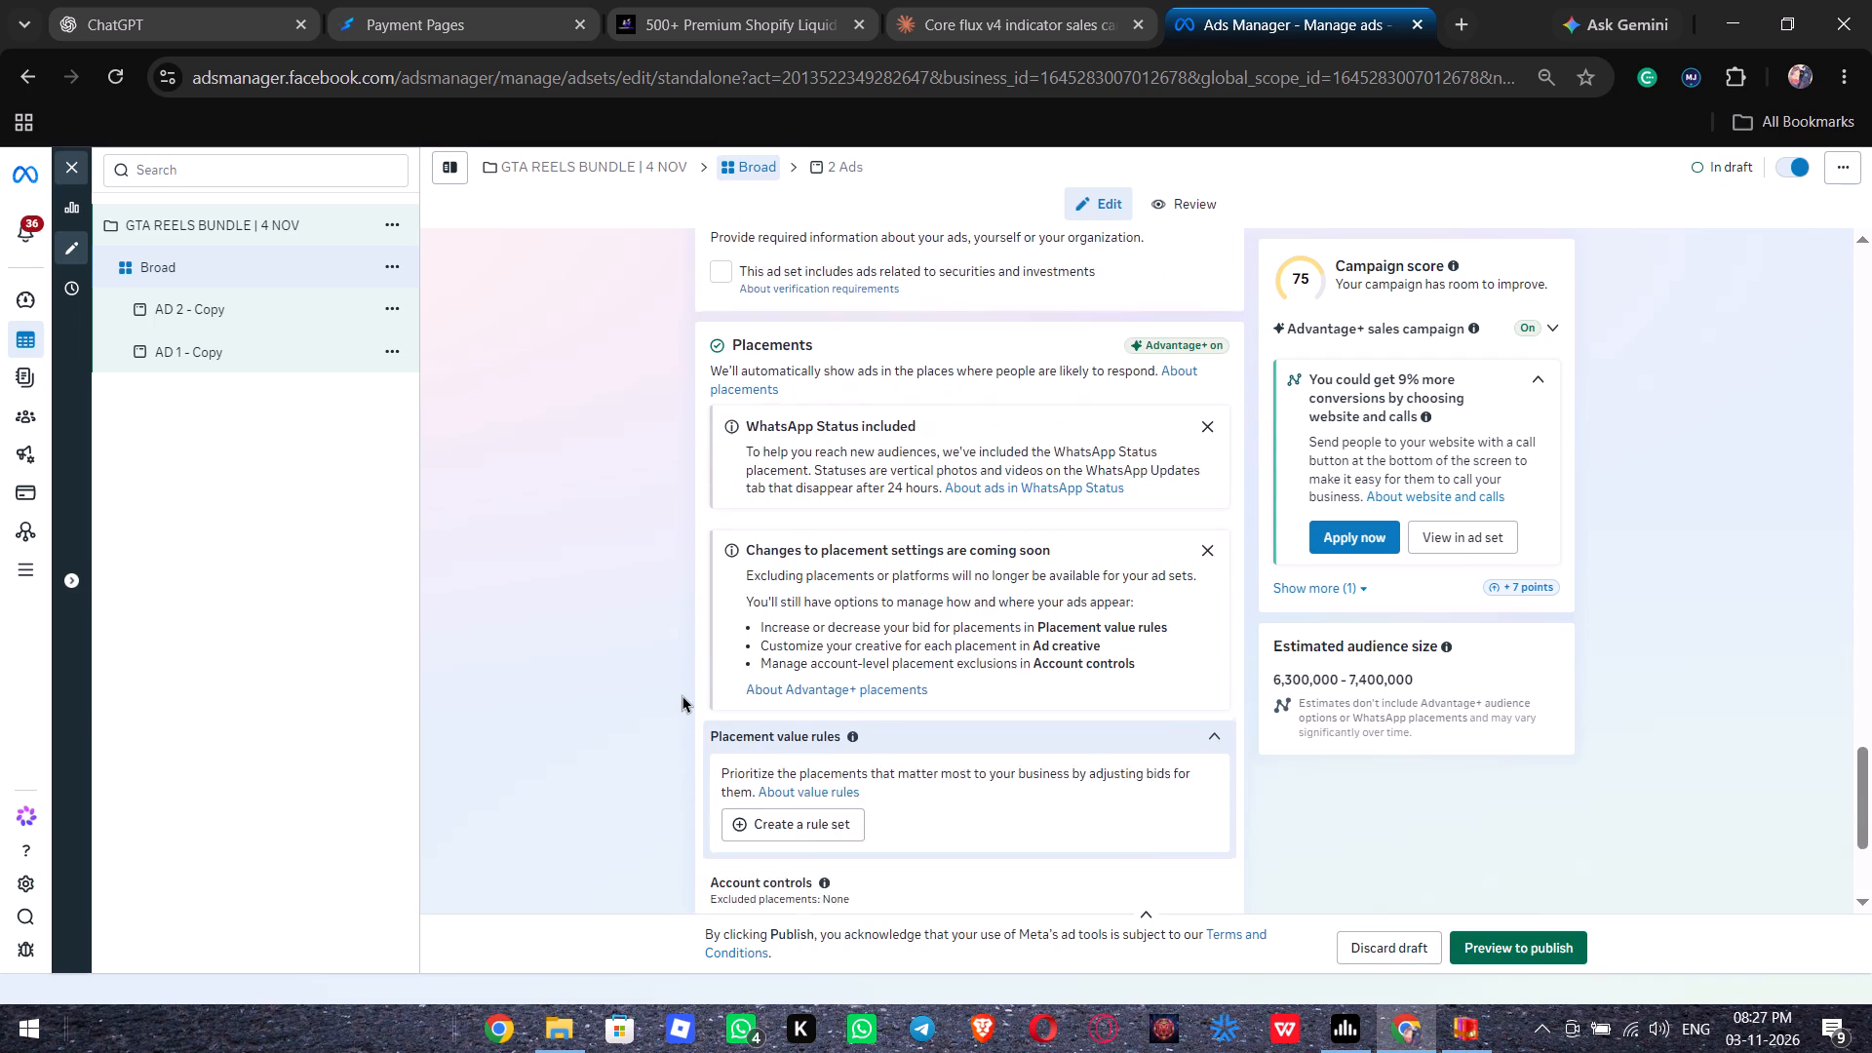
scroll(682, 695, "down", 10)
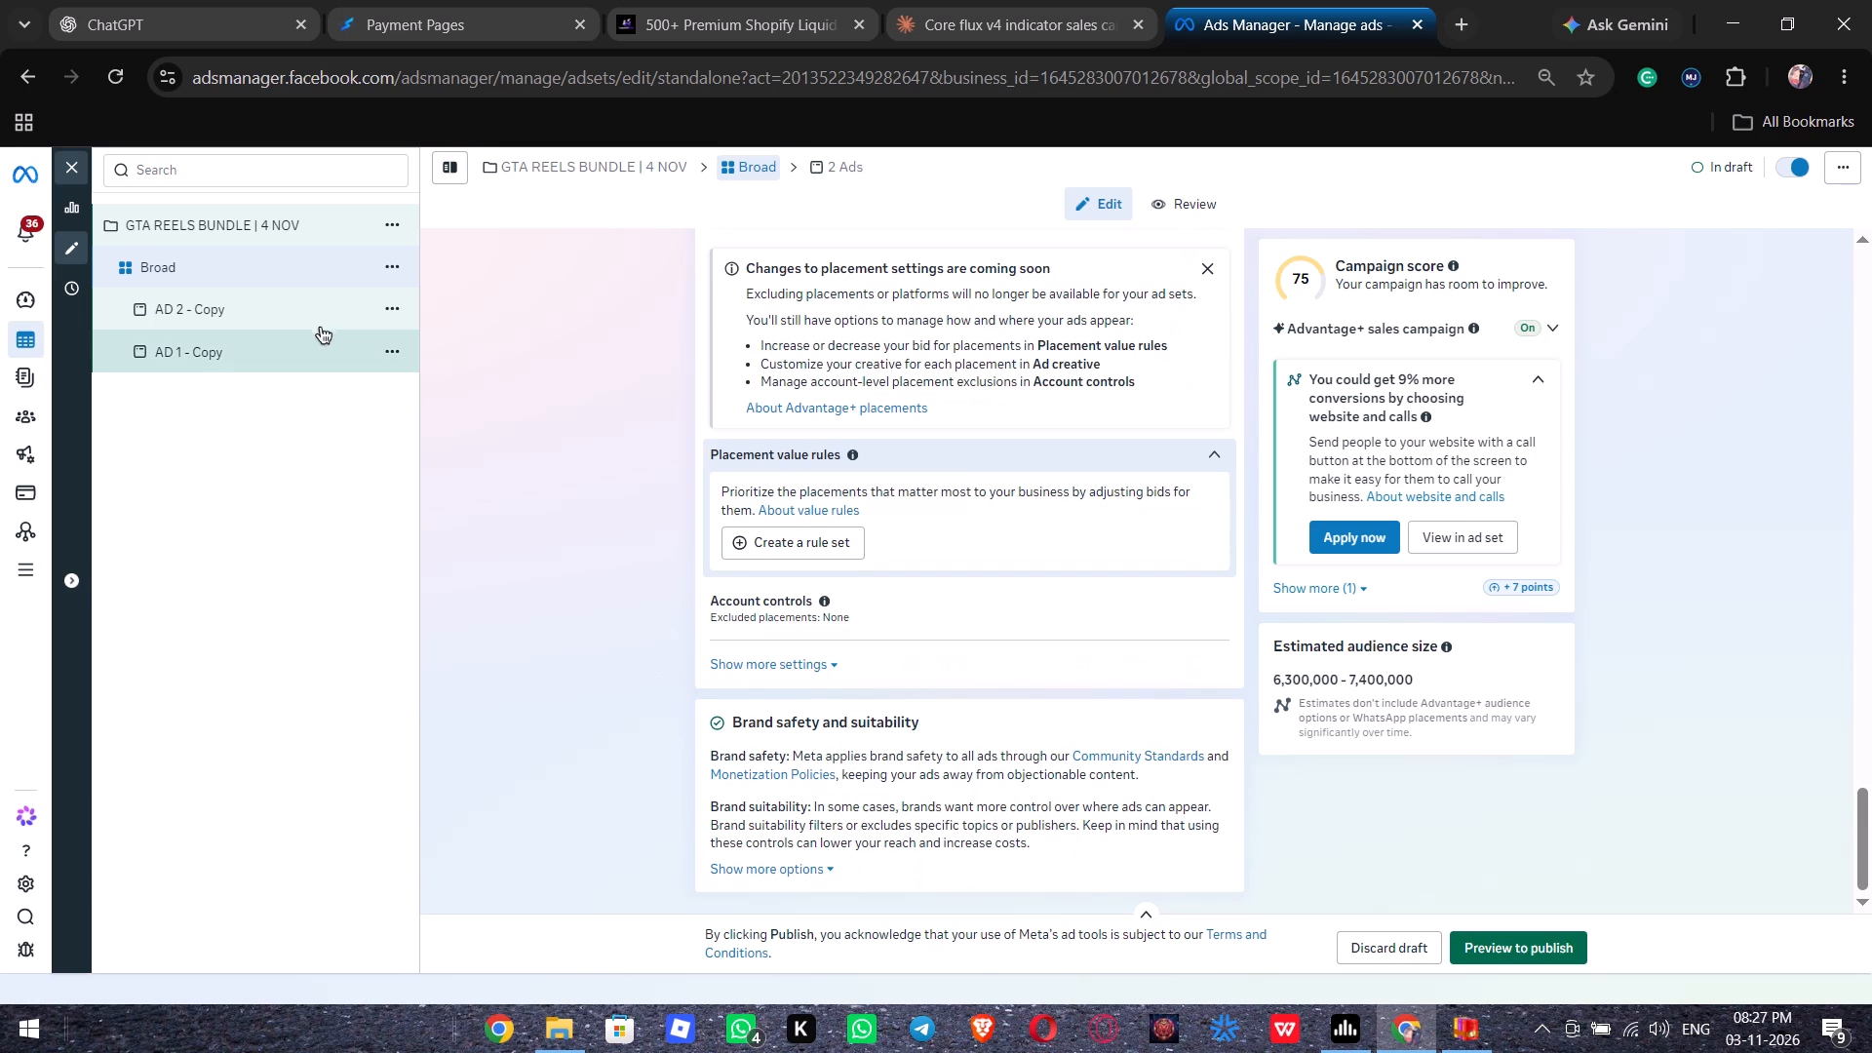
Rename the AD 1 - Copy ad as AD 1.
left_click(292, 358)
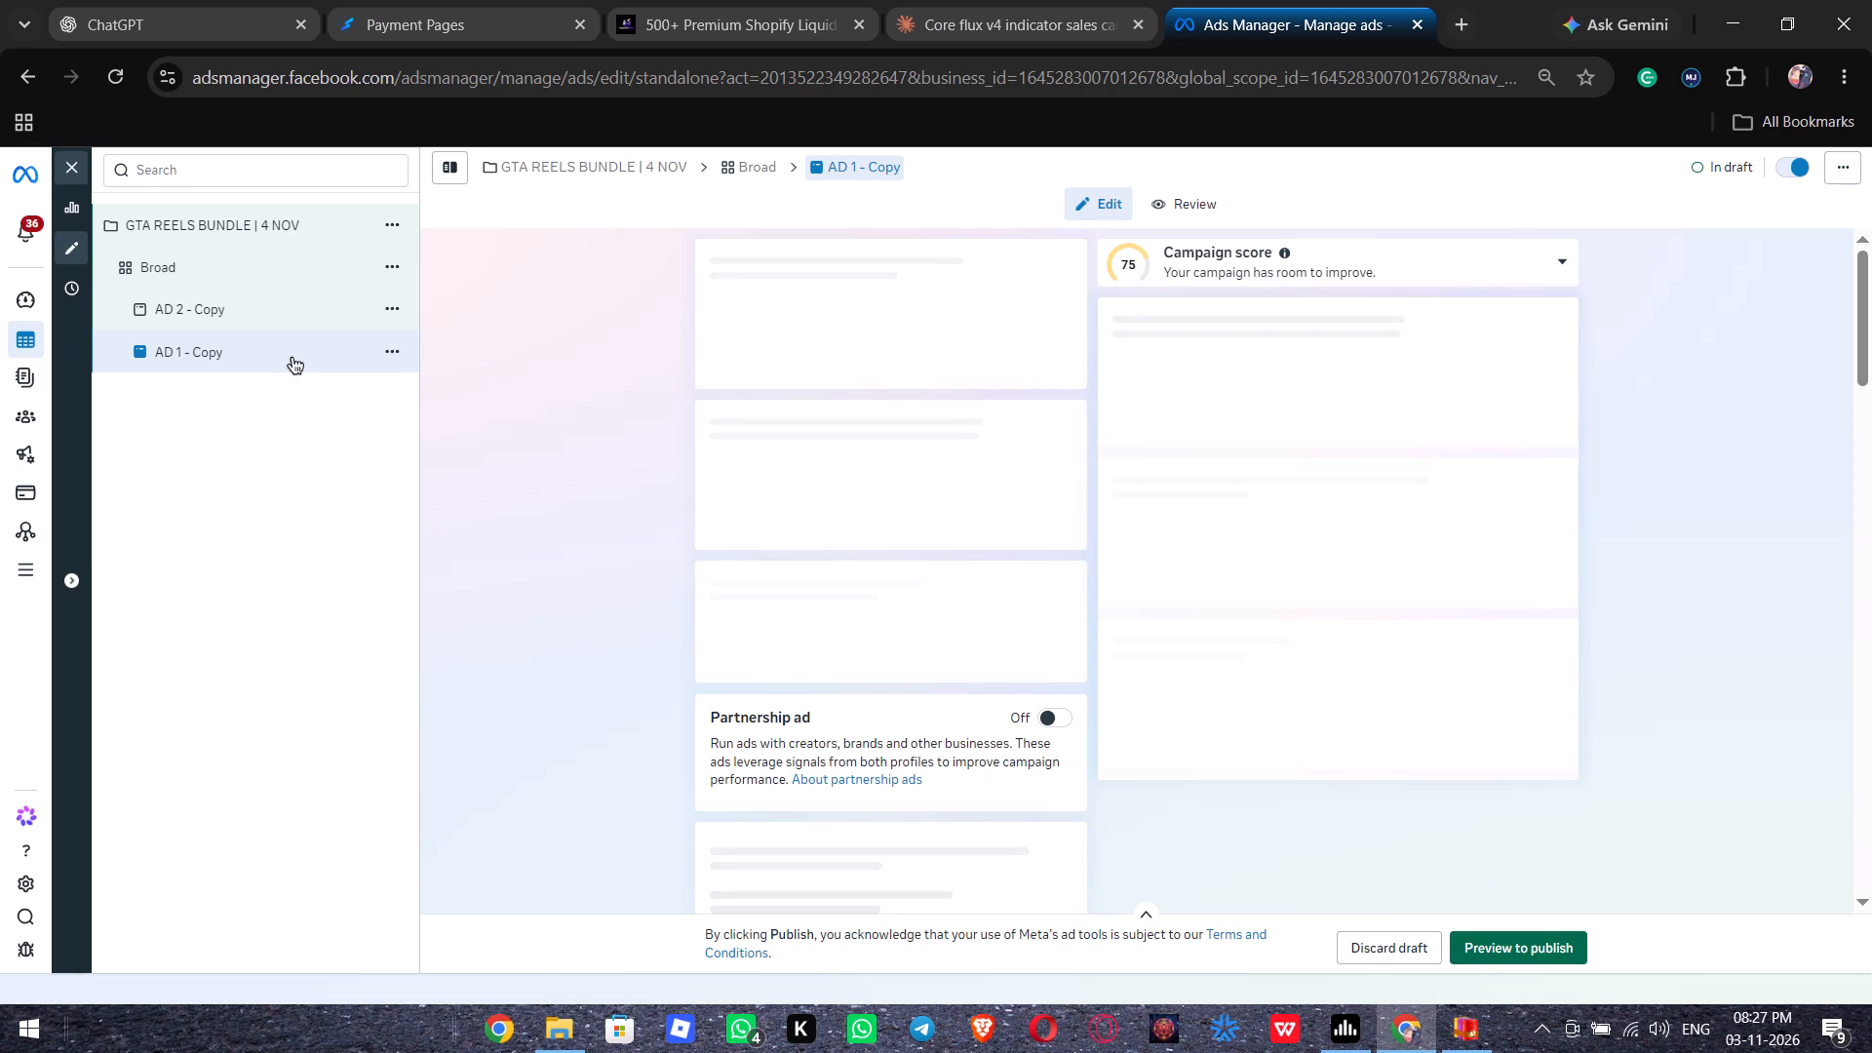
triple_click(292, 358)
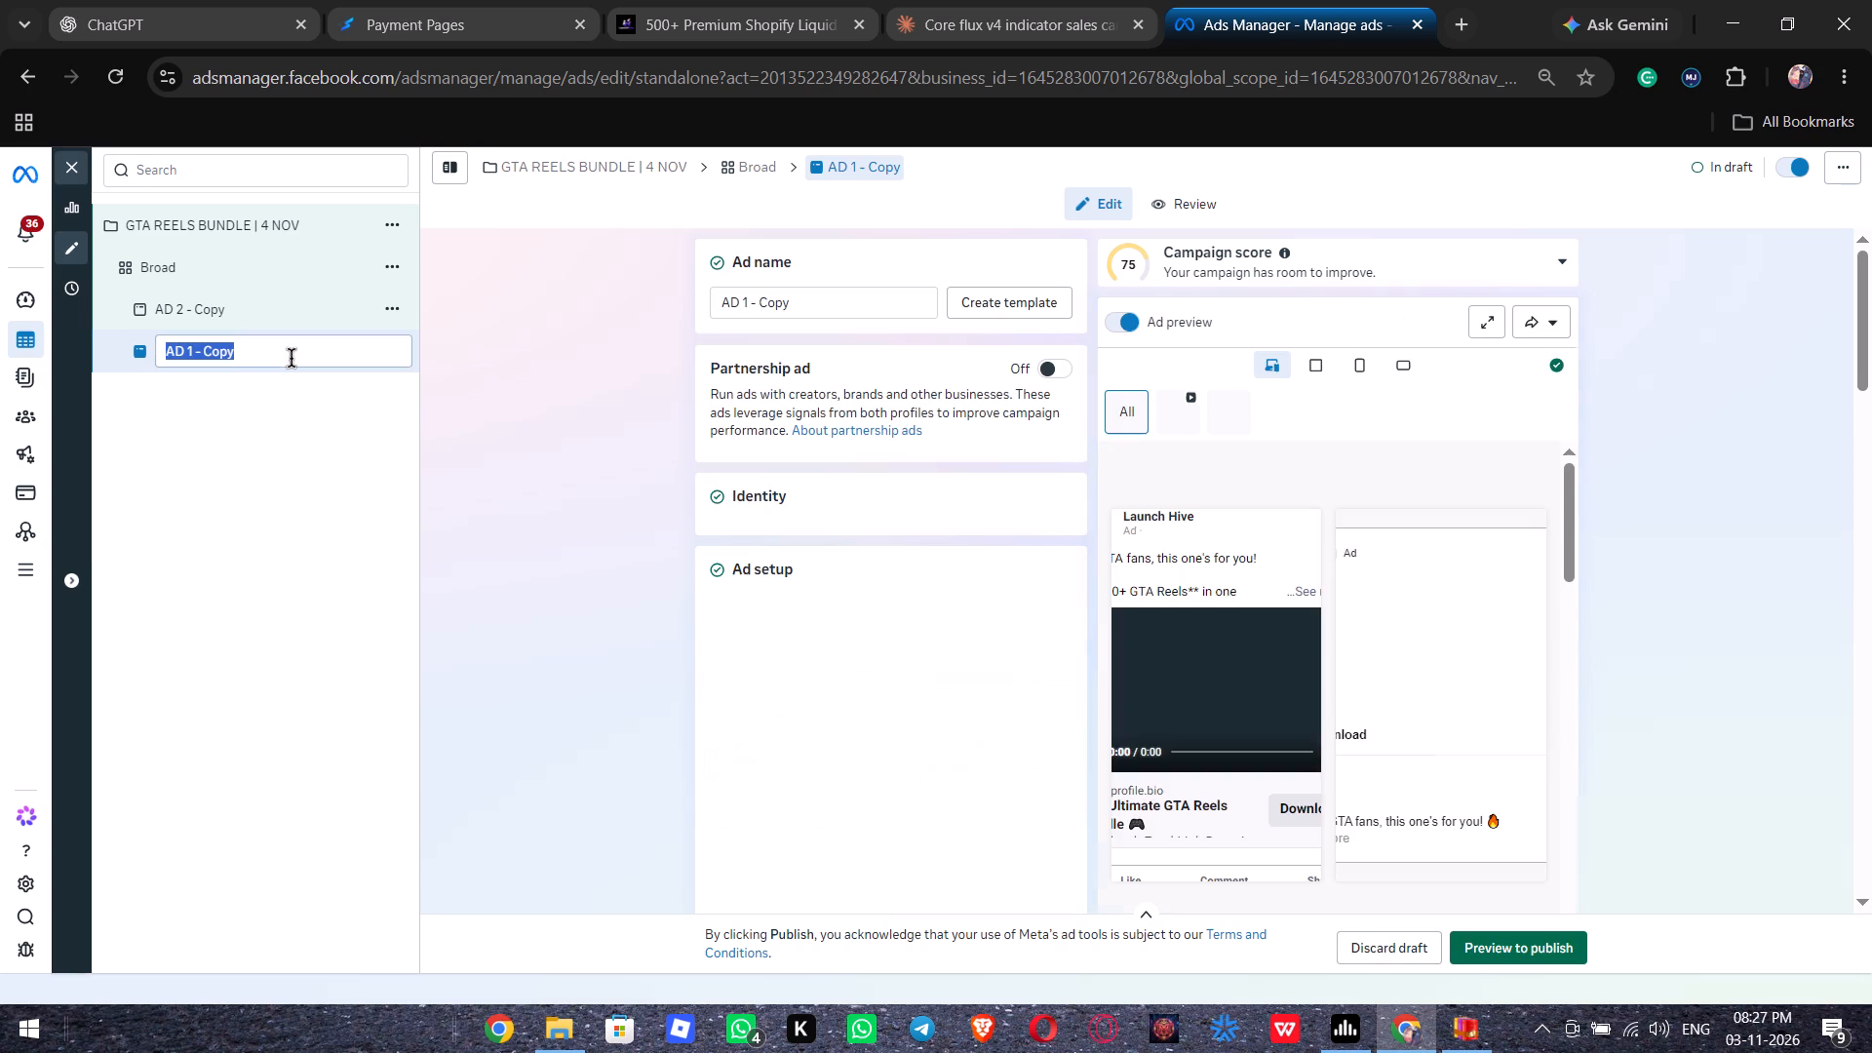
left_click(292, 358)
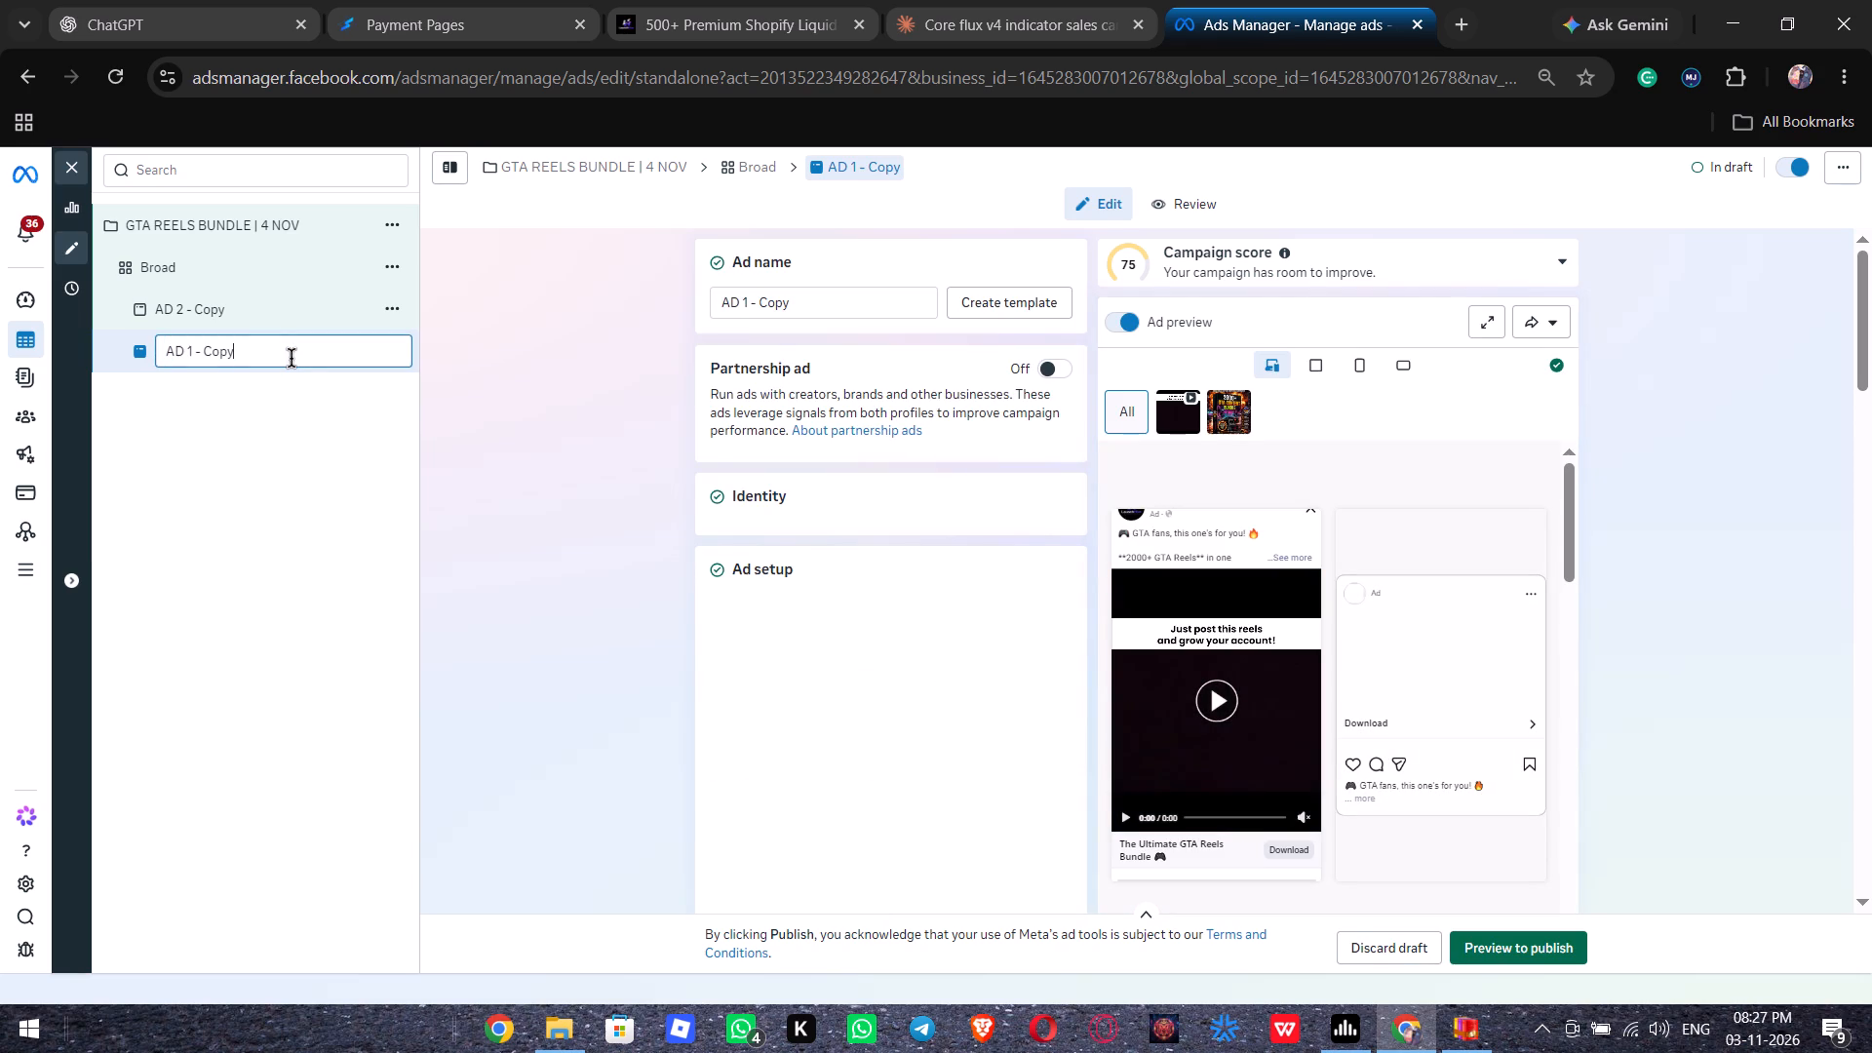
key("BackSpace")
key("BackSpace")
key("BackSpace")
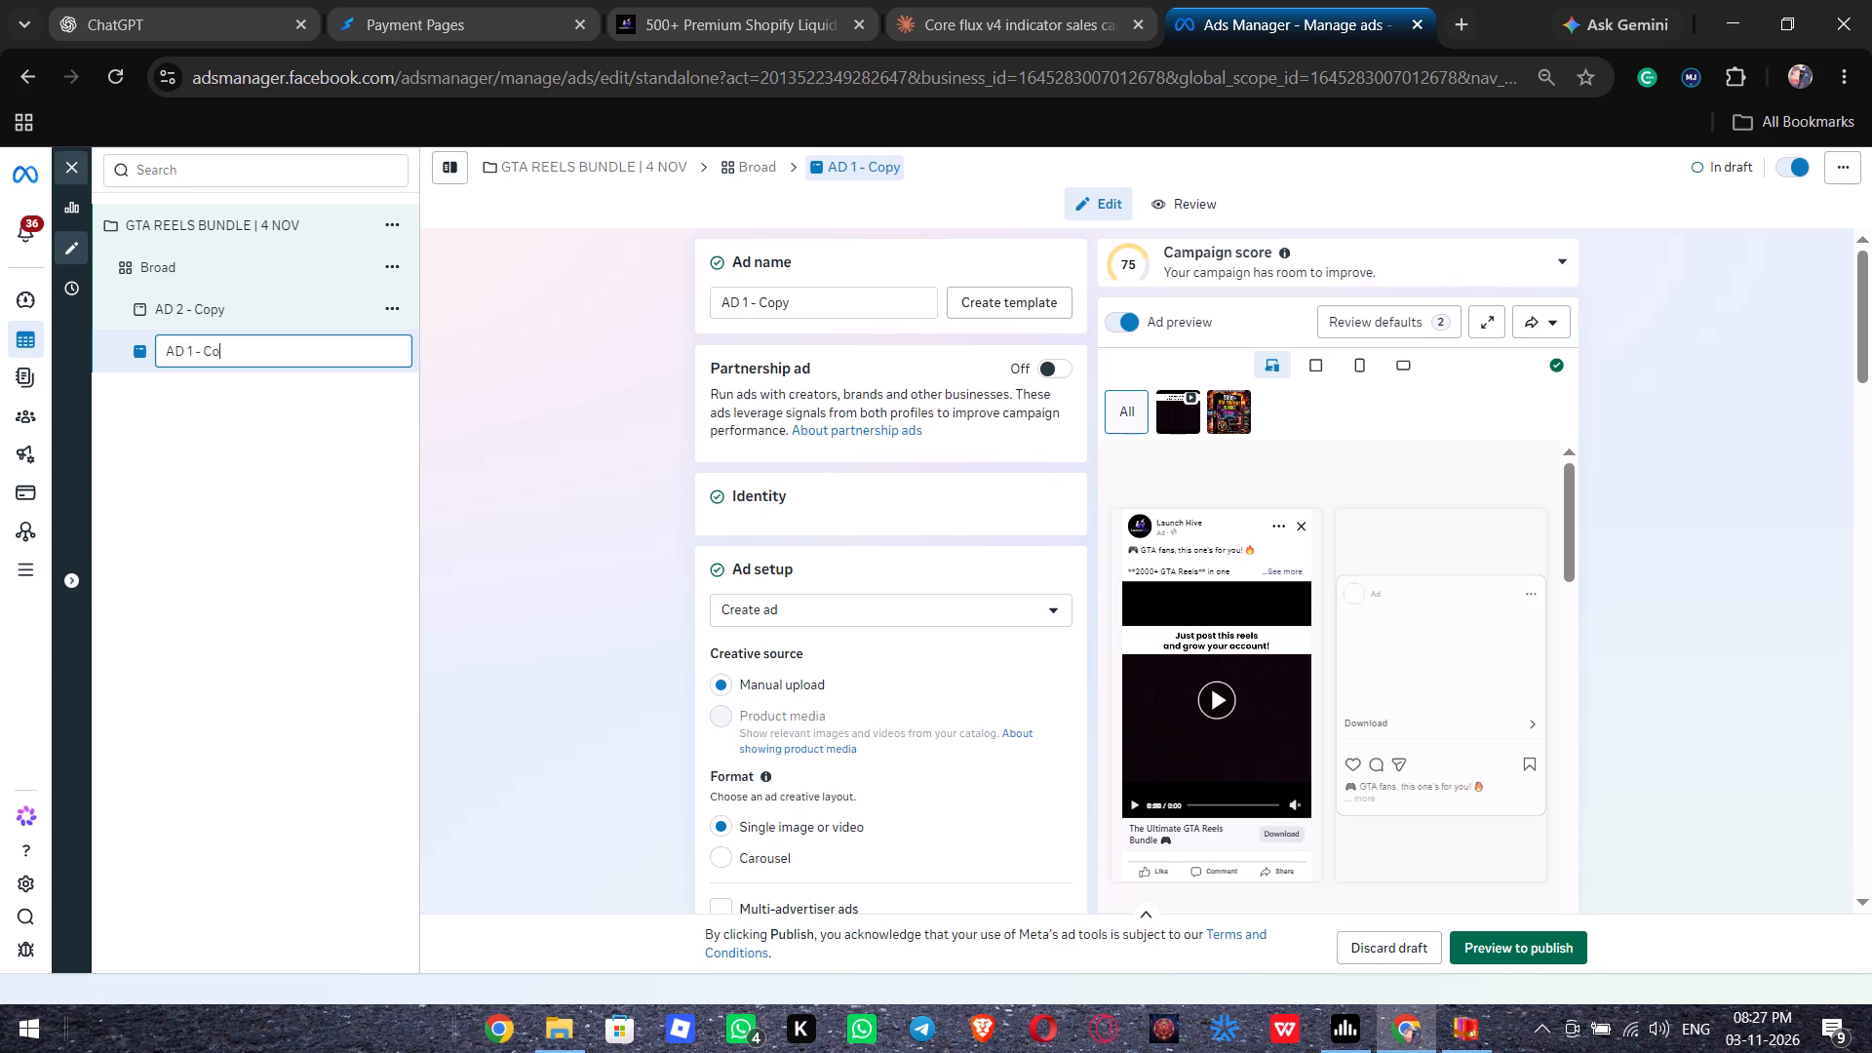
key("BackSpace")
key("BackSpace")
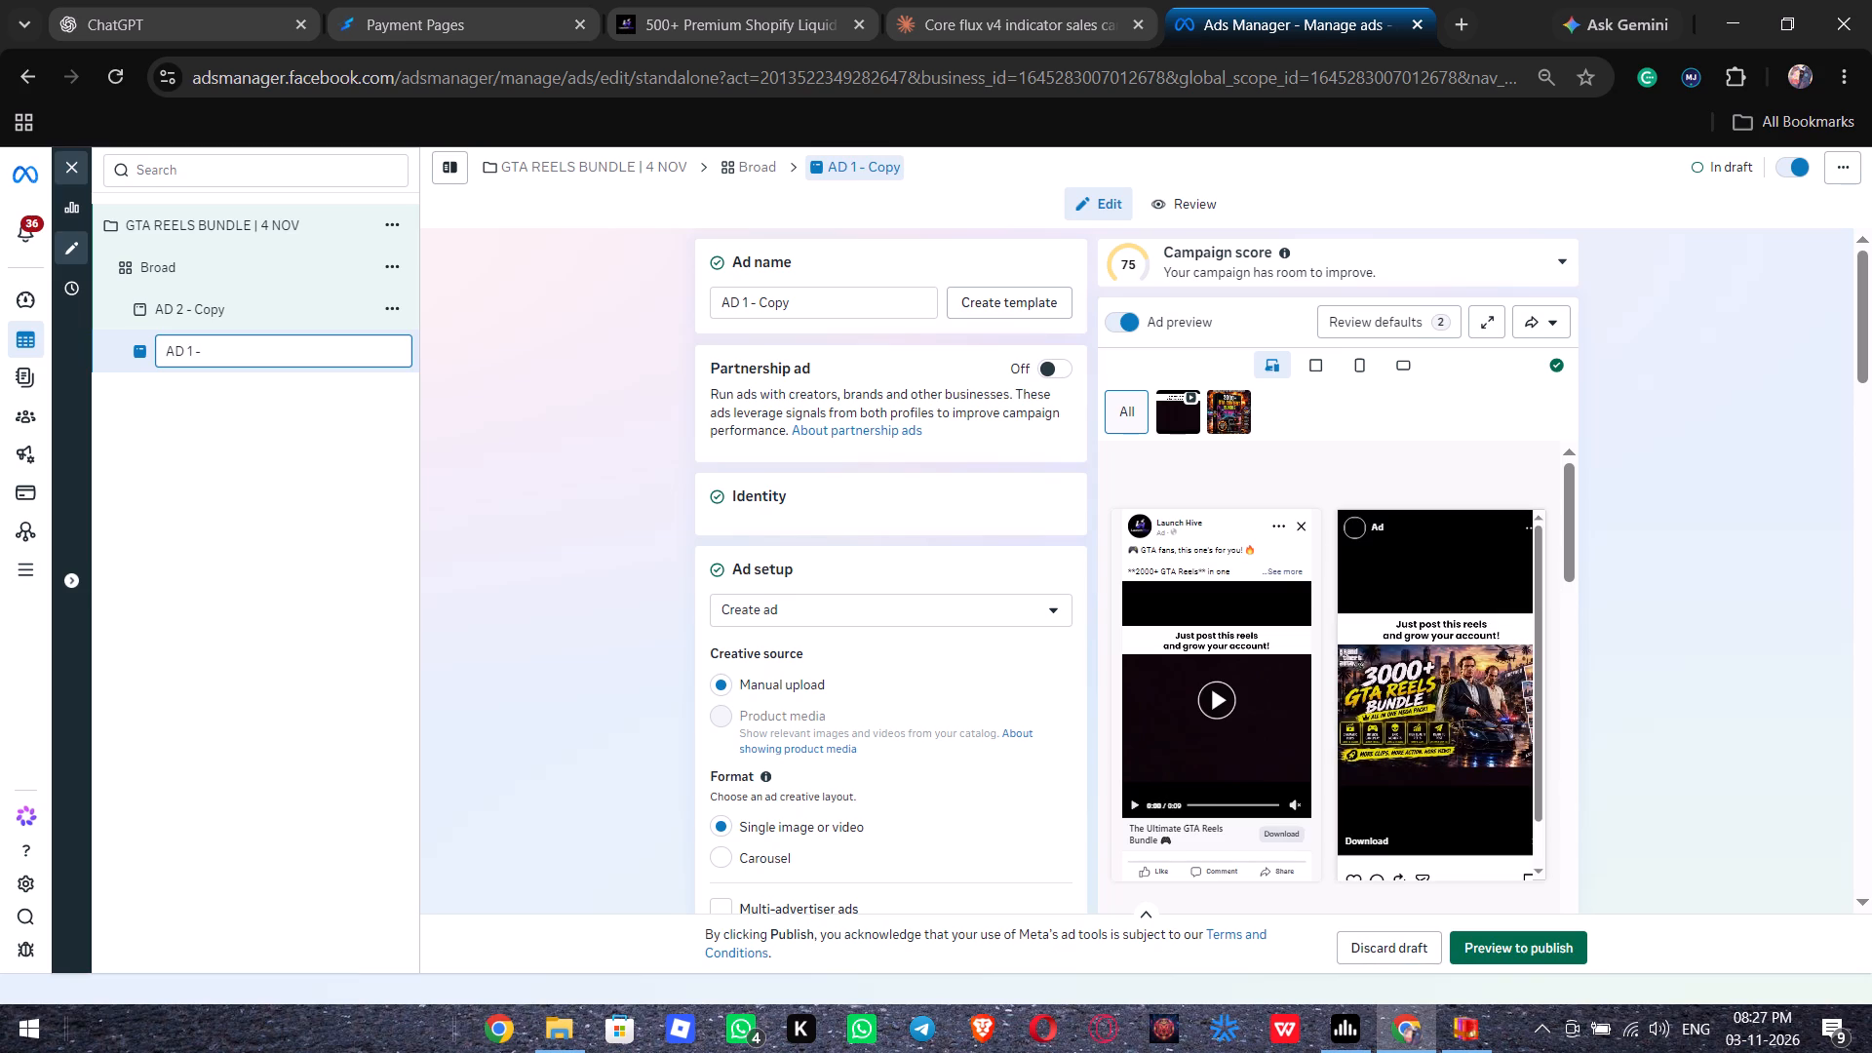
key("BackSpace")
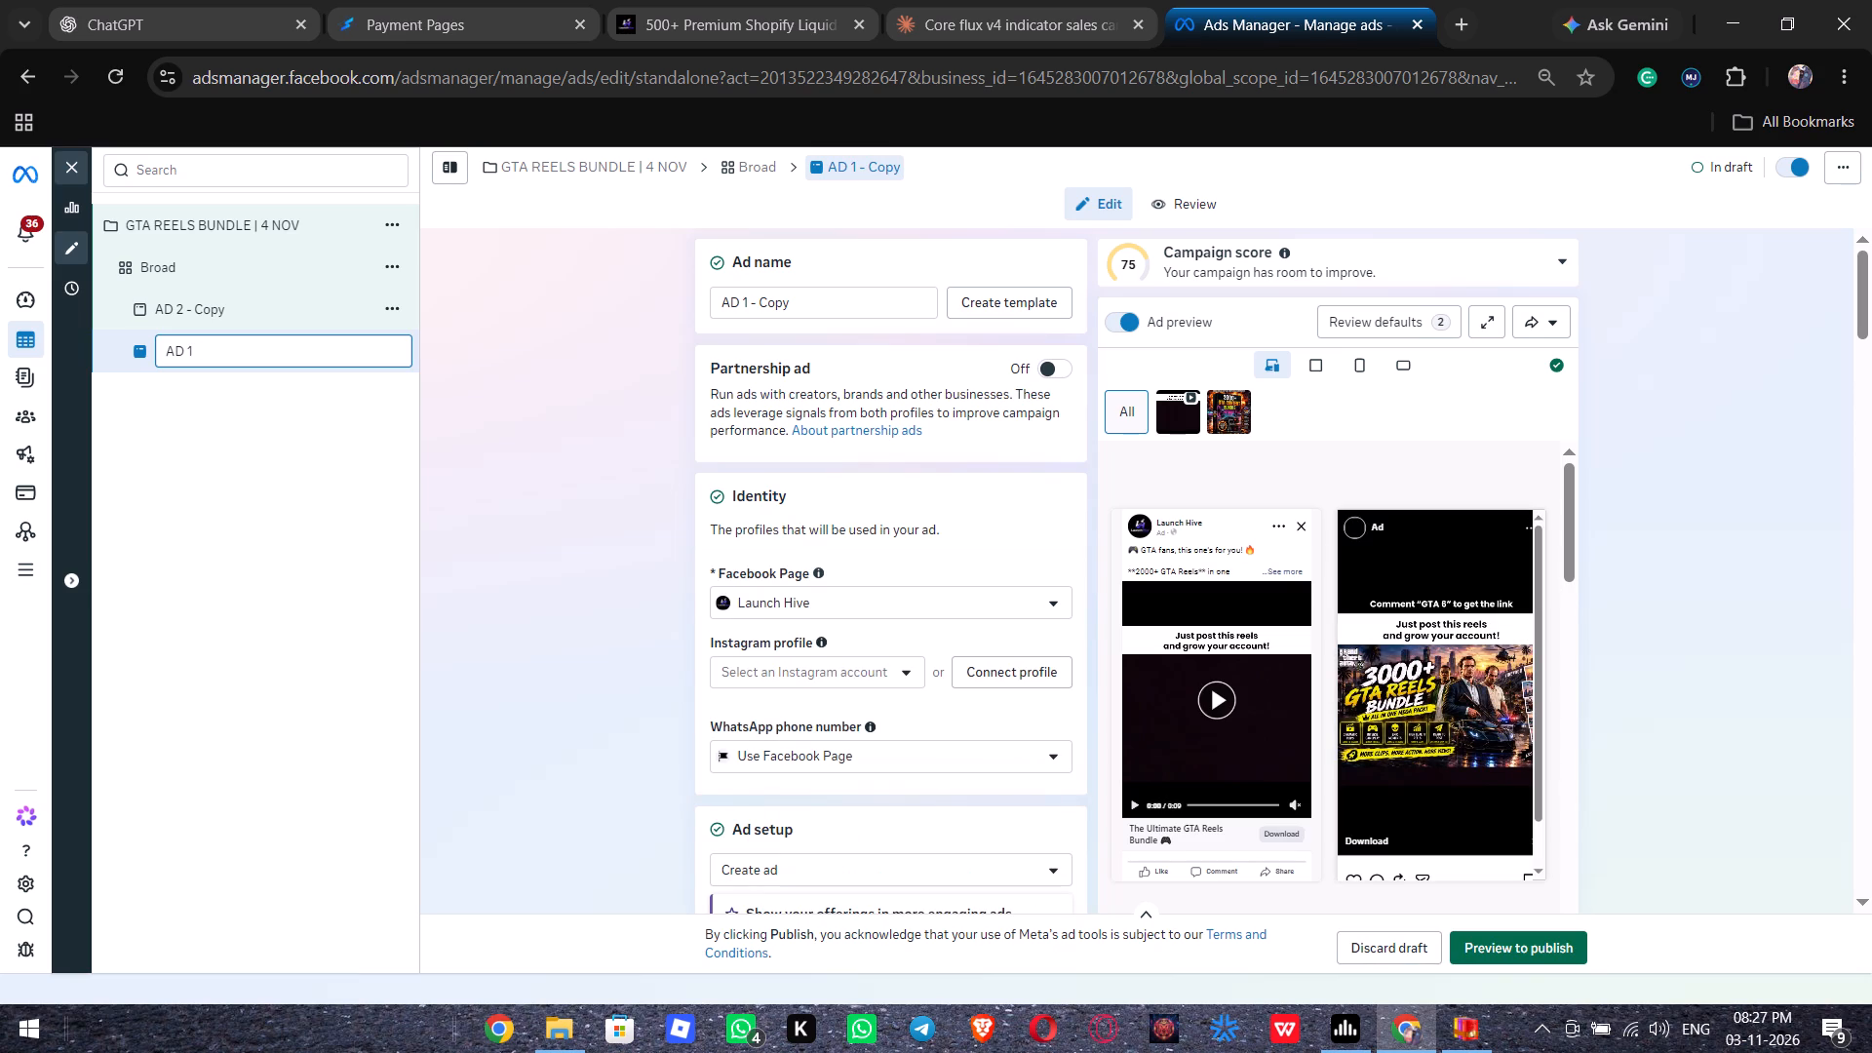
left_click(615, 573)
Set AD 1's Instagram profile to Use Facebook Page.
scroll(615, 573, "down", 2)
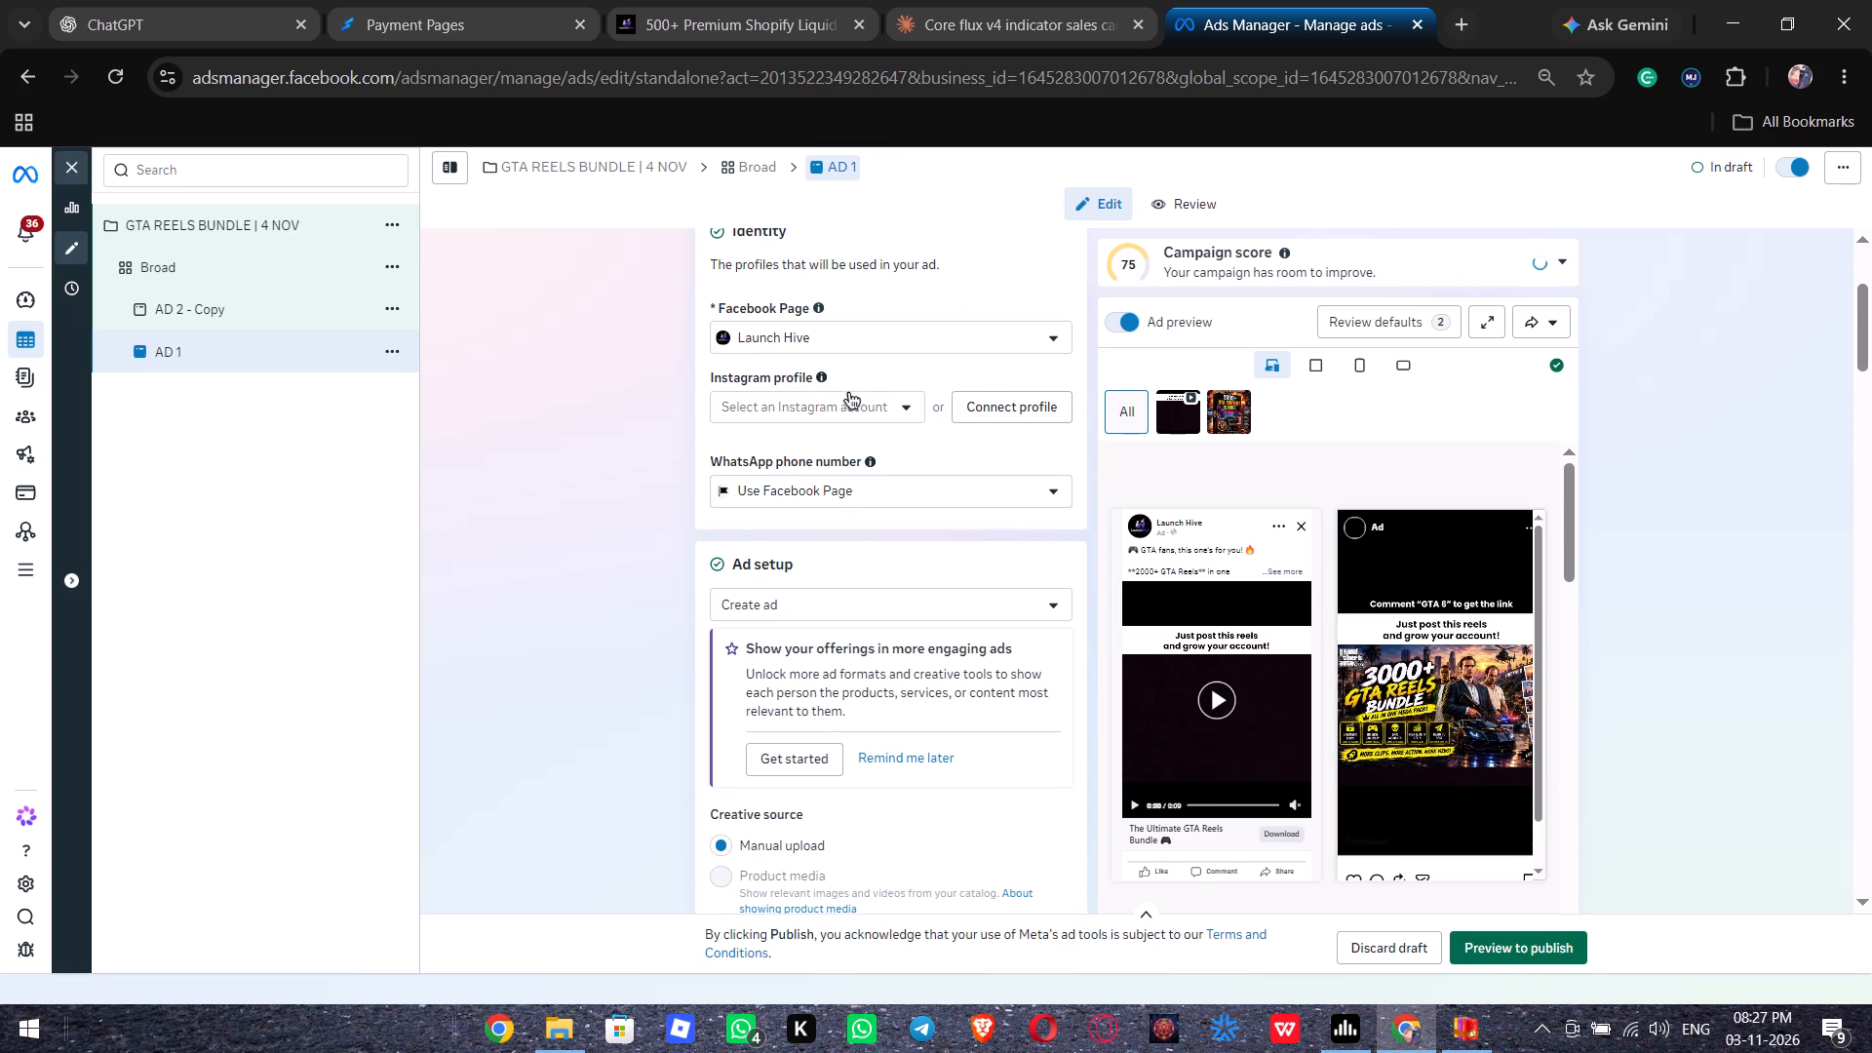
left_click(846, 412)
left_click(836, 493)
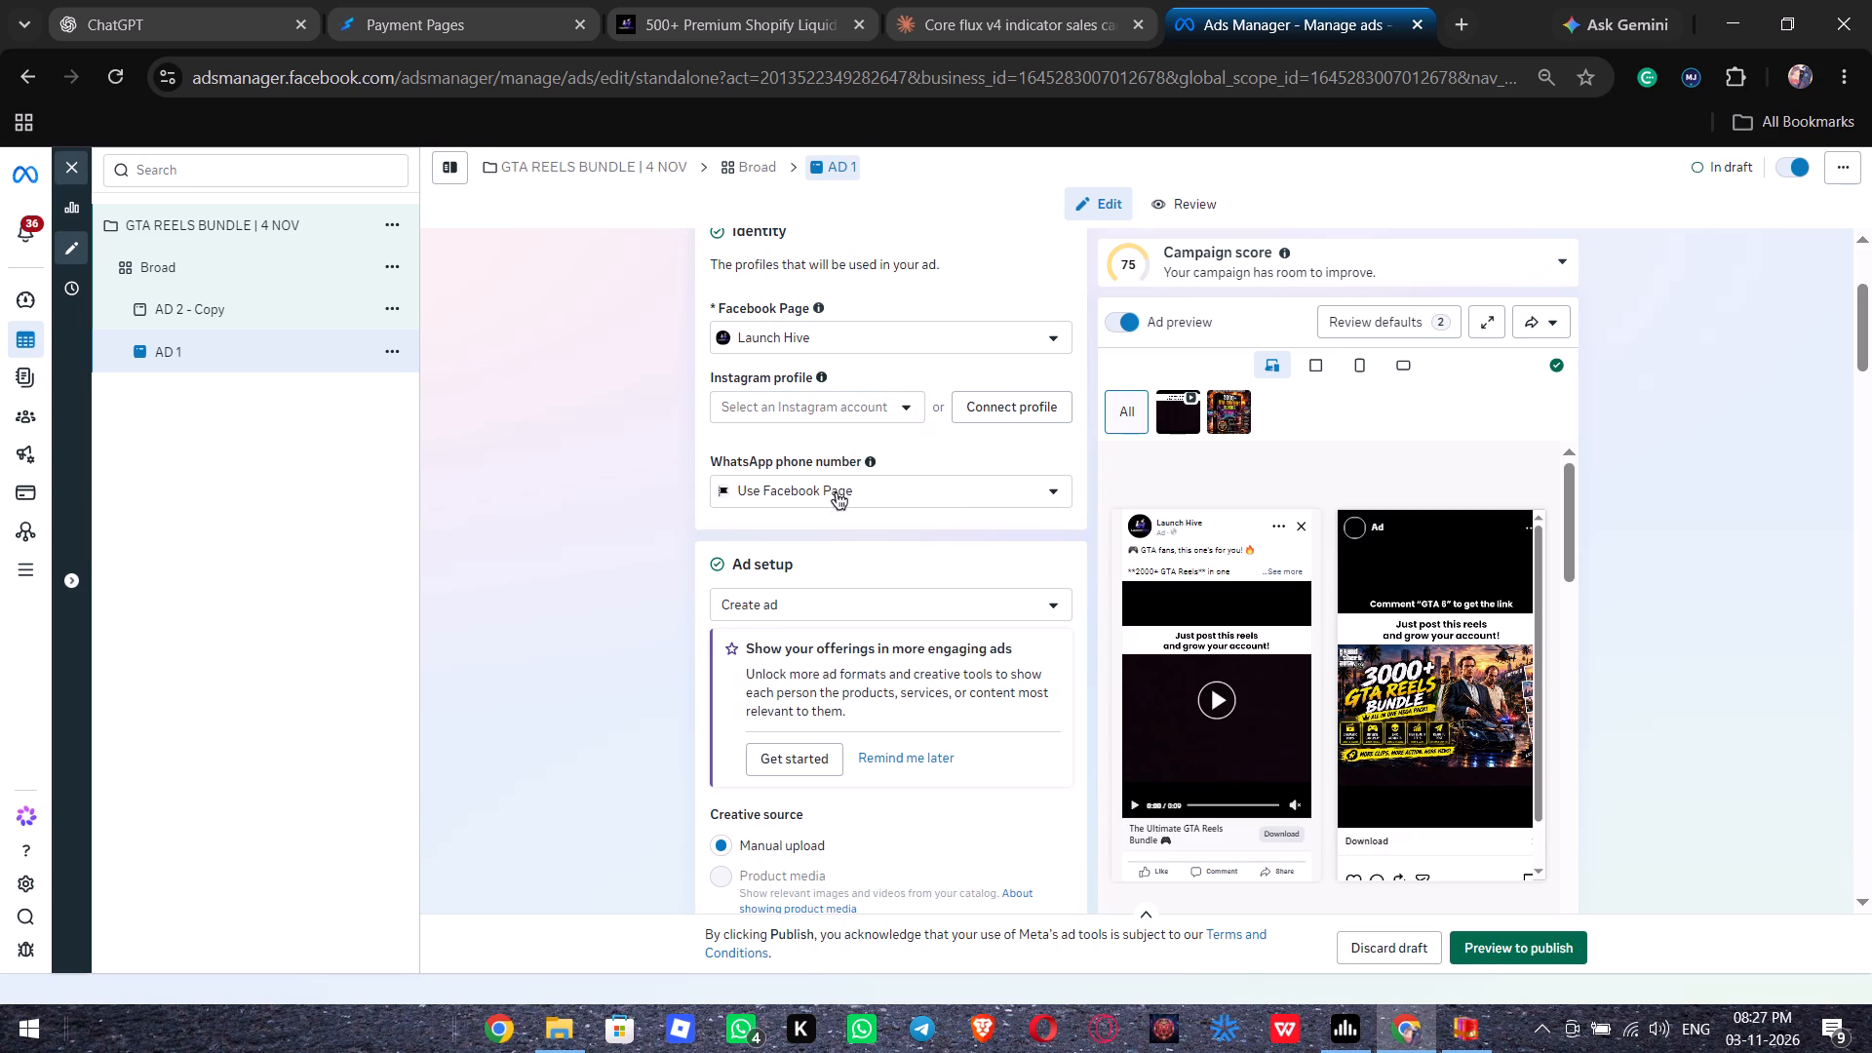
left_click(774, 409)
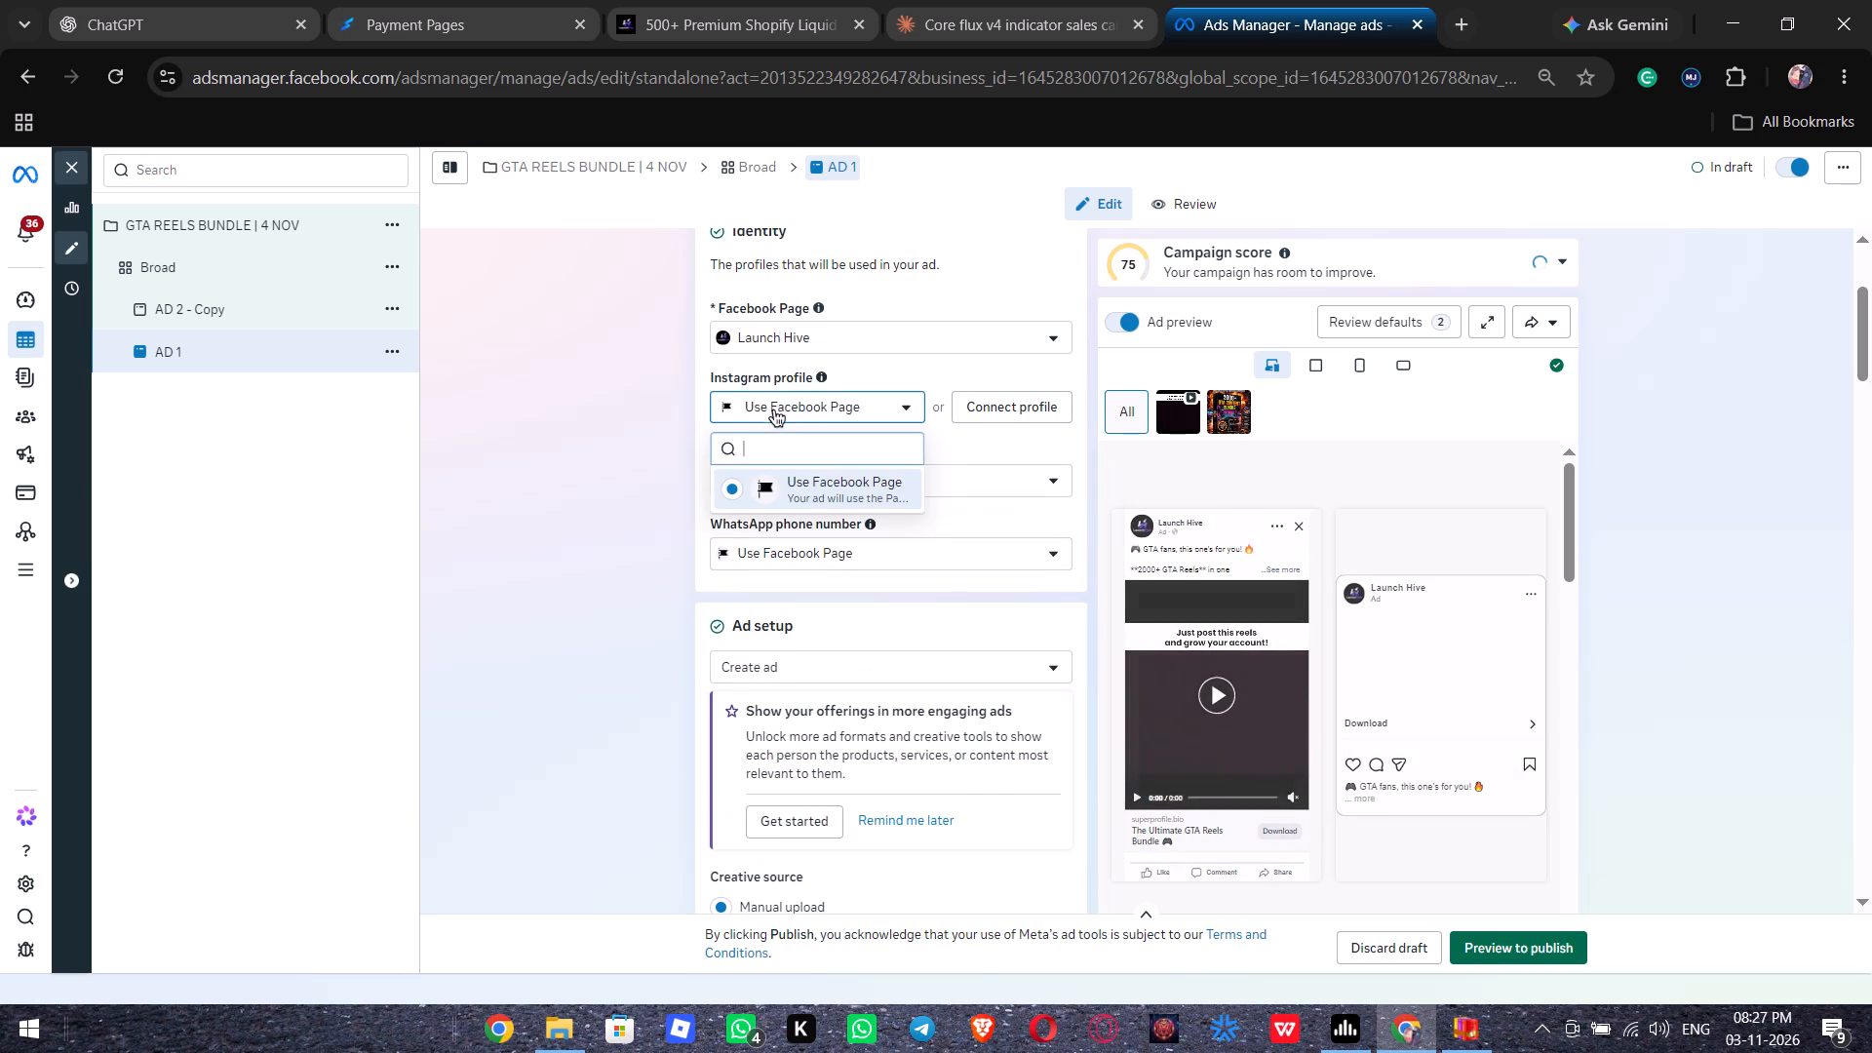
left_click(606, 501)
Preview the landing page at AD 1's website URL and return to the ad.
scroll(607, 501, "down", 1)
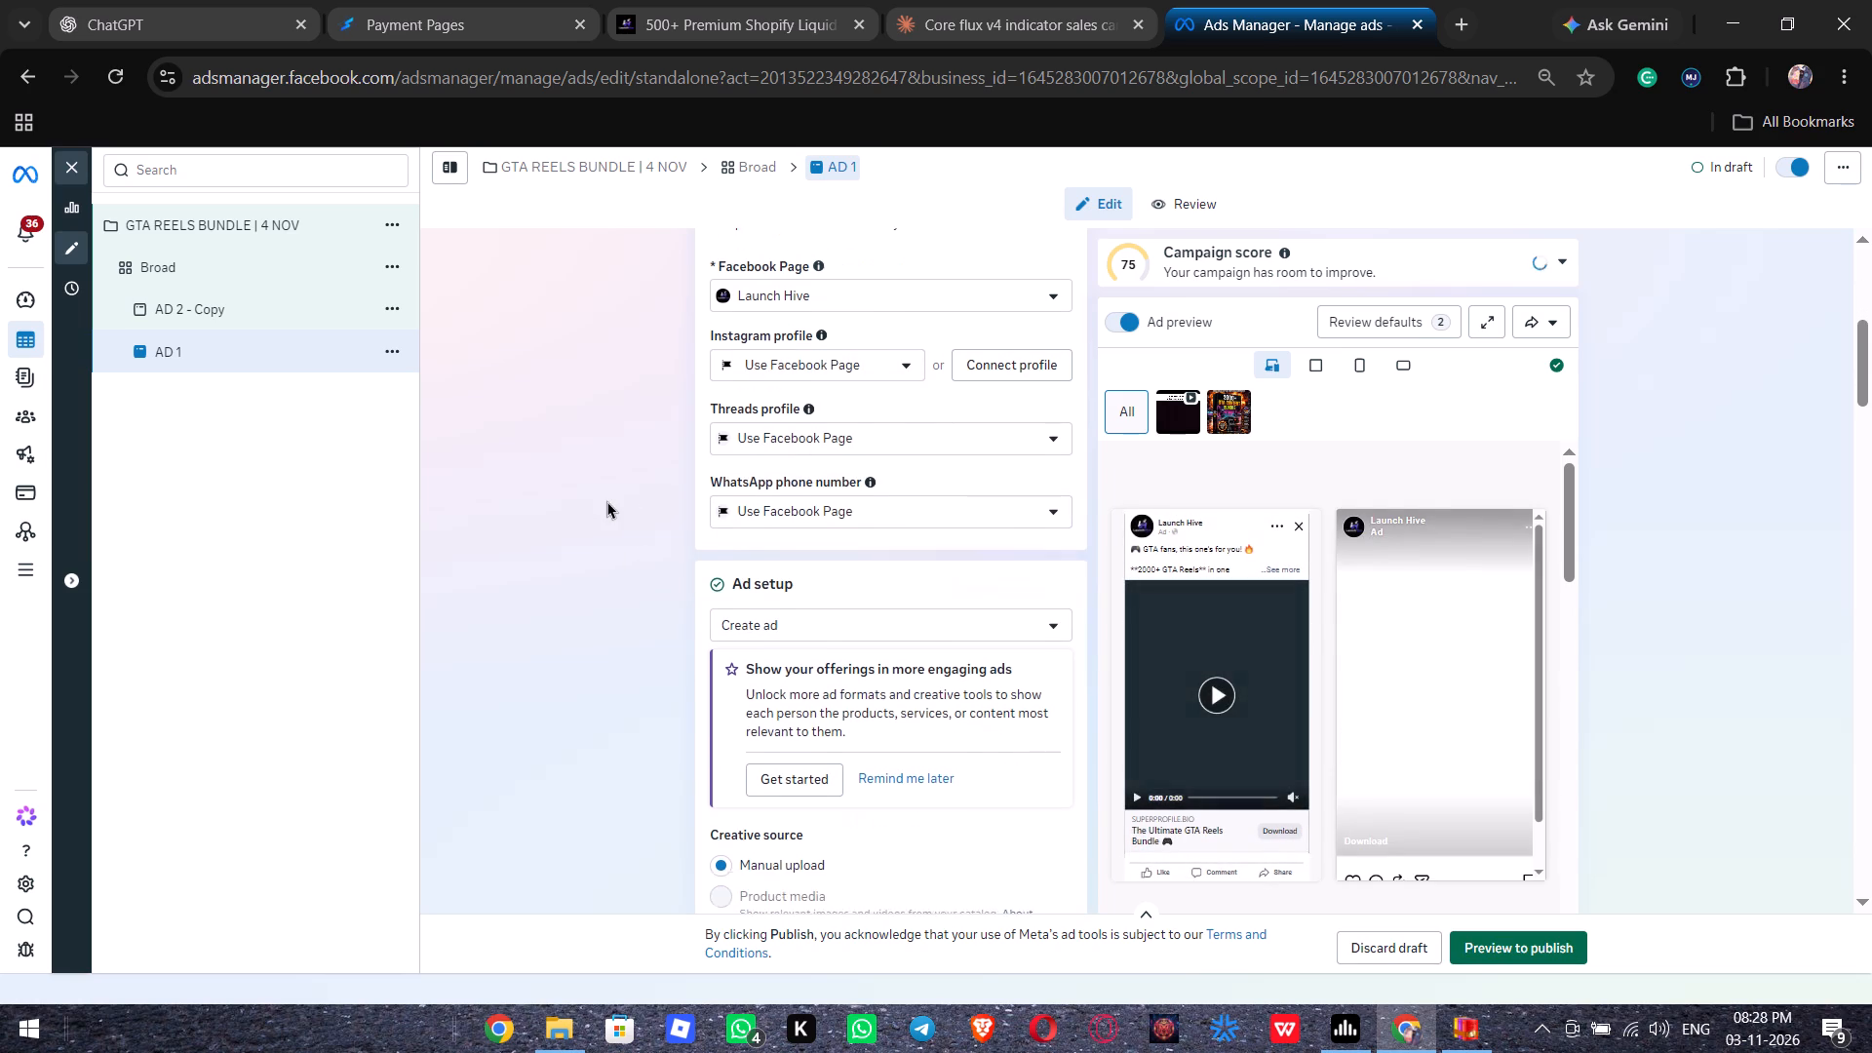
scroll(607, 501, "down", 1)
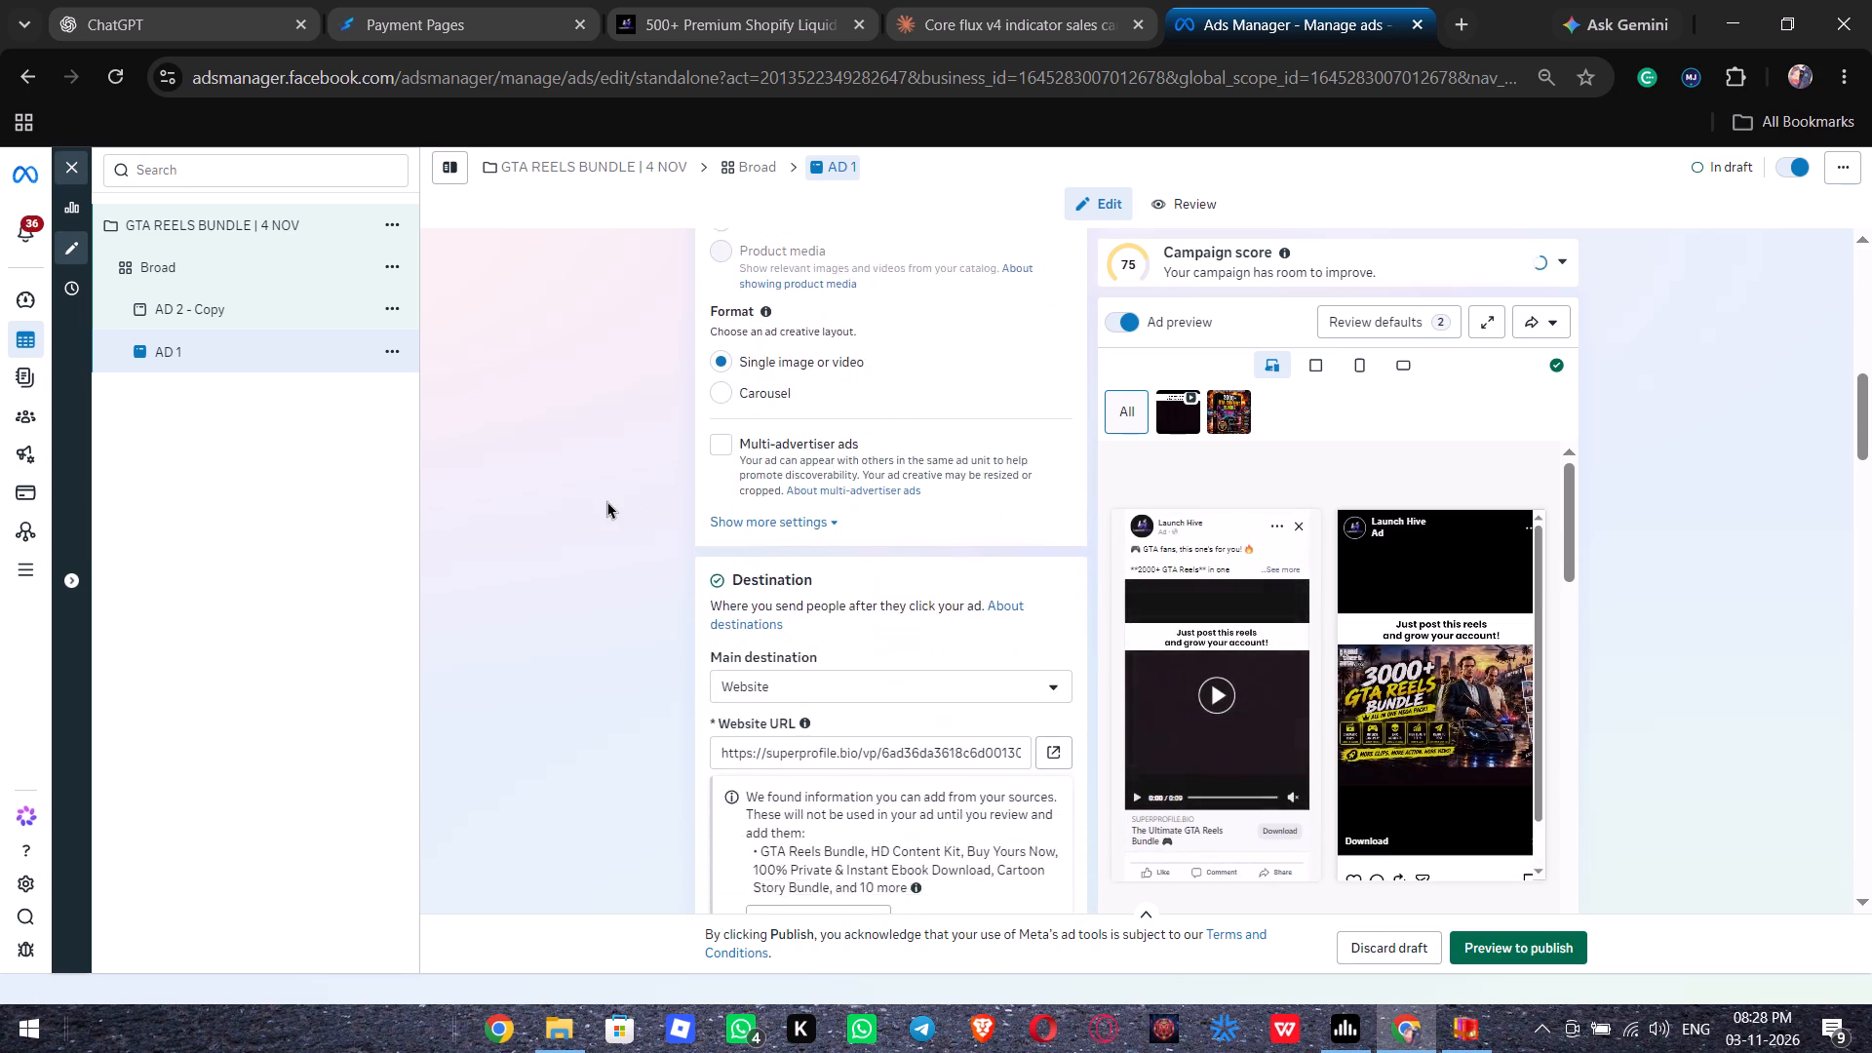
scroll(607, 501, "down", 1)
left_click(1050, 491)
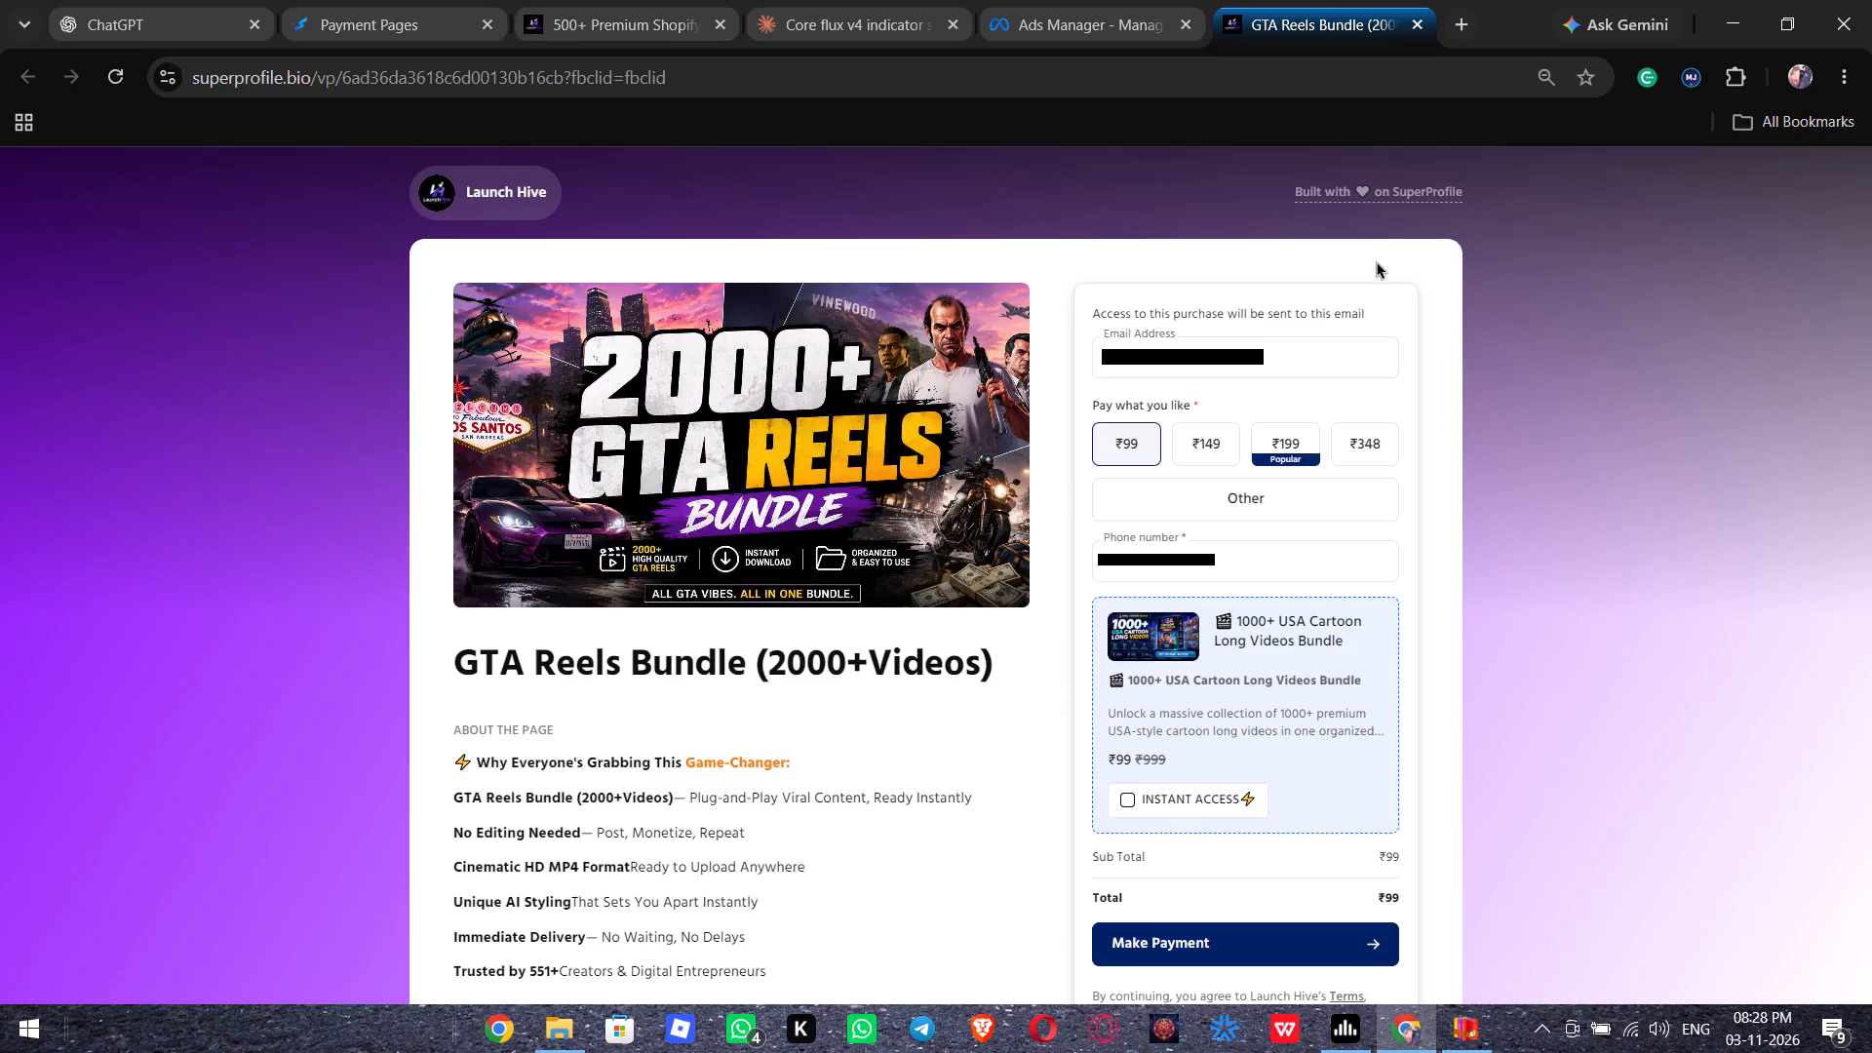
left_click(1419, 22)
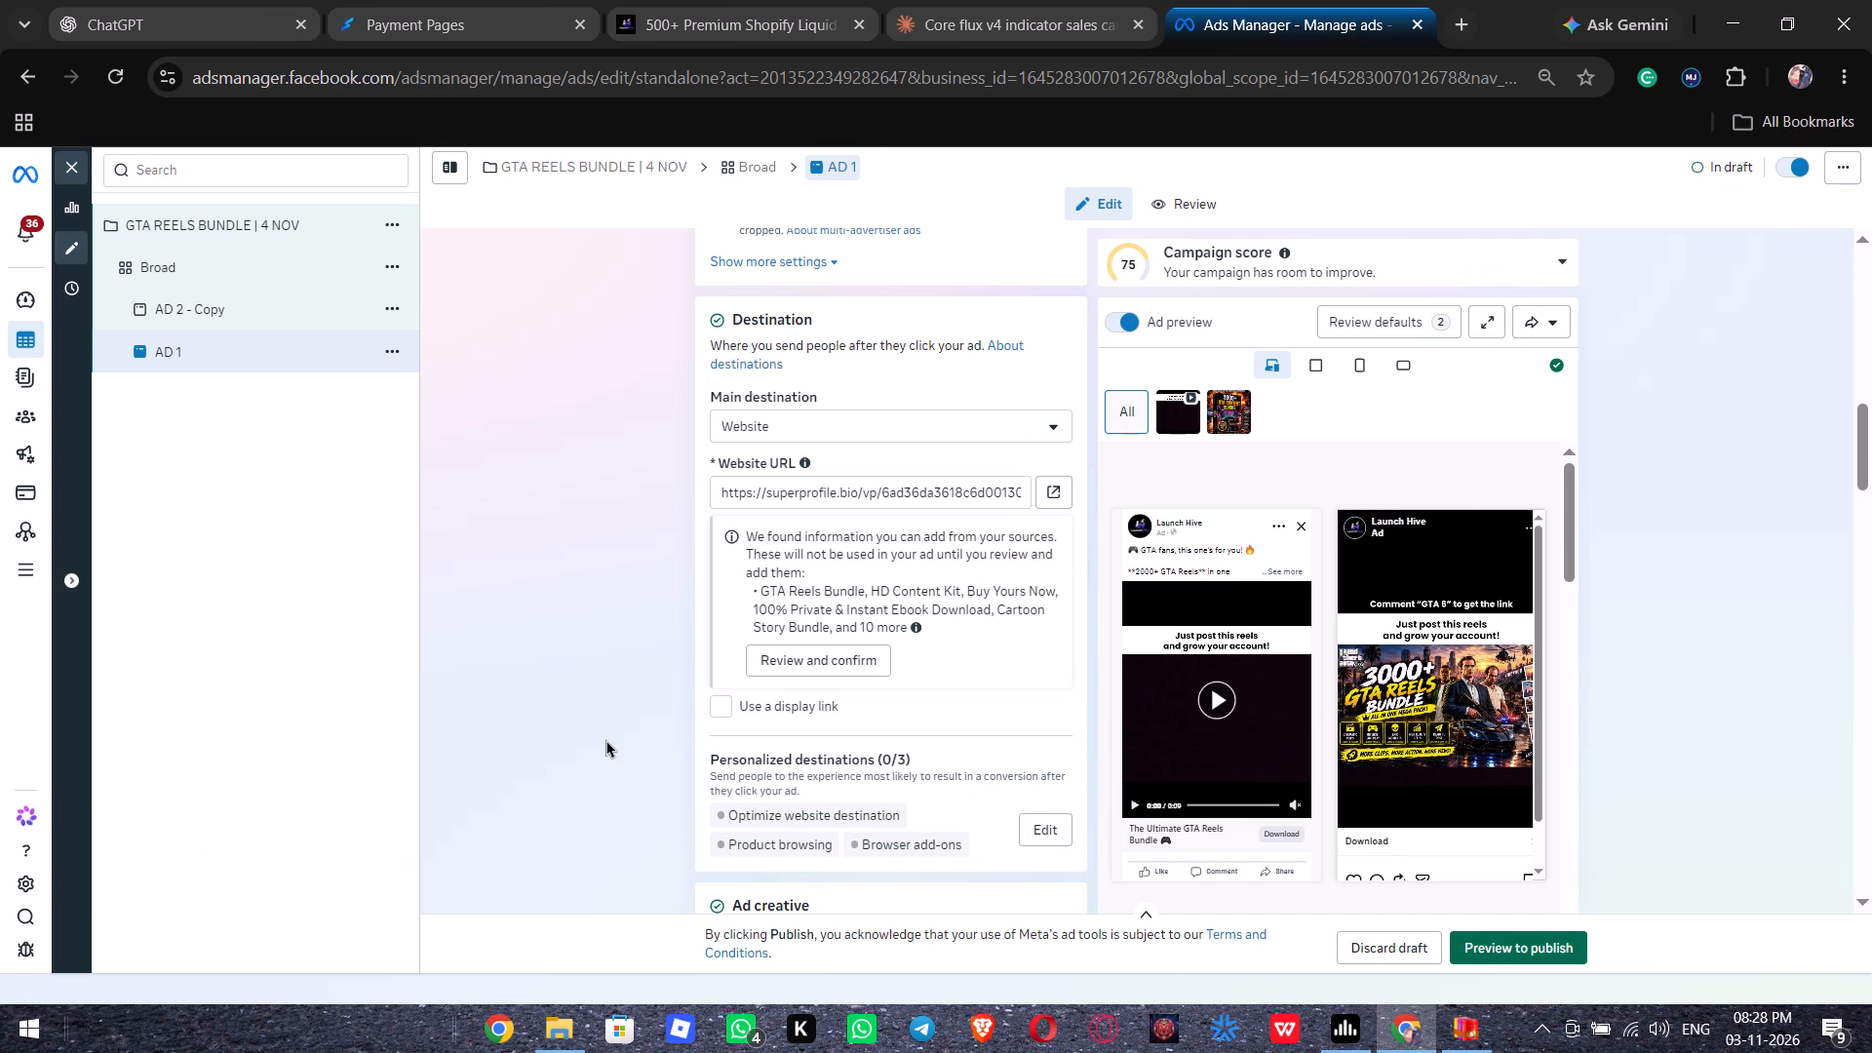
Review AD 1's media, text, call to action, creative enhancements and tracking settings.
scroll(606, 740, "down", 3)
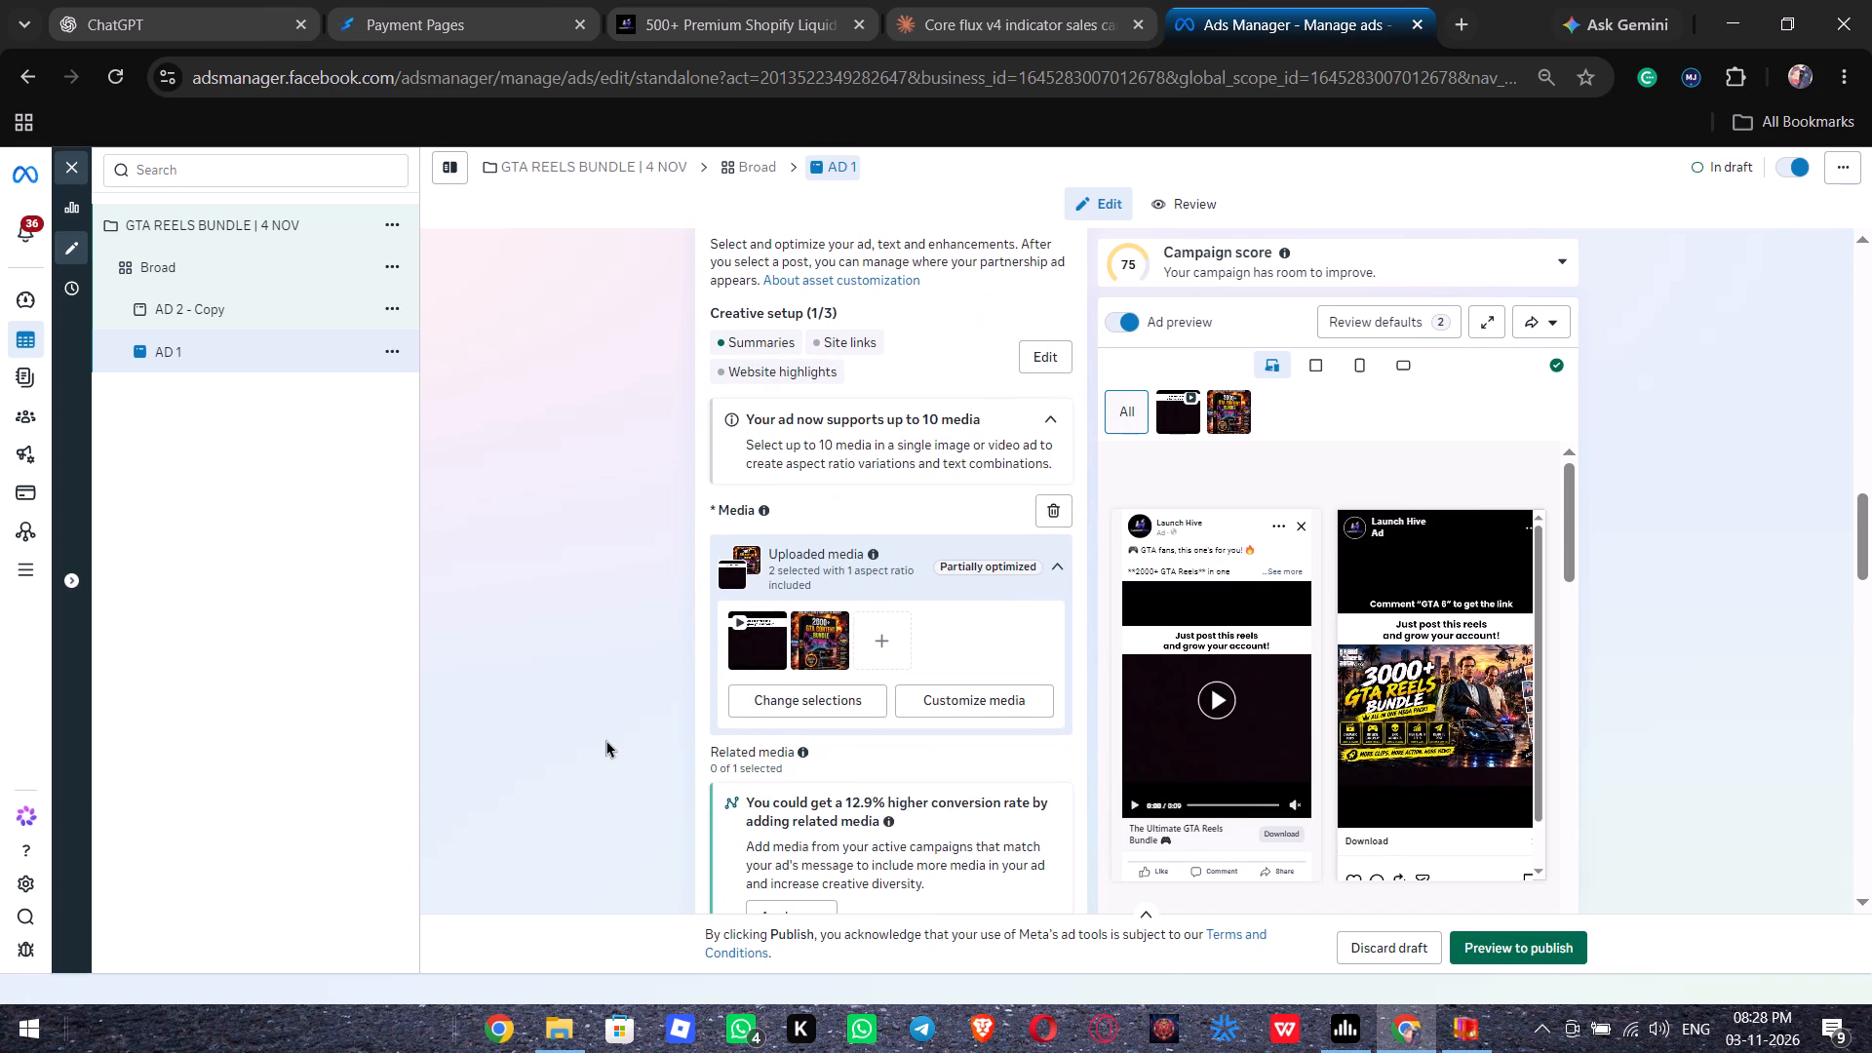
scroll(606, 740, "down", 2)
scroll(711, 753, "down", 1)
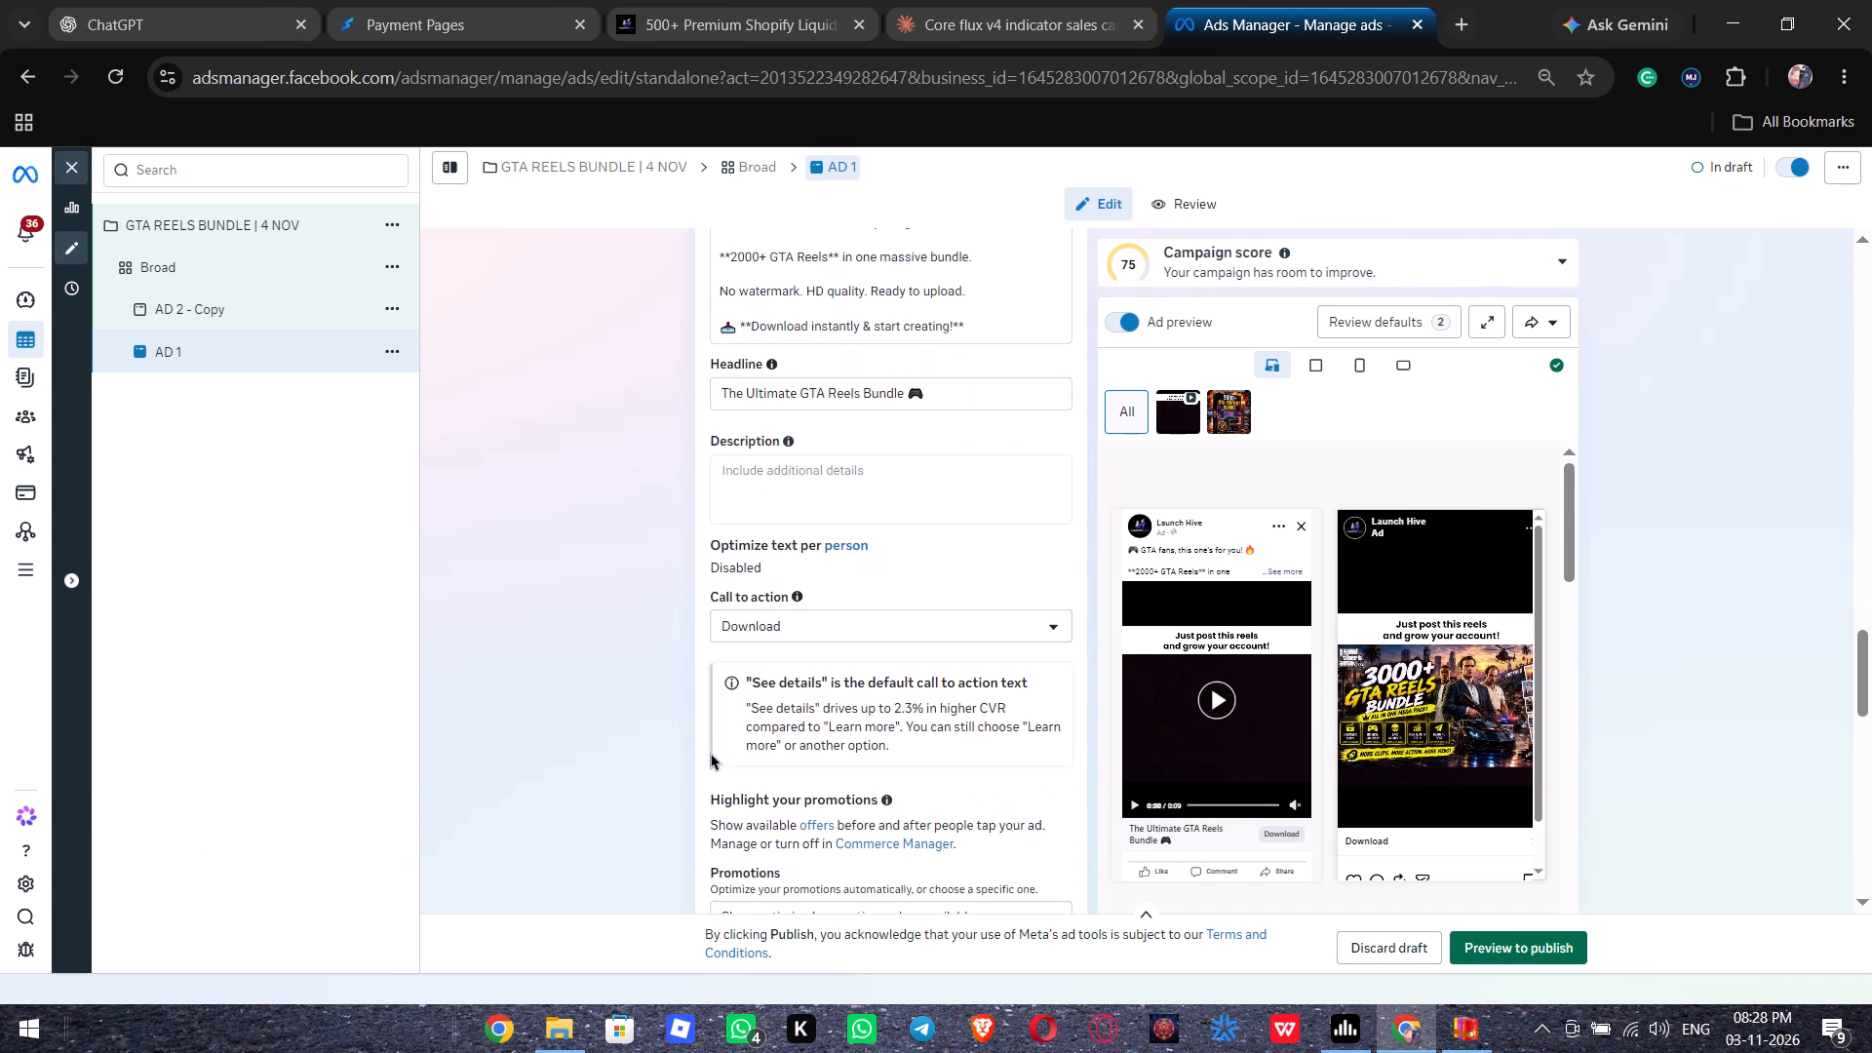
scroll(711, 753, "down", 3)
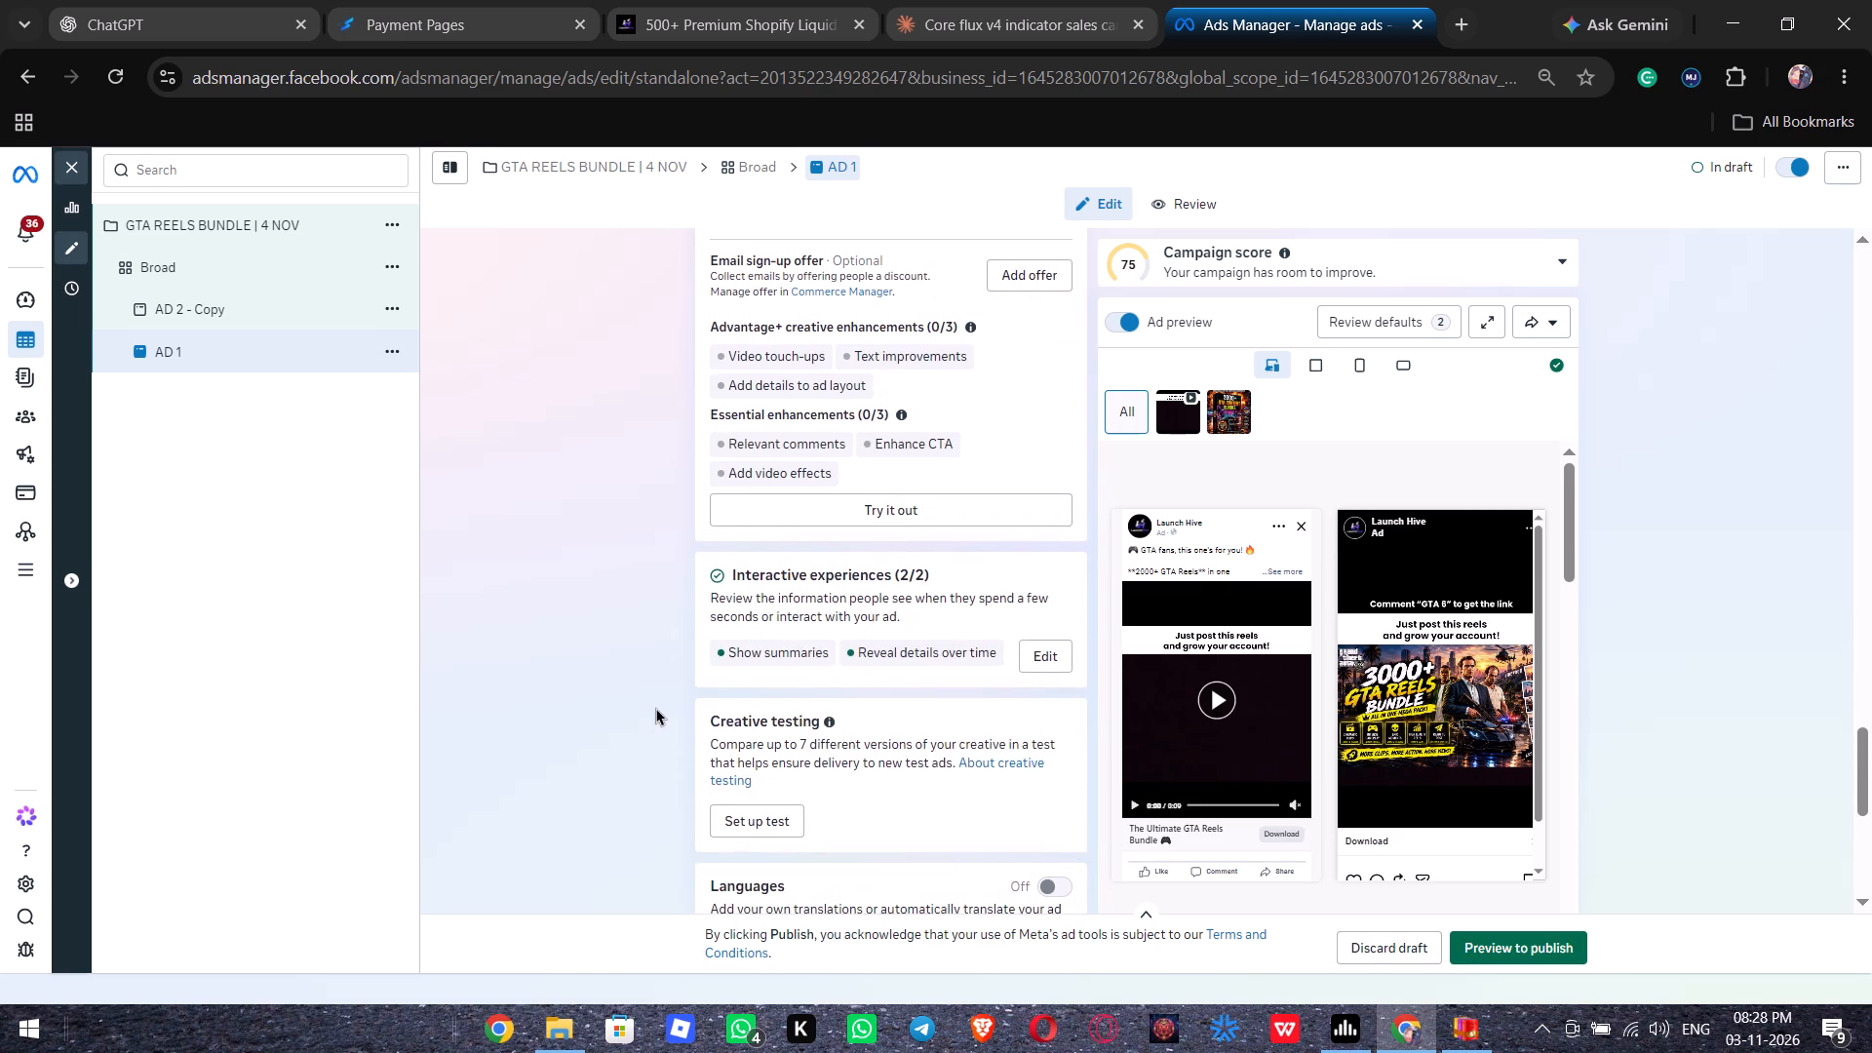
scroll(656, 708, "down", 4)
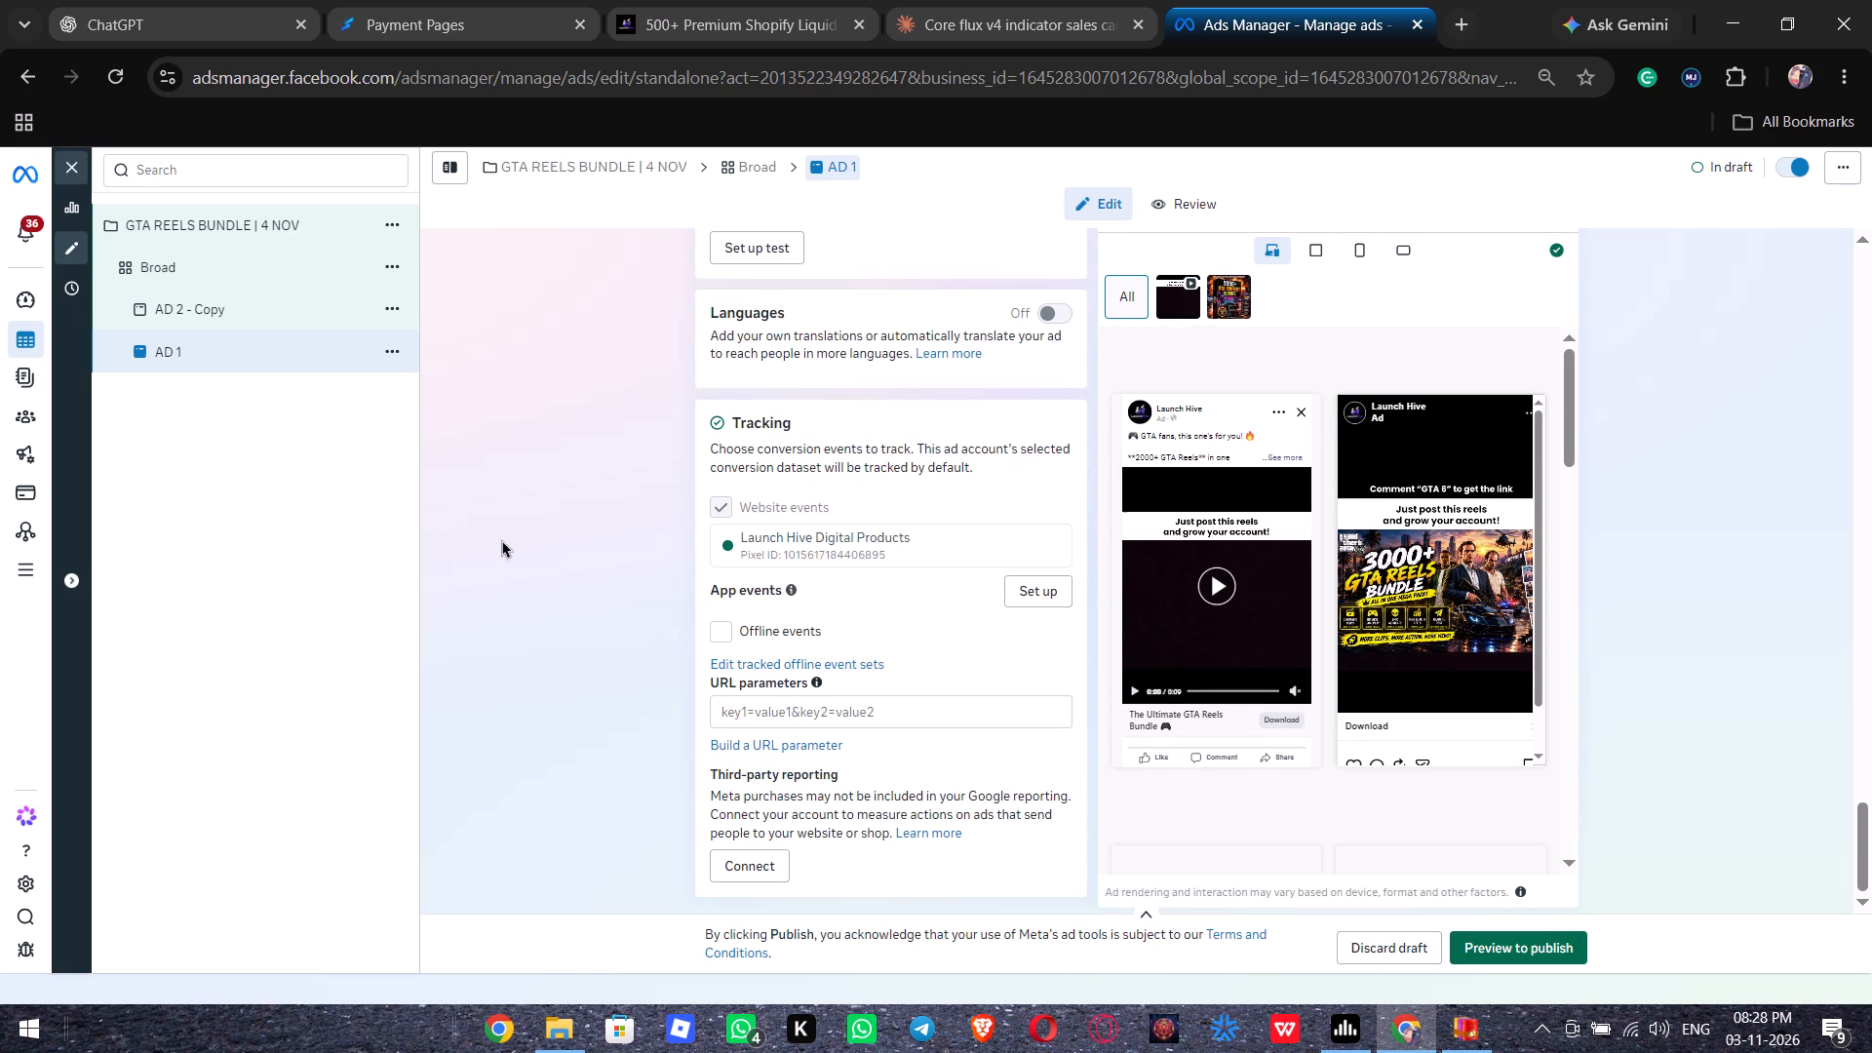
Rename the AD 2 - Copy ad as AD 2.
left_click(264, 310)
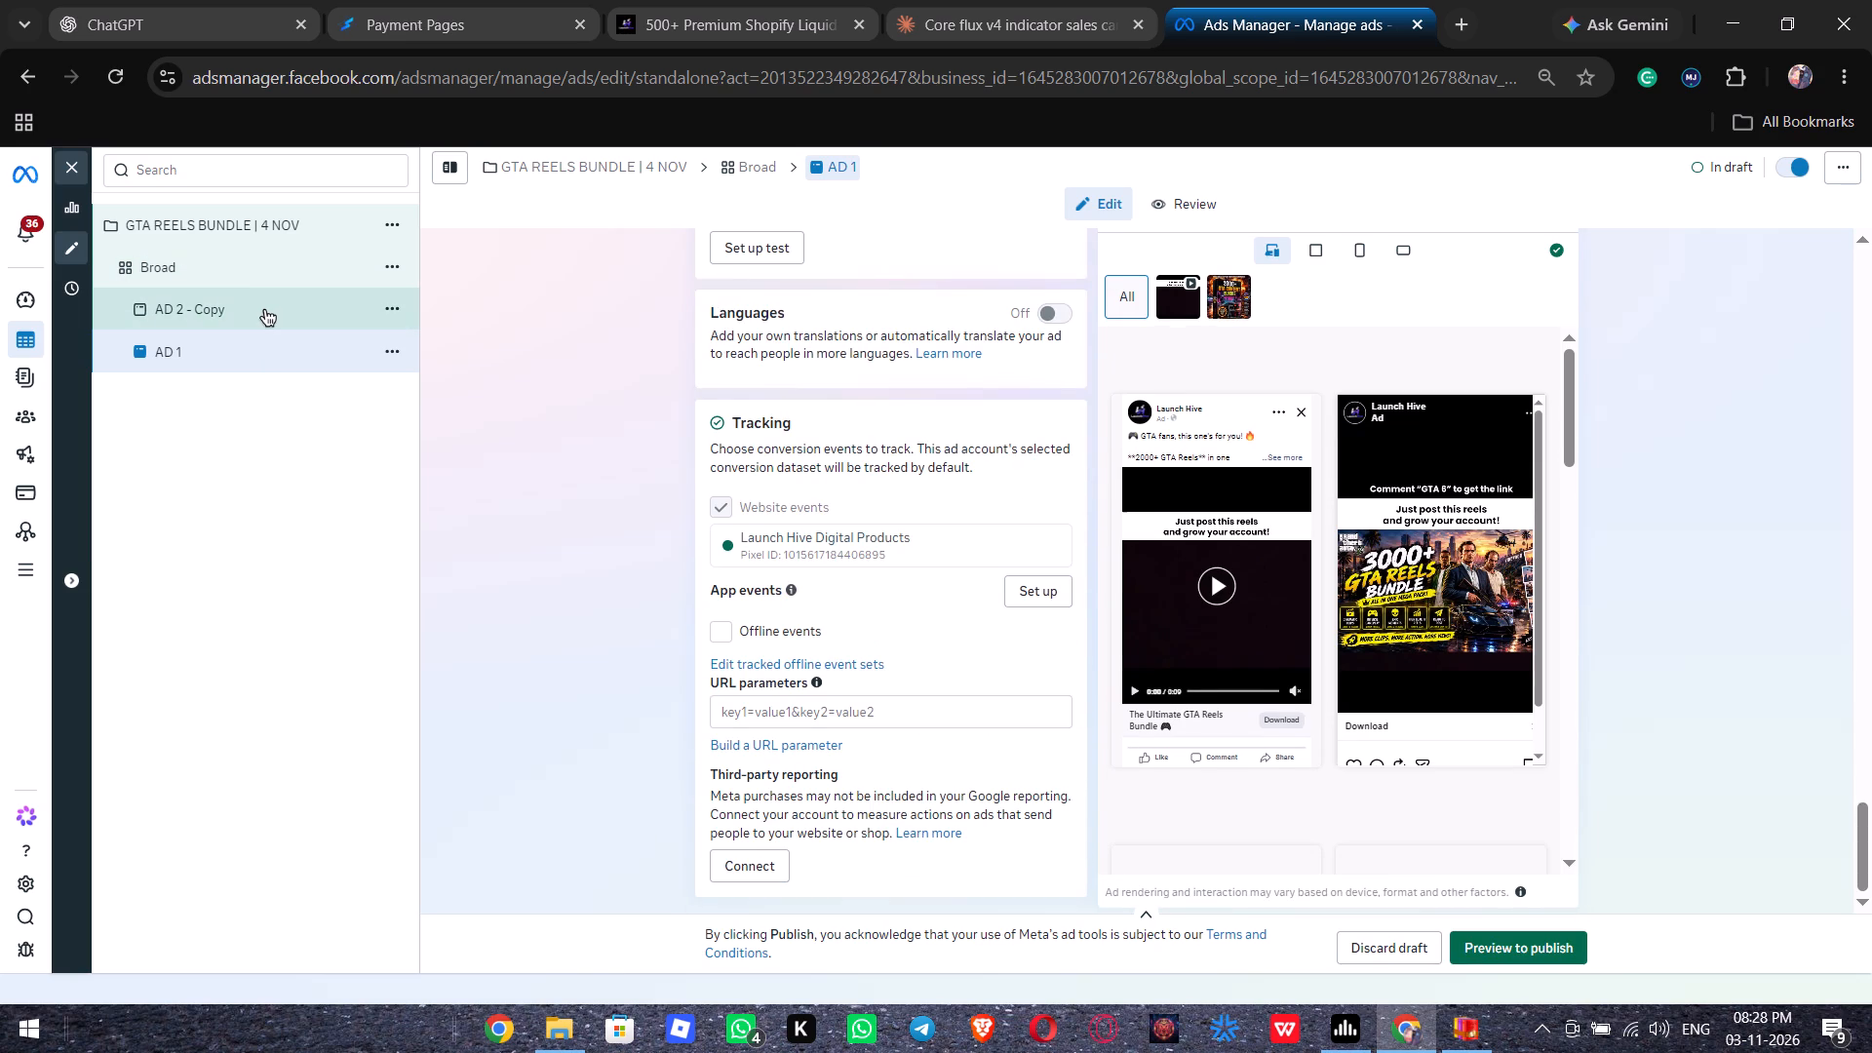
triple_click(264, 310)
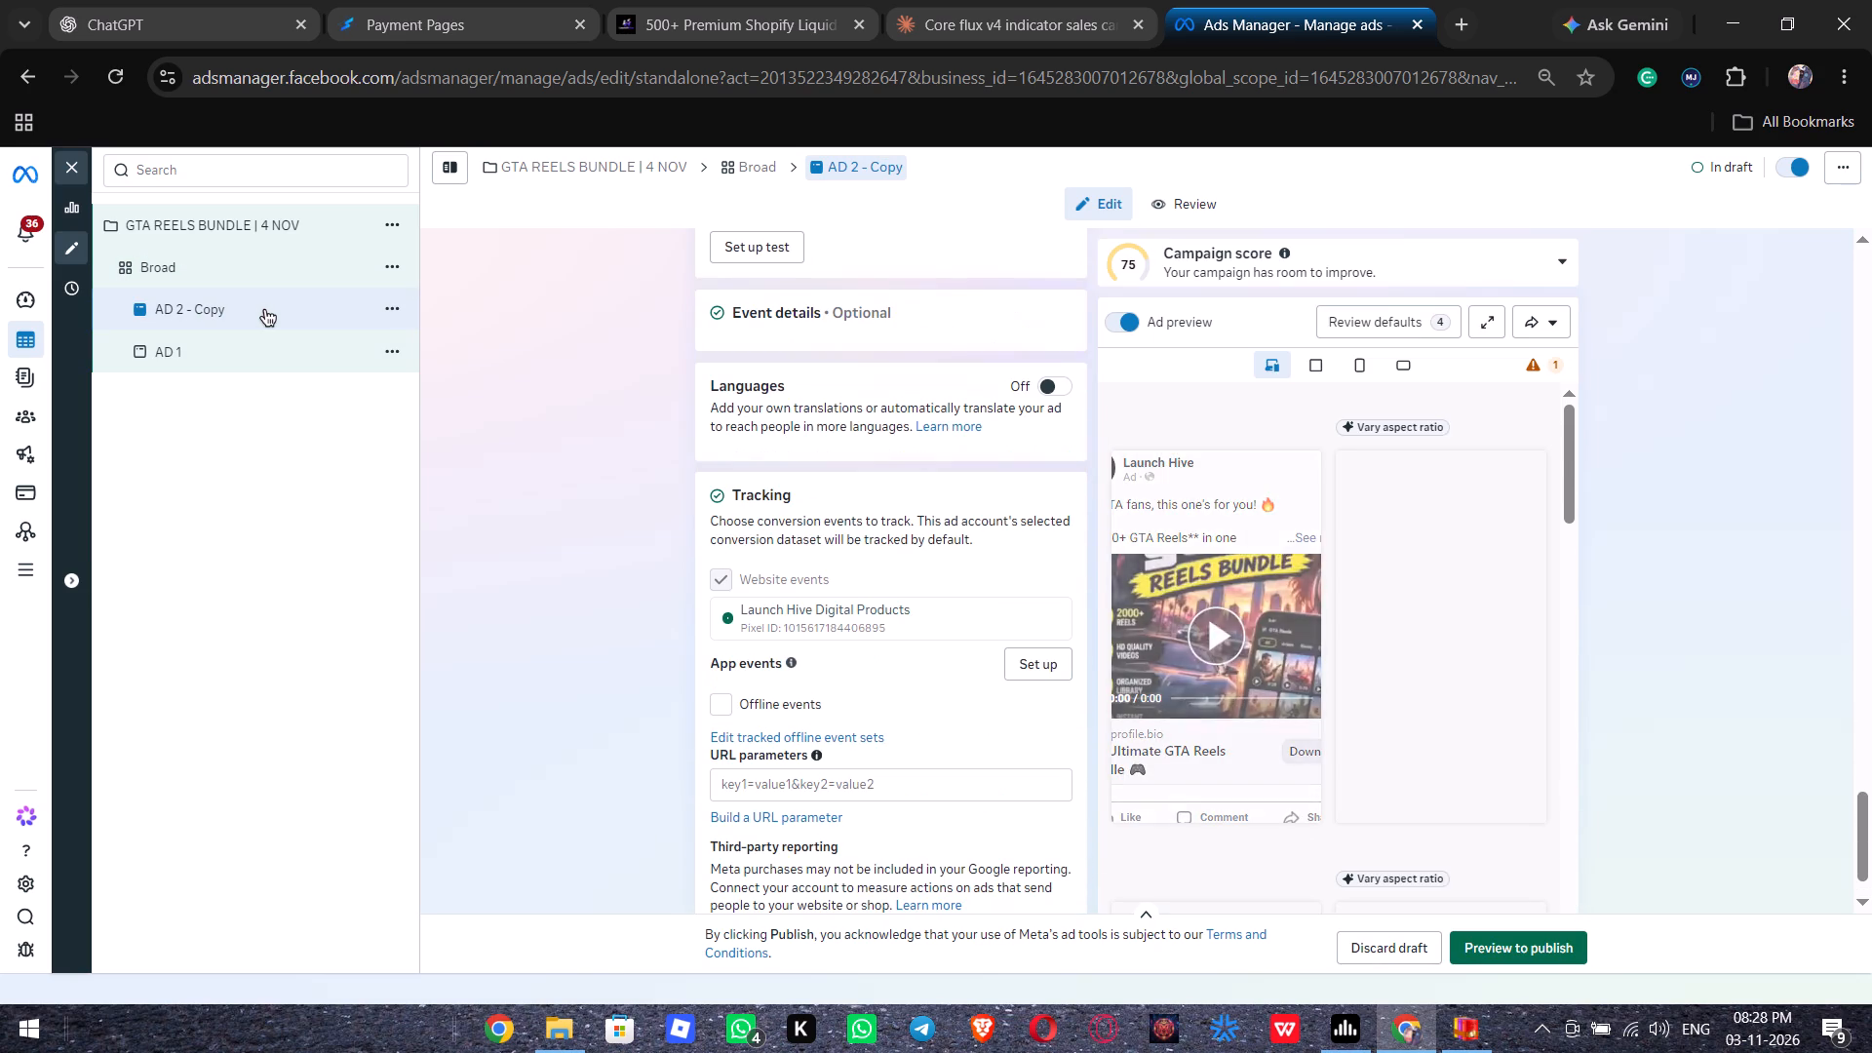
left_click(264, 310)
key("BackSpace")
key("BackSpace")
key("BackSpace")
key("BackSpace")
key("BackSpace")
key("BackSpace")
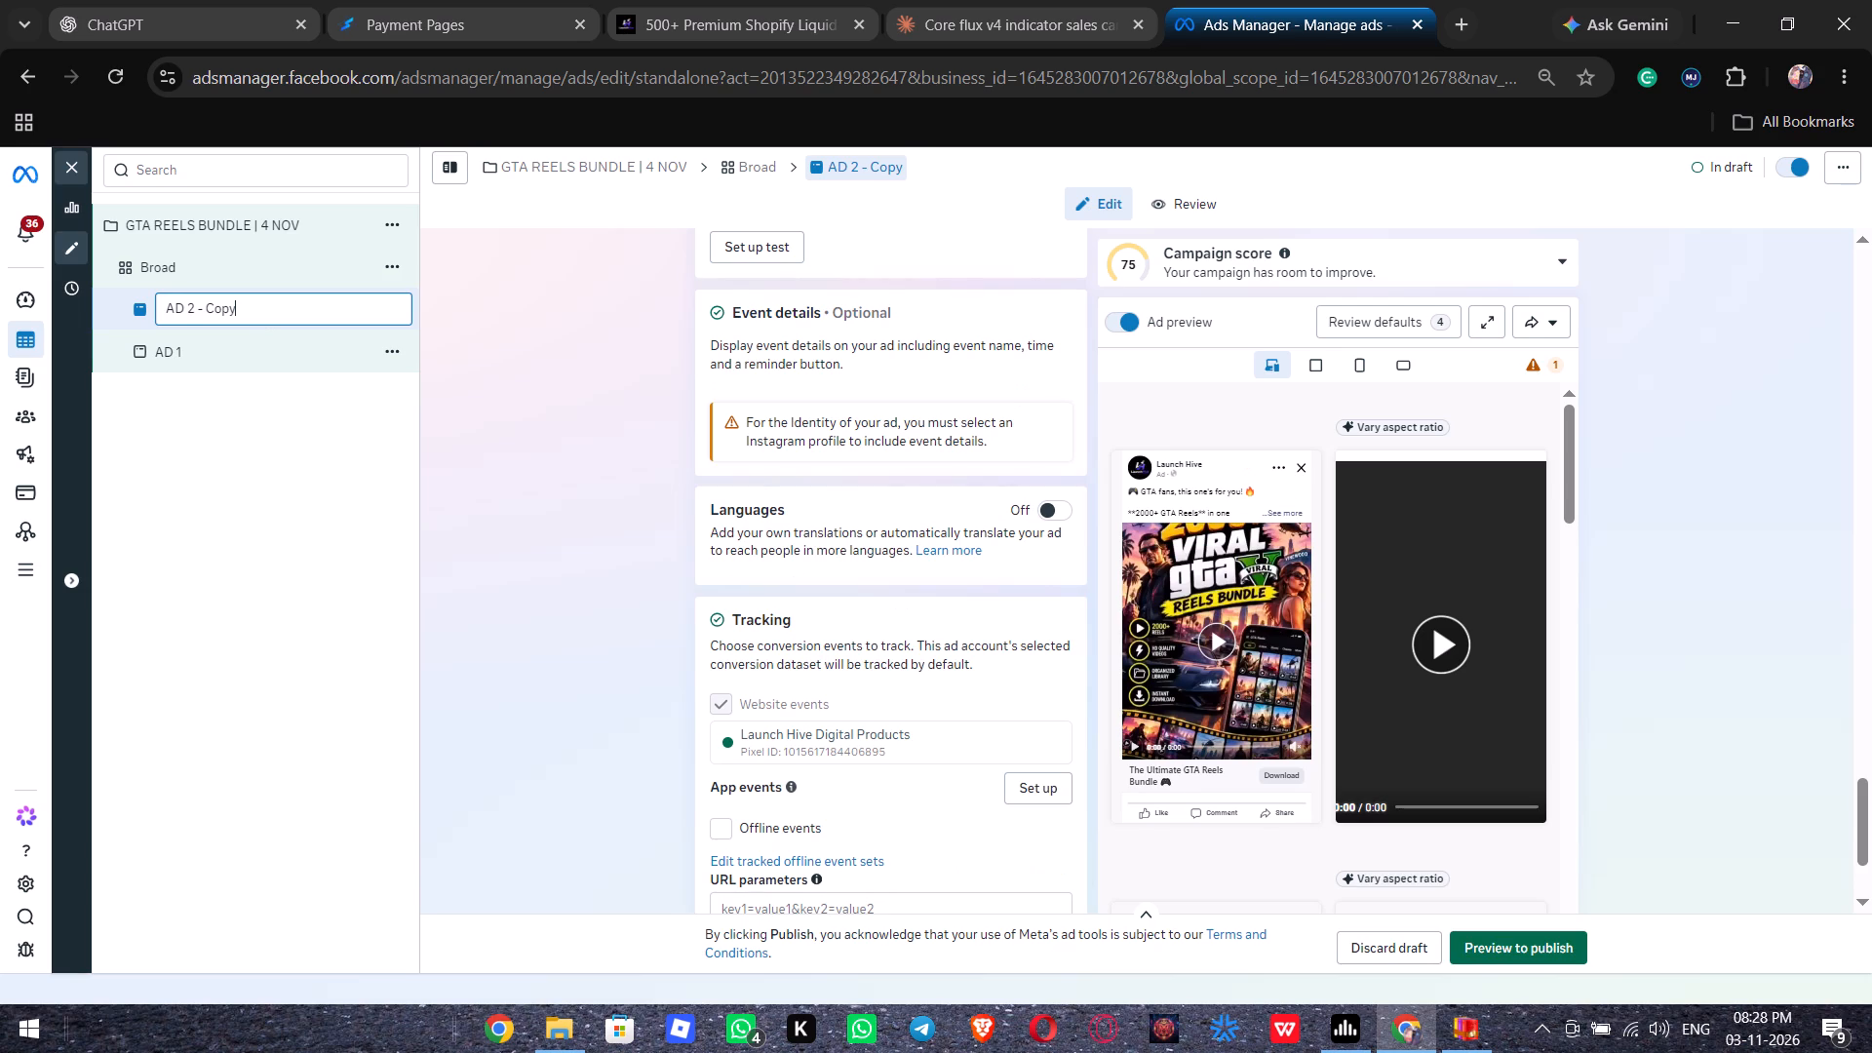
key("BackSpace")
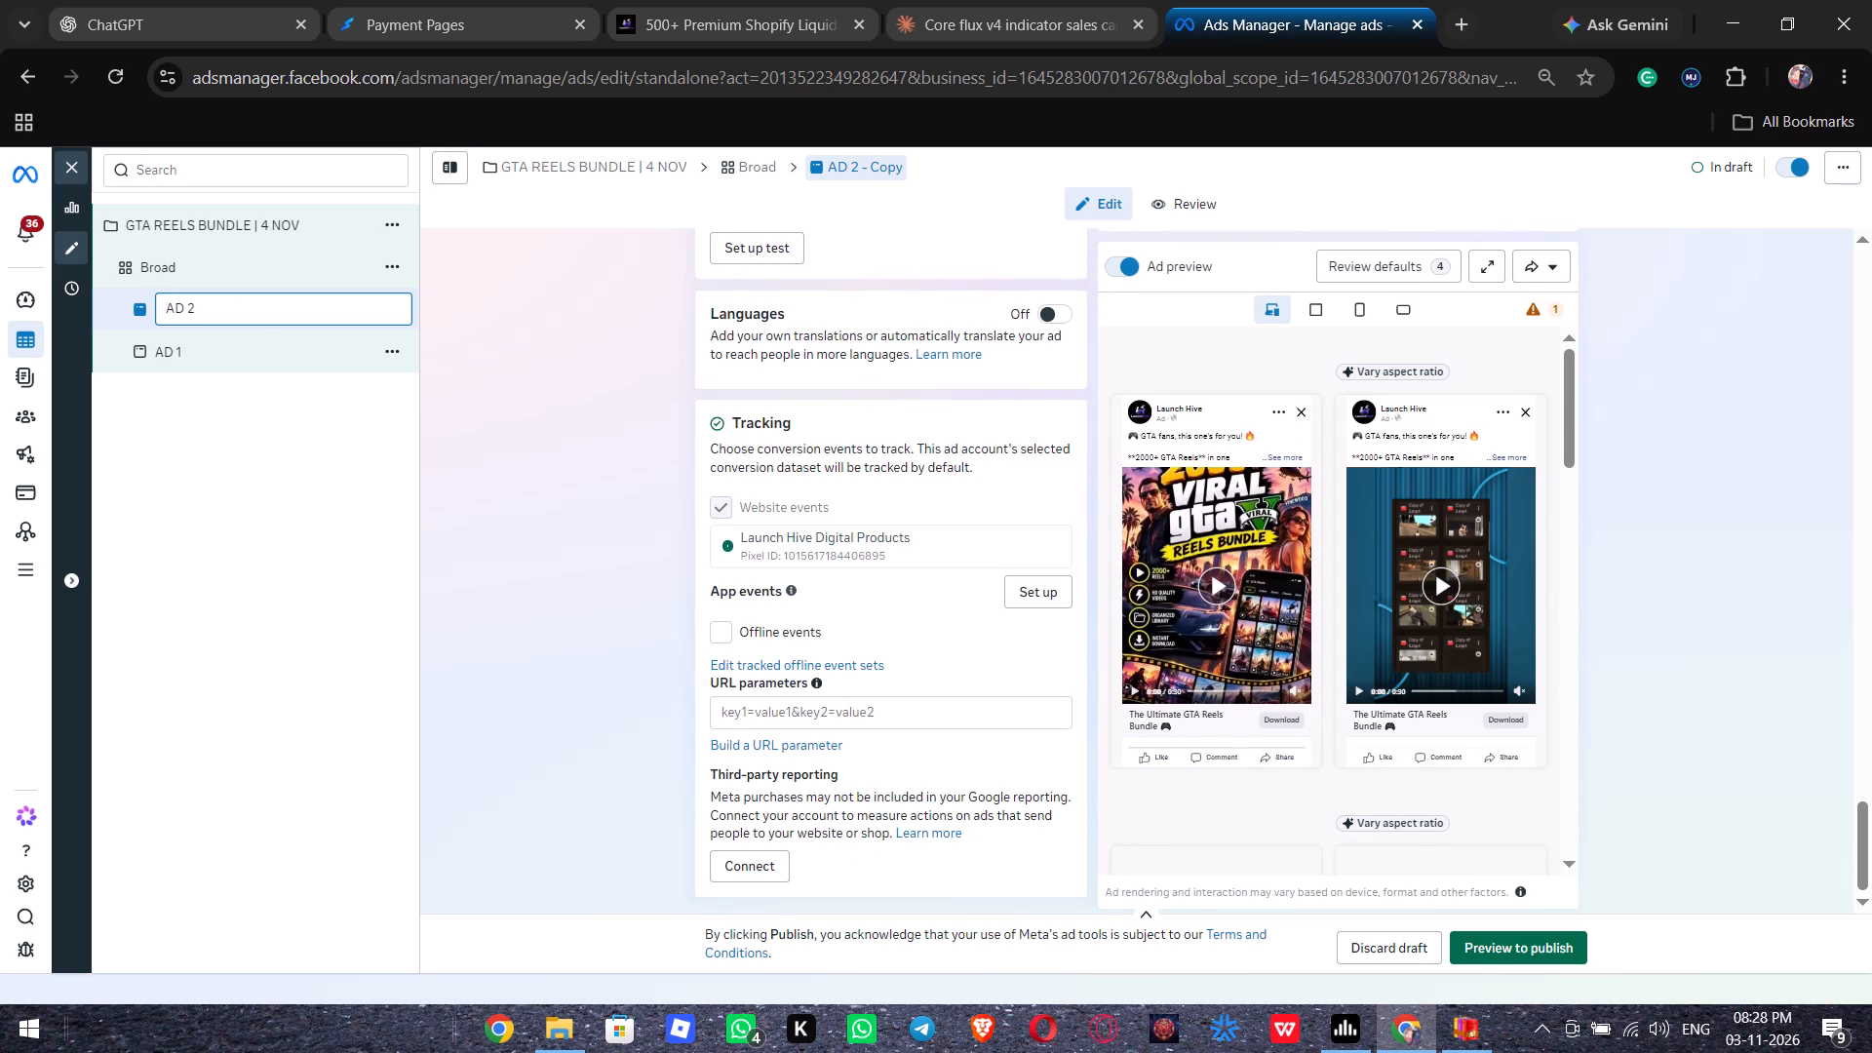
left_click(514, 399)
Turn off AD 2's video touch-ups, text improvements and relevant comments enhancements, and save the settings.
scroll(514, 399, "down", 2)
scroll(514, 399, "up", 3)
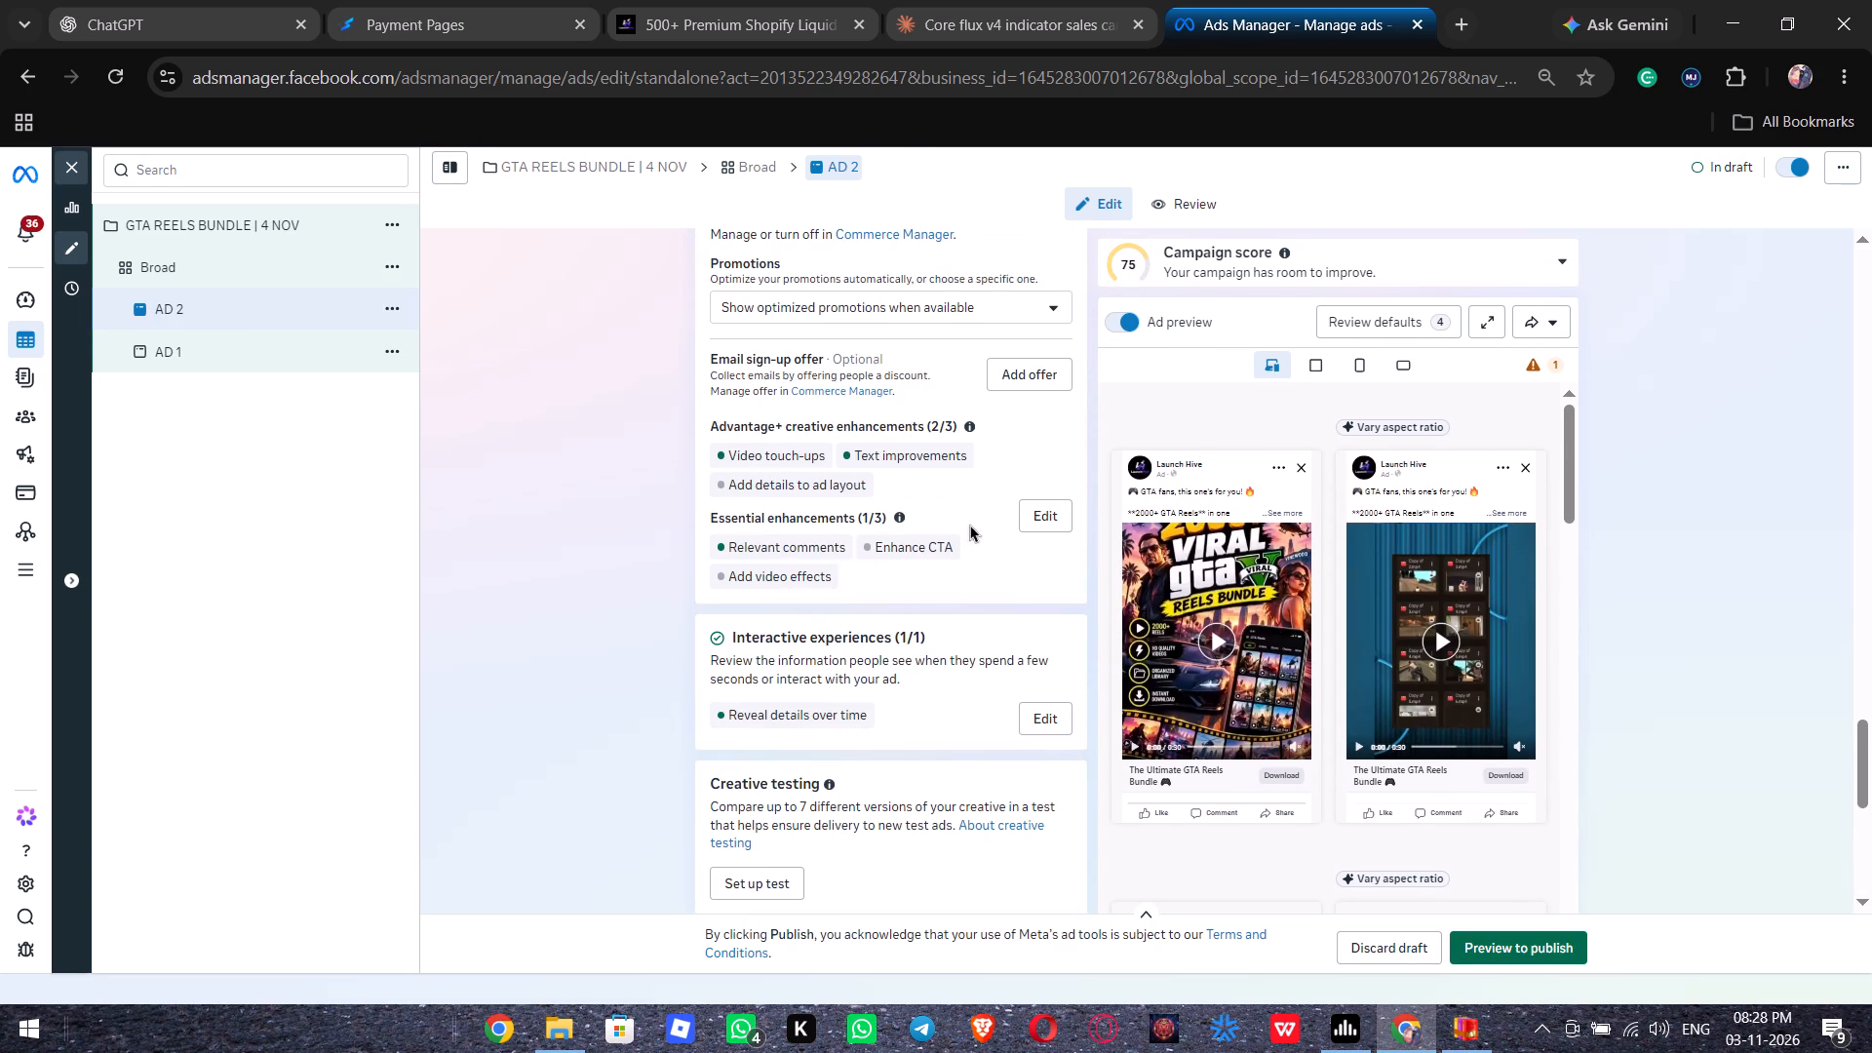
left_click(1045, 501)
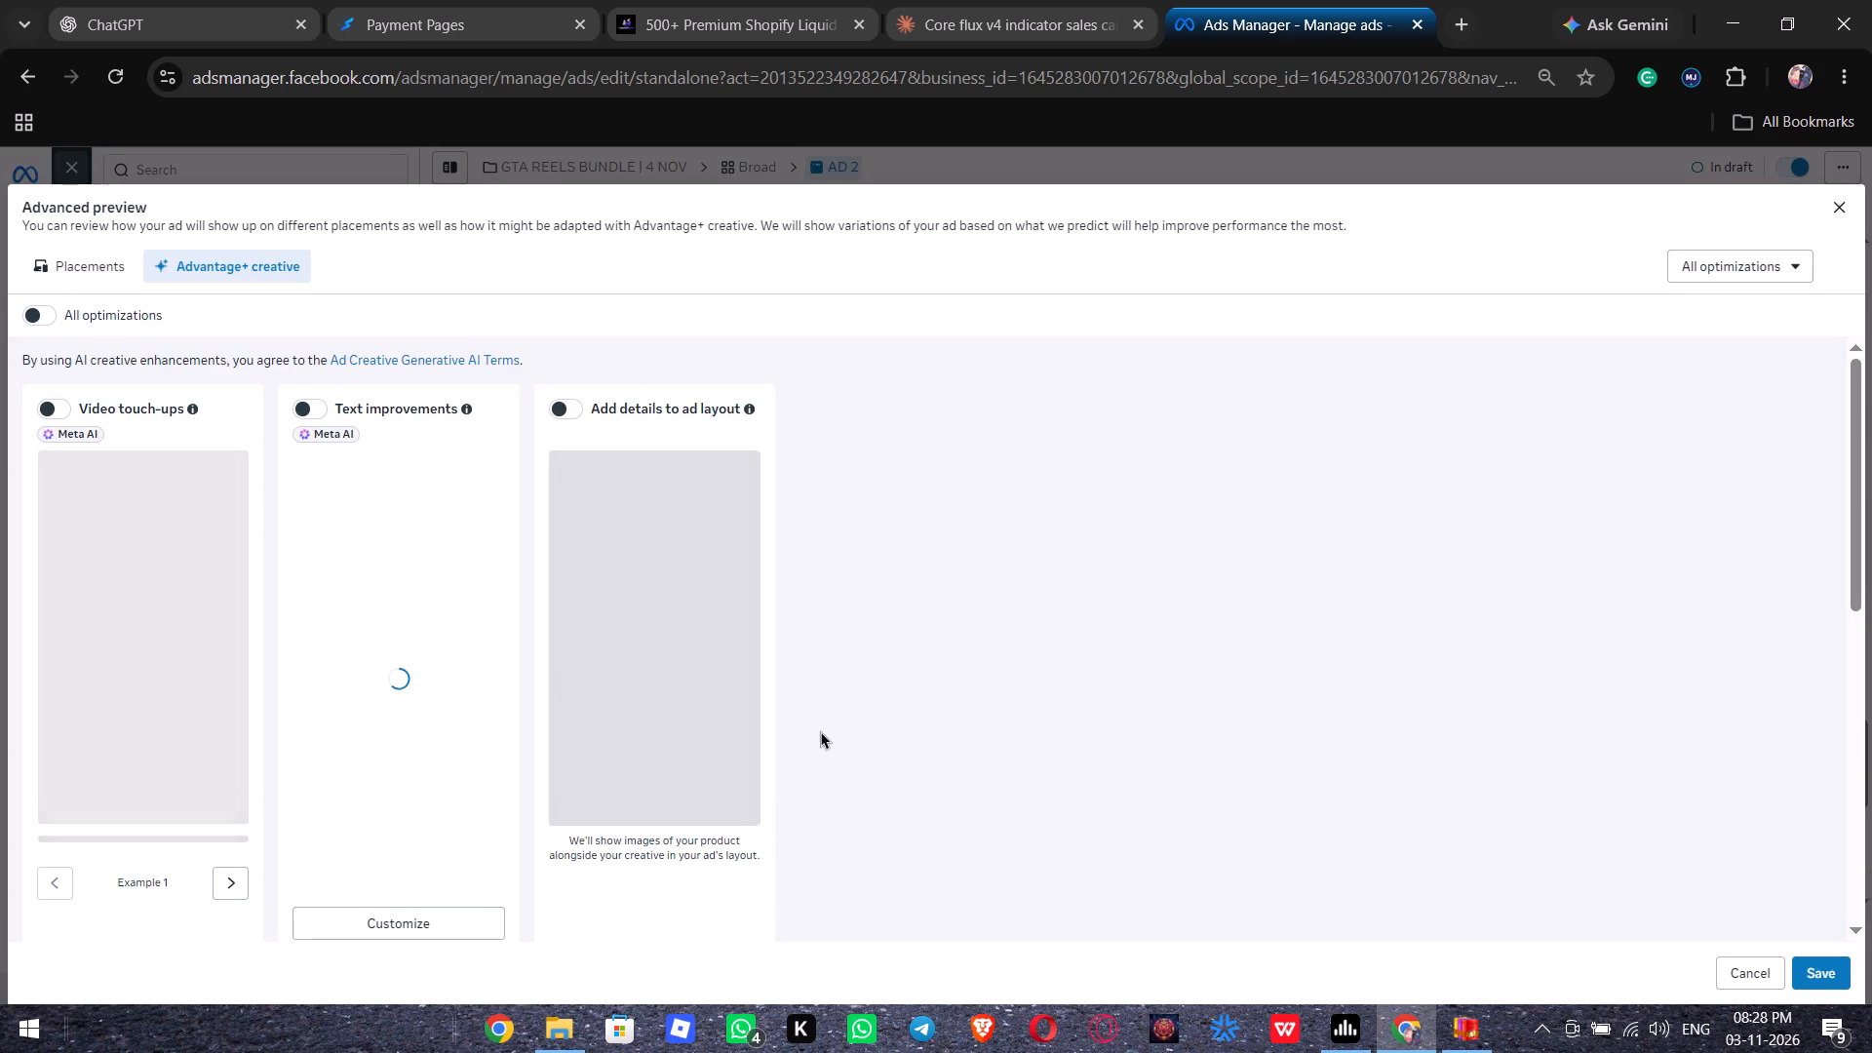
scroll(821, 731, "down", 1)
scroll(821, 731, "up", 1)
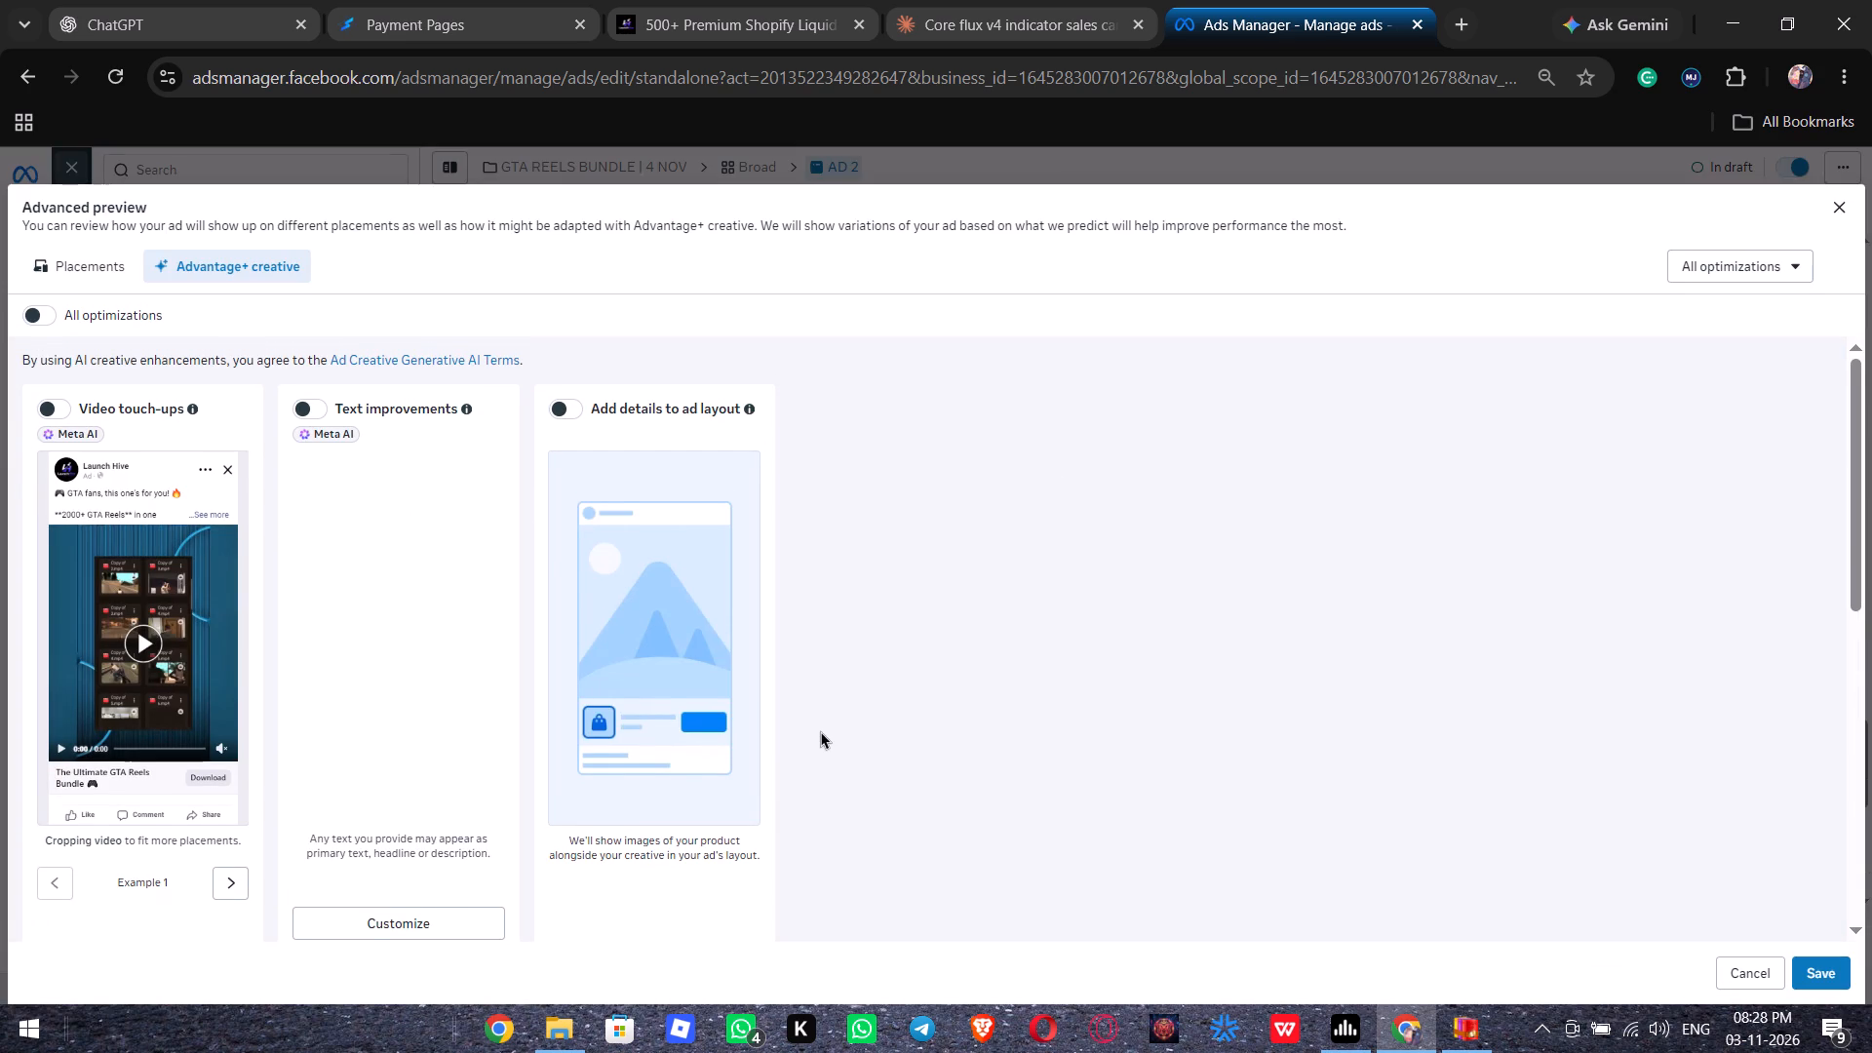
scroll(821, 731, "down", 4)
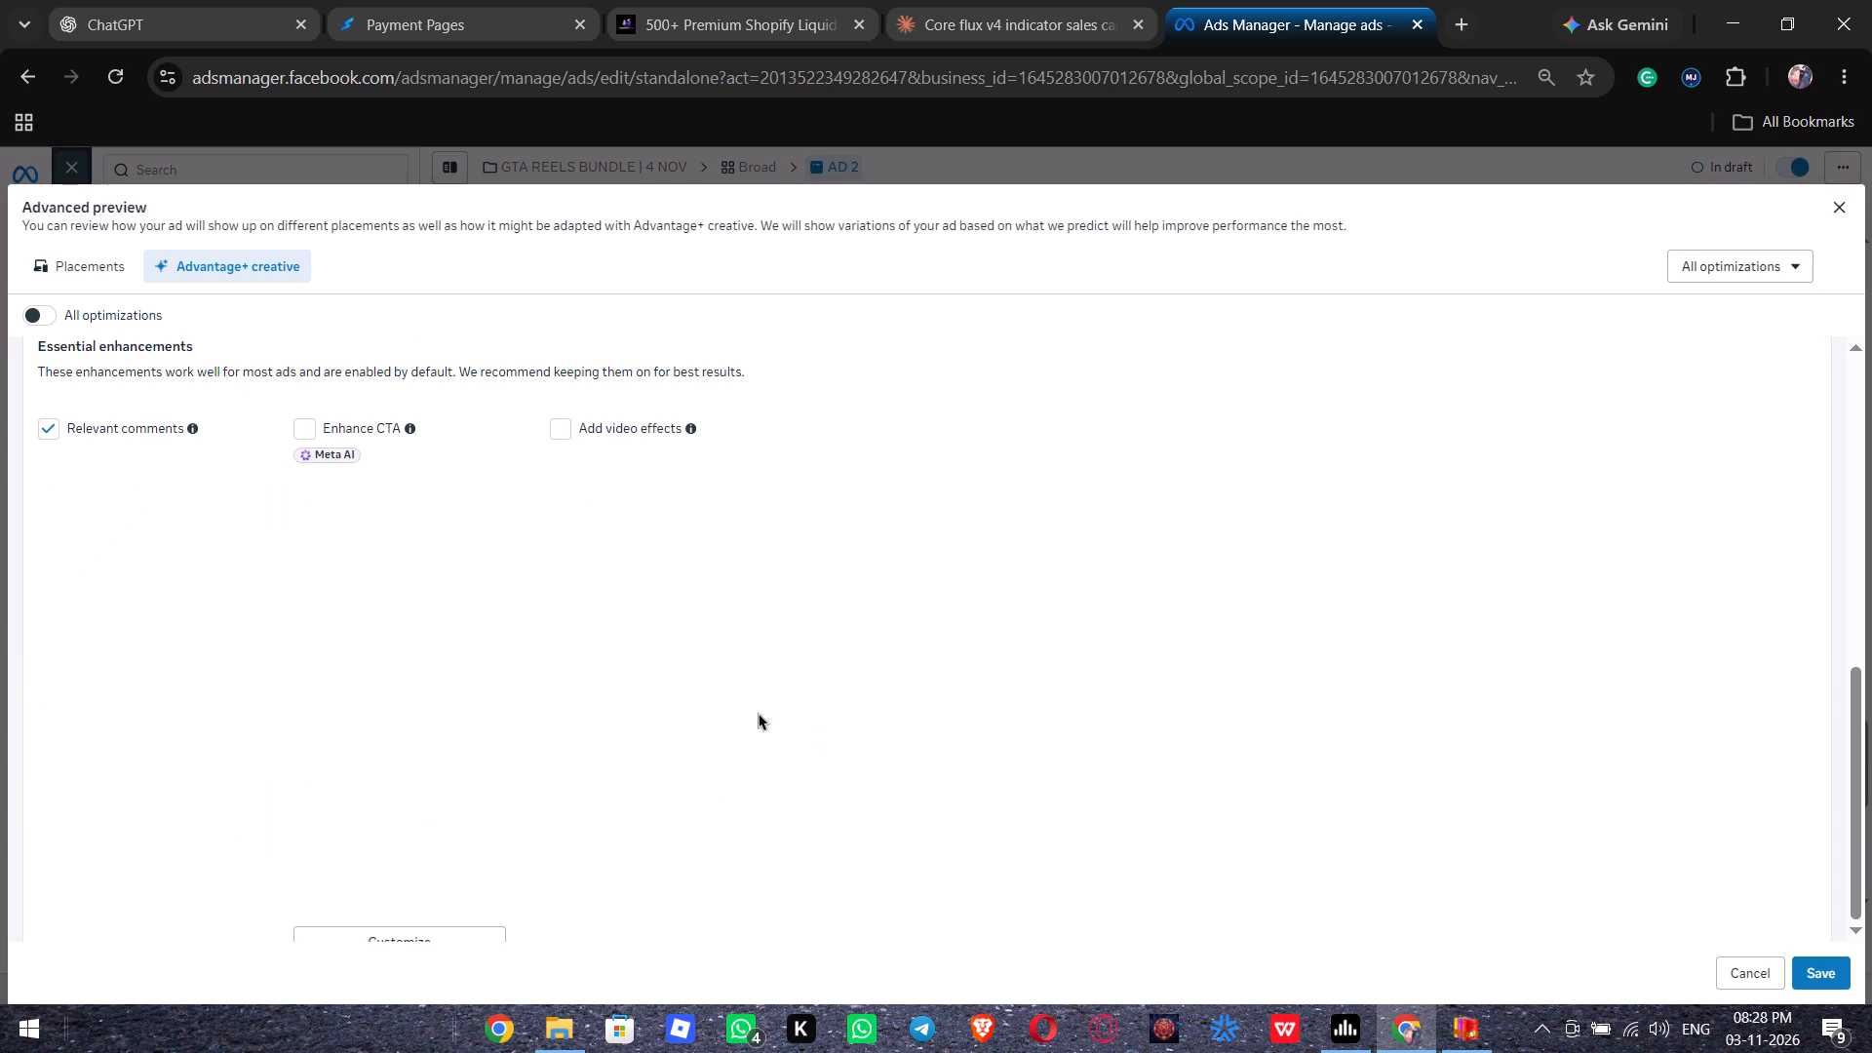
left_click(45, 375)
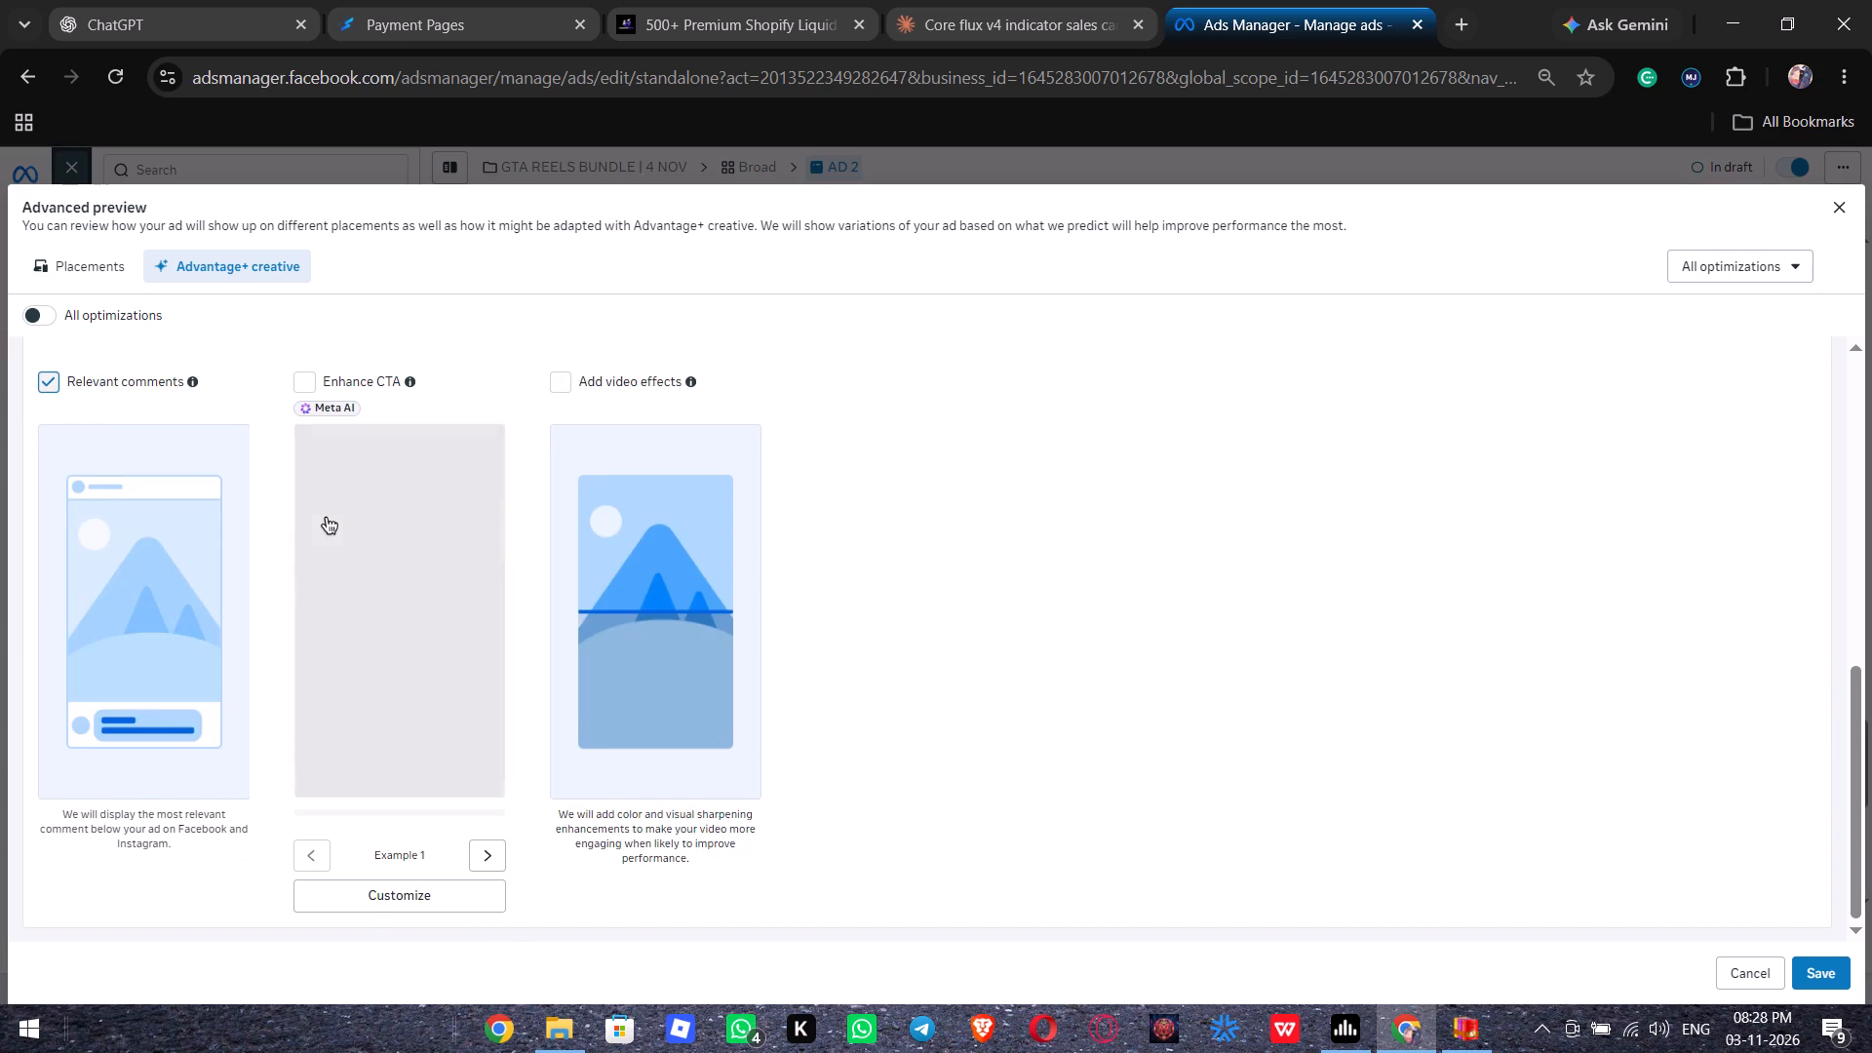
scroll(326, 518, "up", 13)
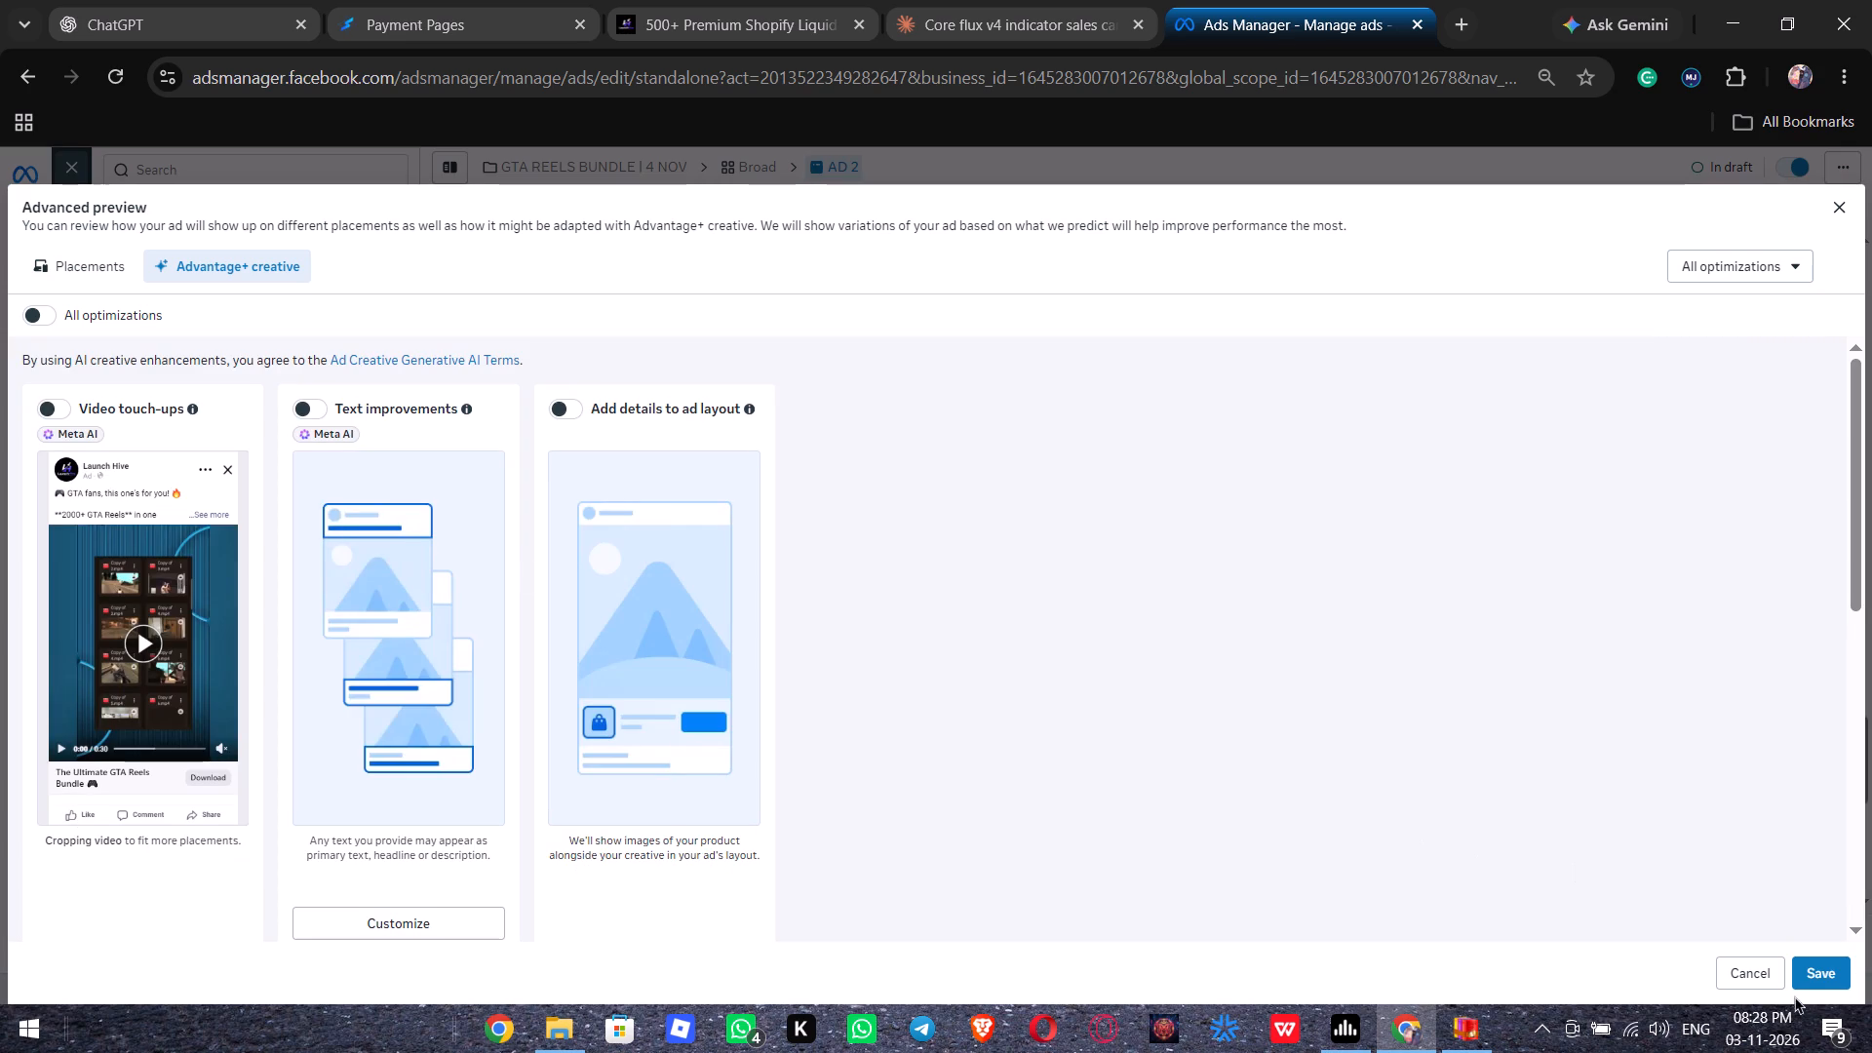
left_click(1808, 978)
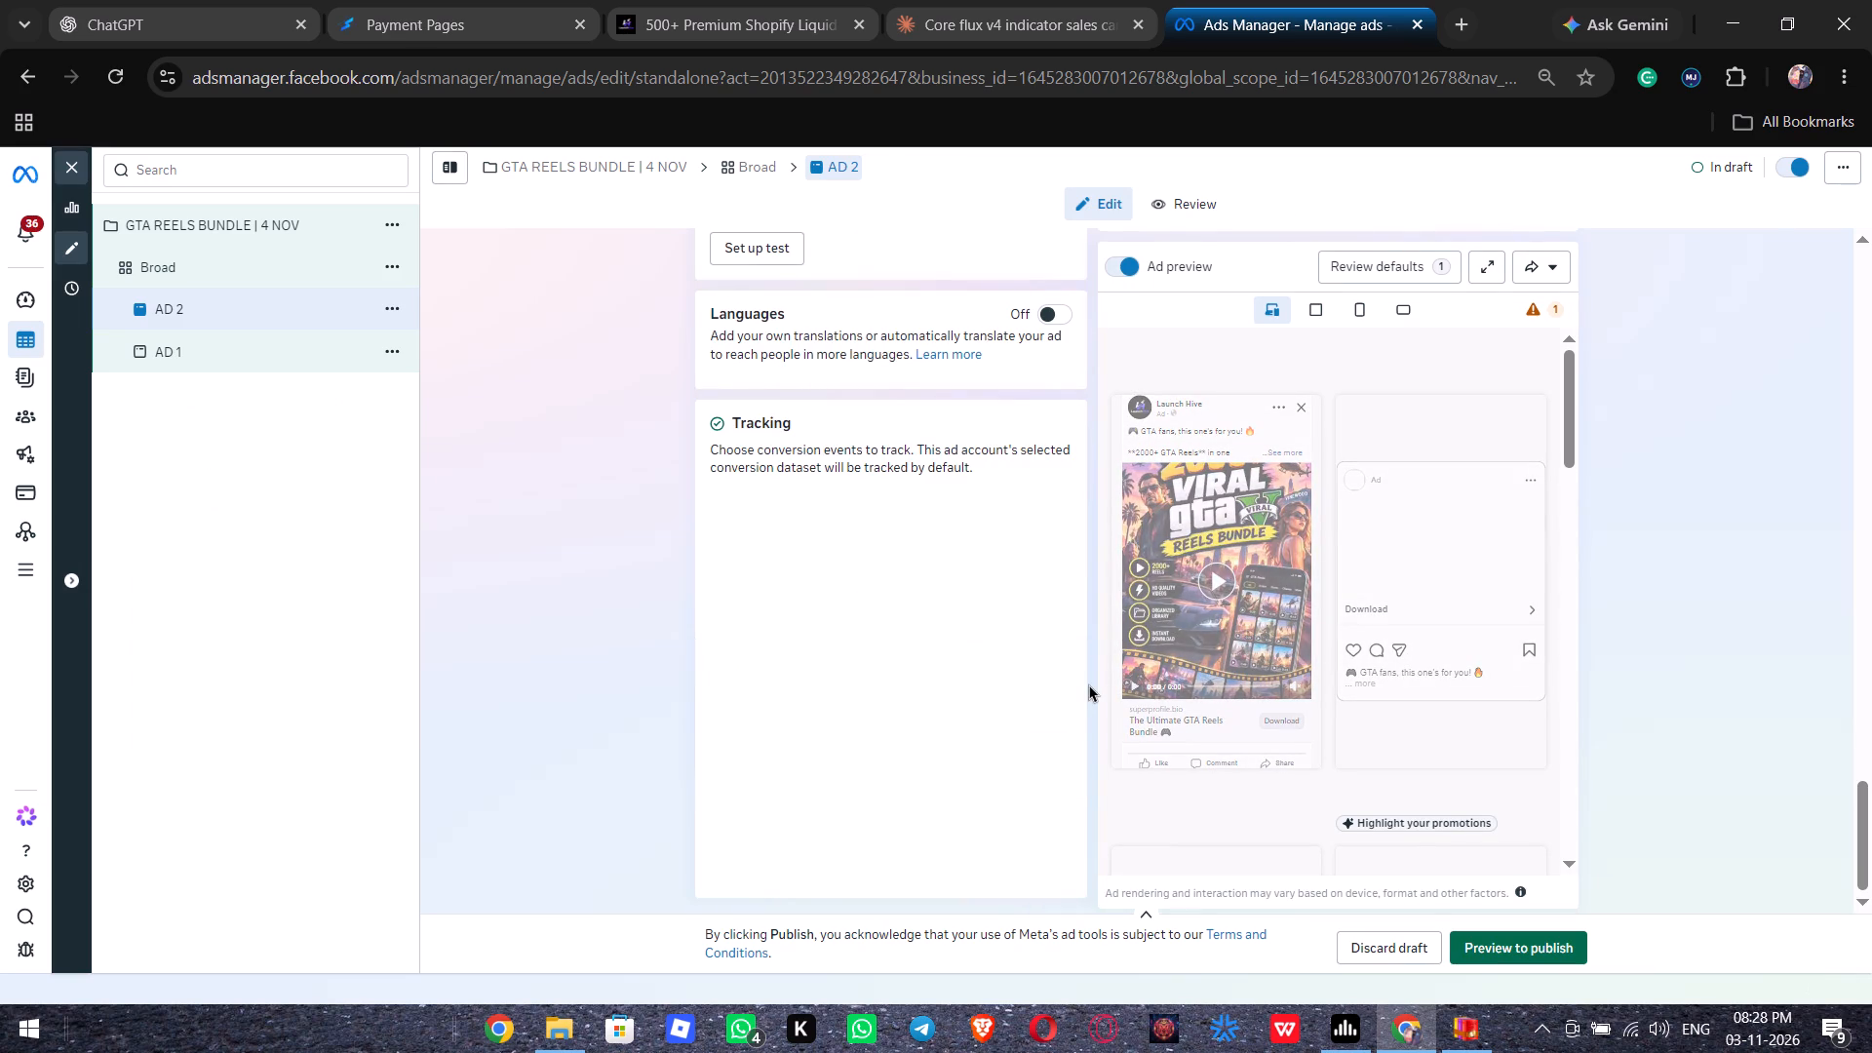
Add the 1122 × 1402 ChatGPT image from the account images to AD 2's uploaded media selection.
scroll(968, 582, "up", 1)
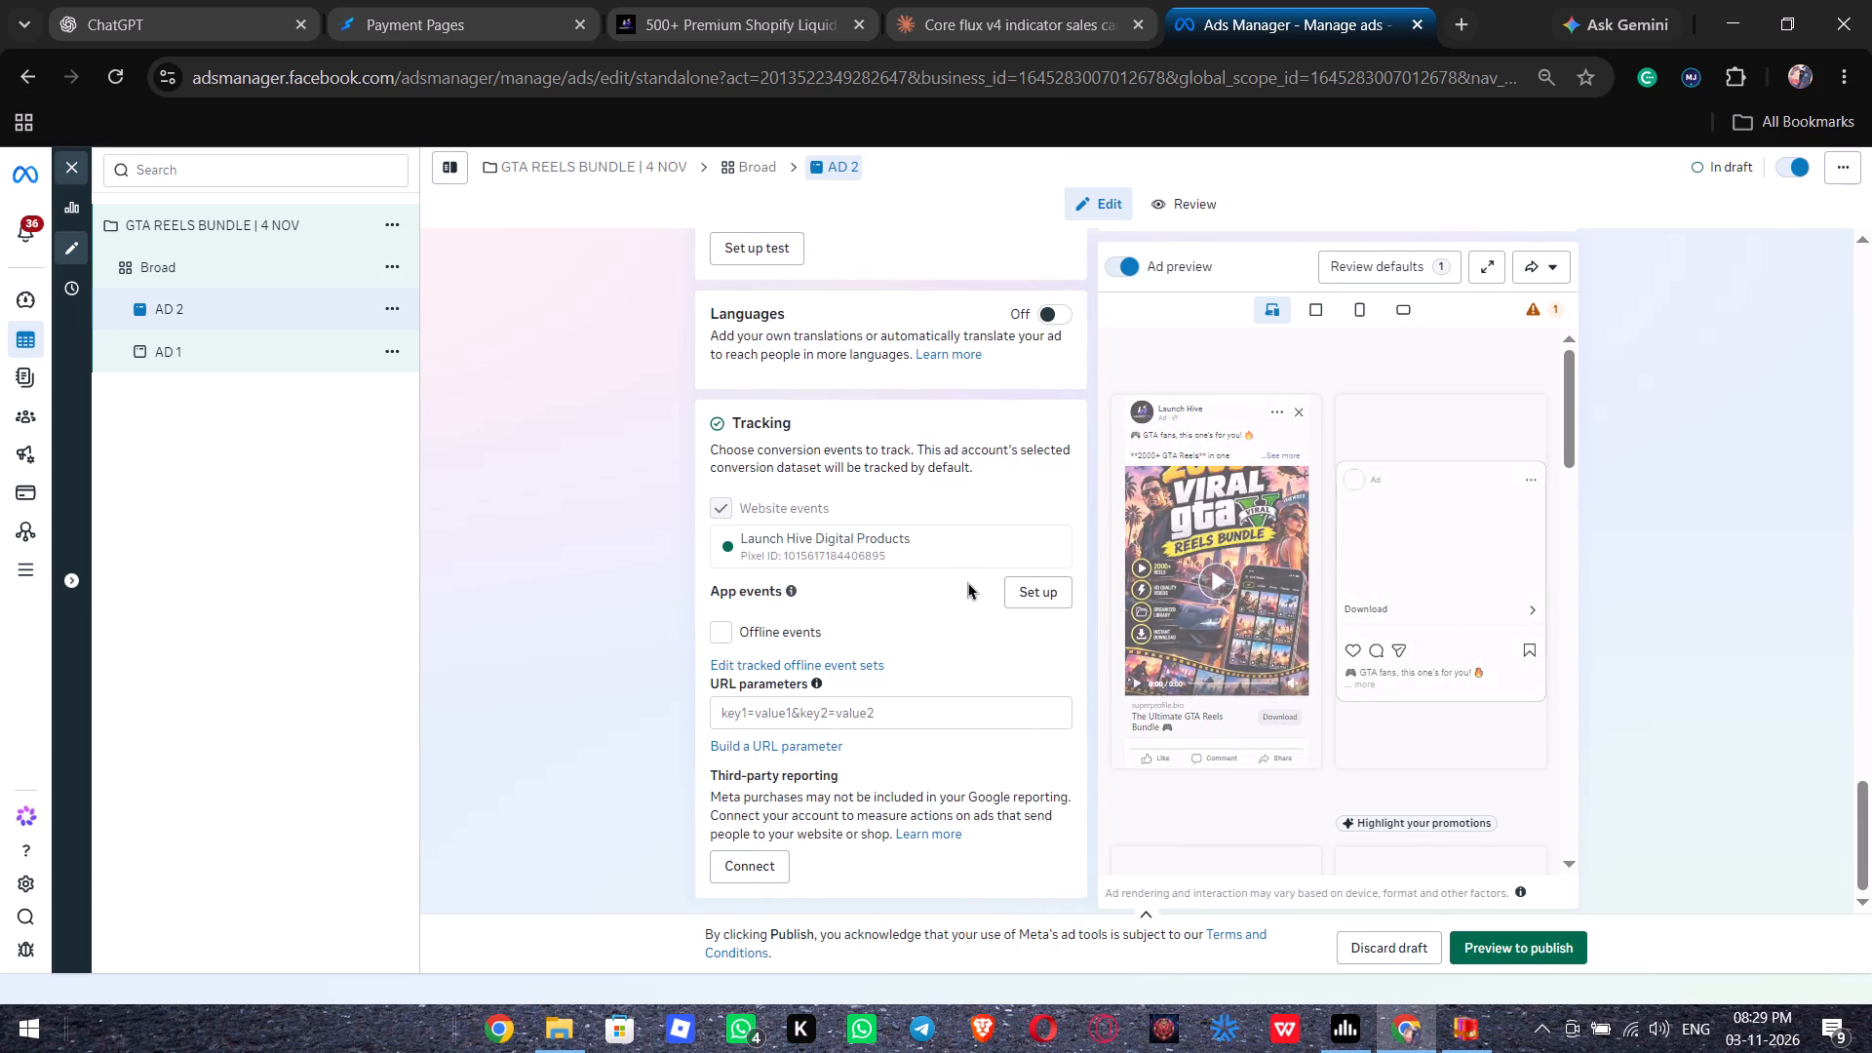
scroll(968, 582, "up", 4)
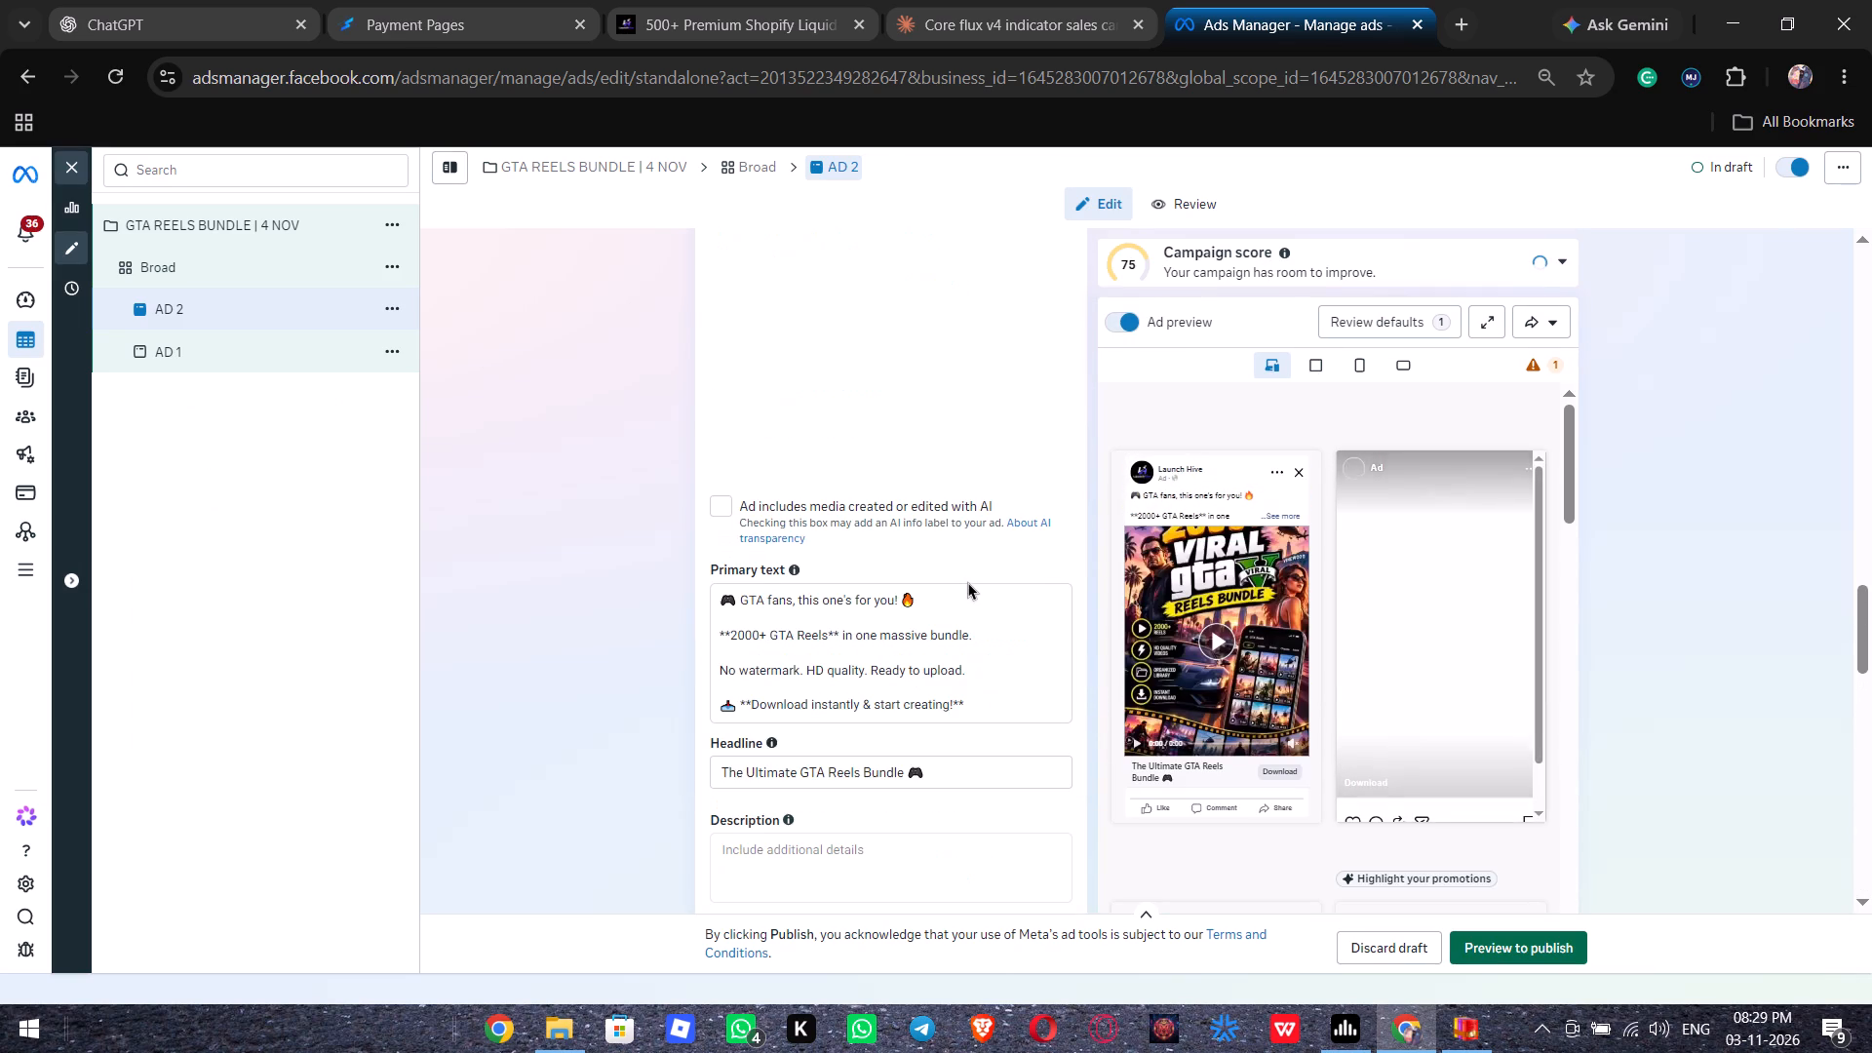
scroll(968, 582, "up", 2)
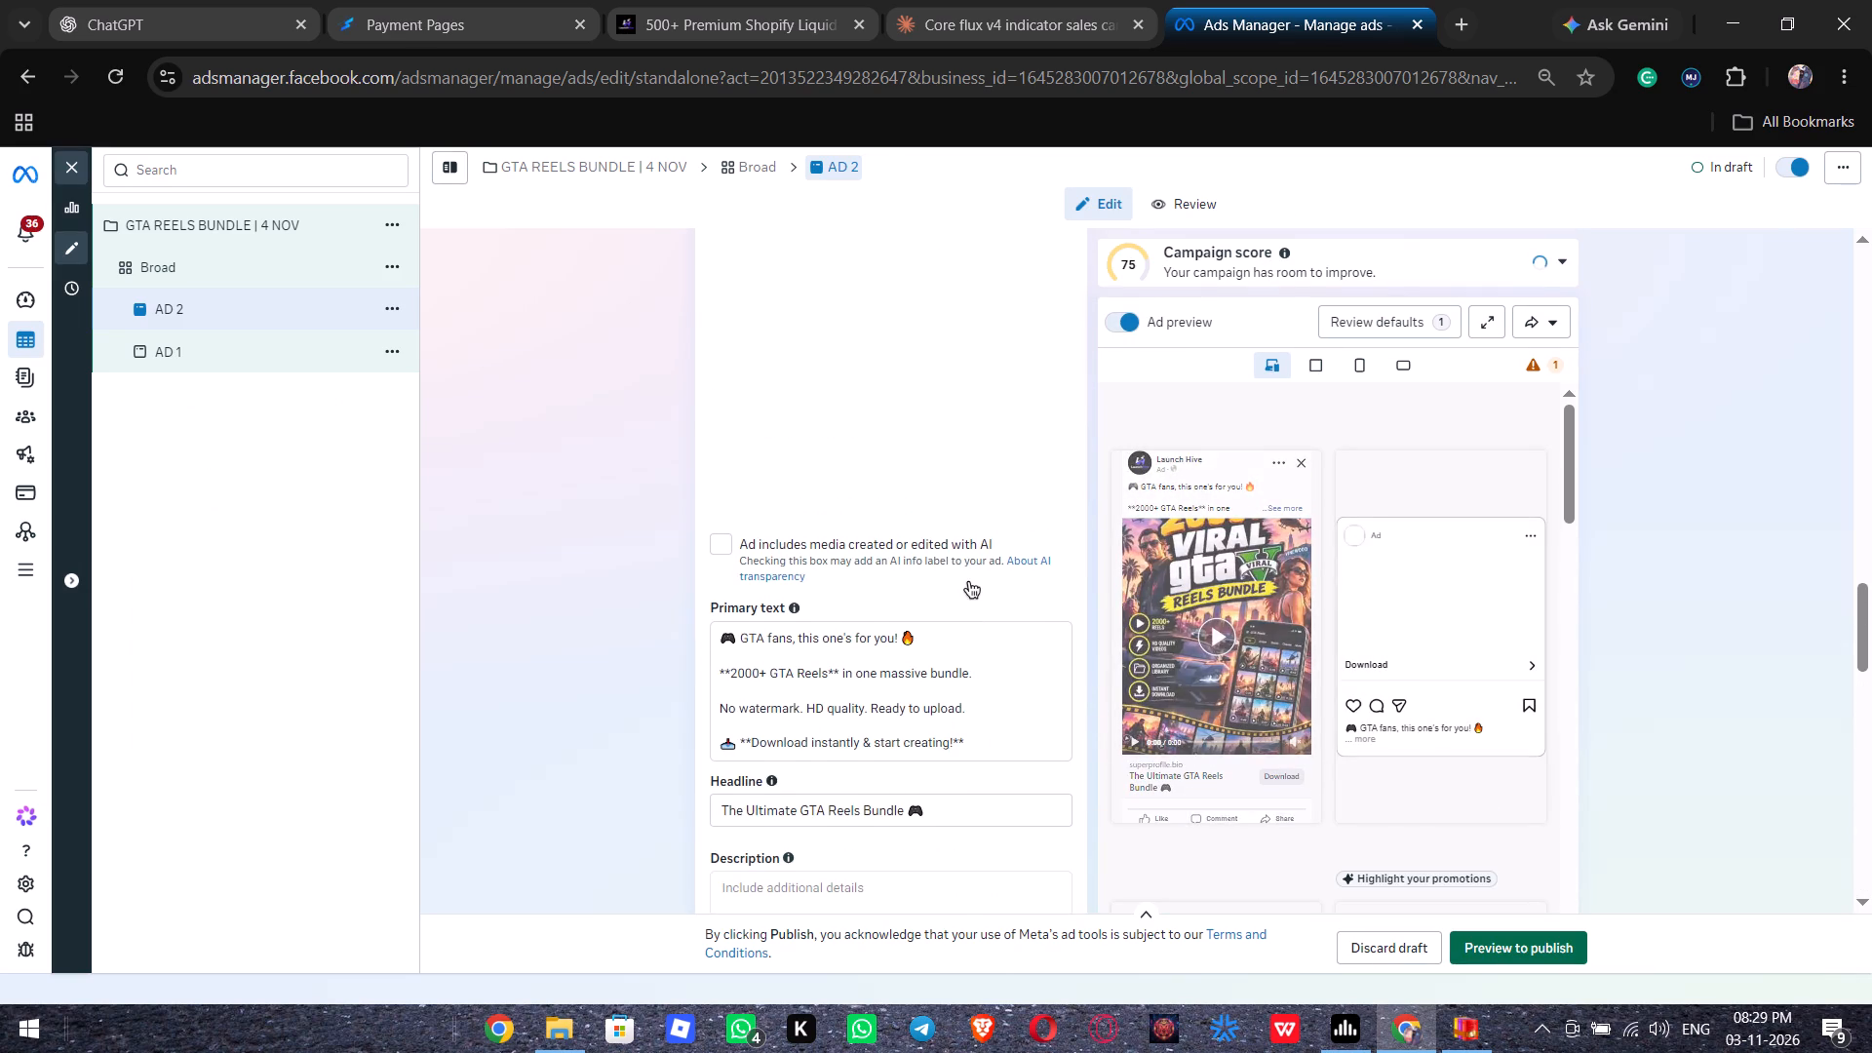
scroll(968, 582, "up", 2)
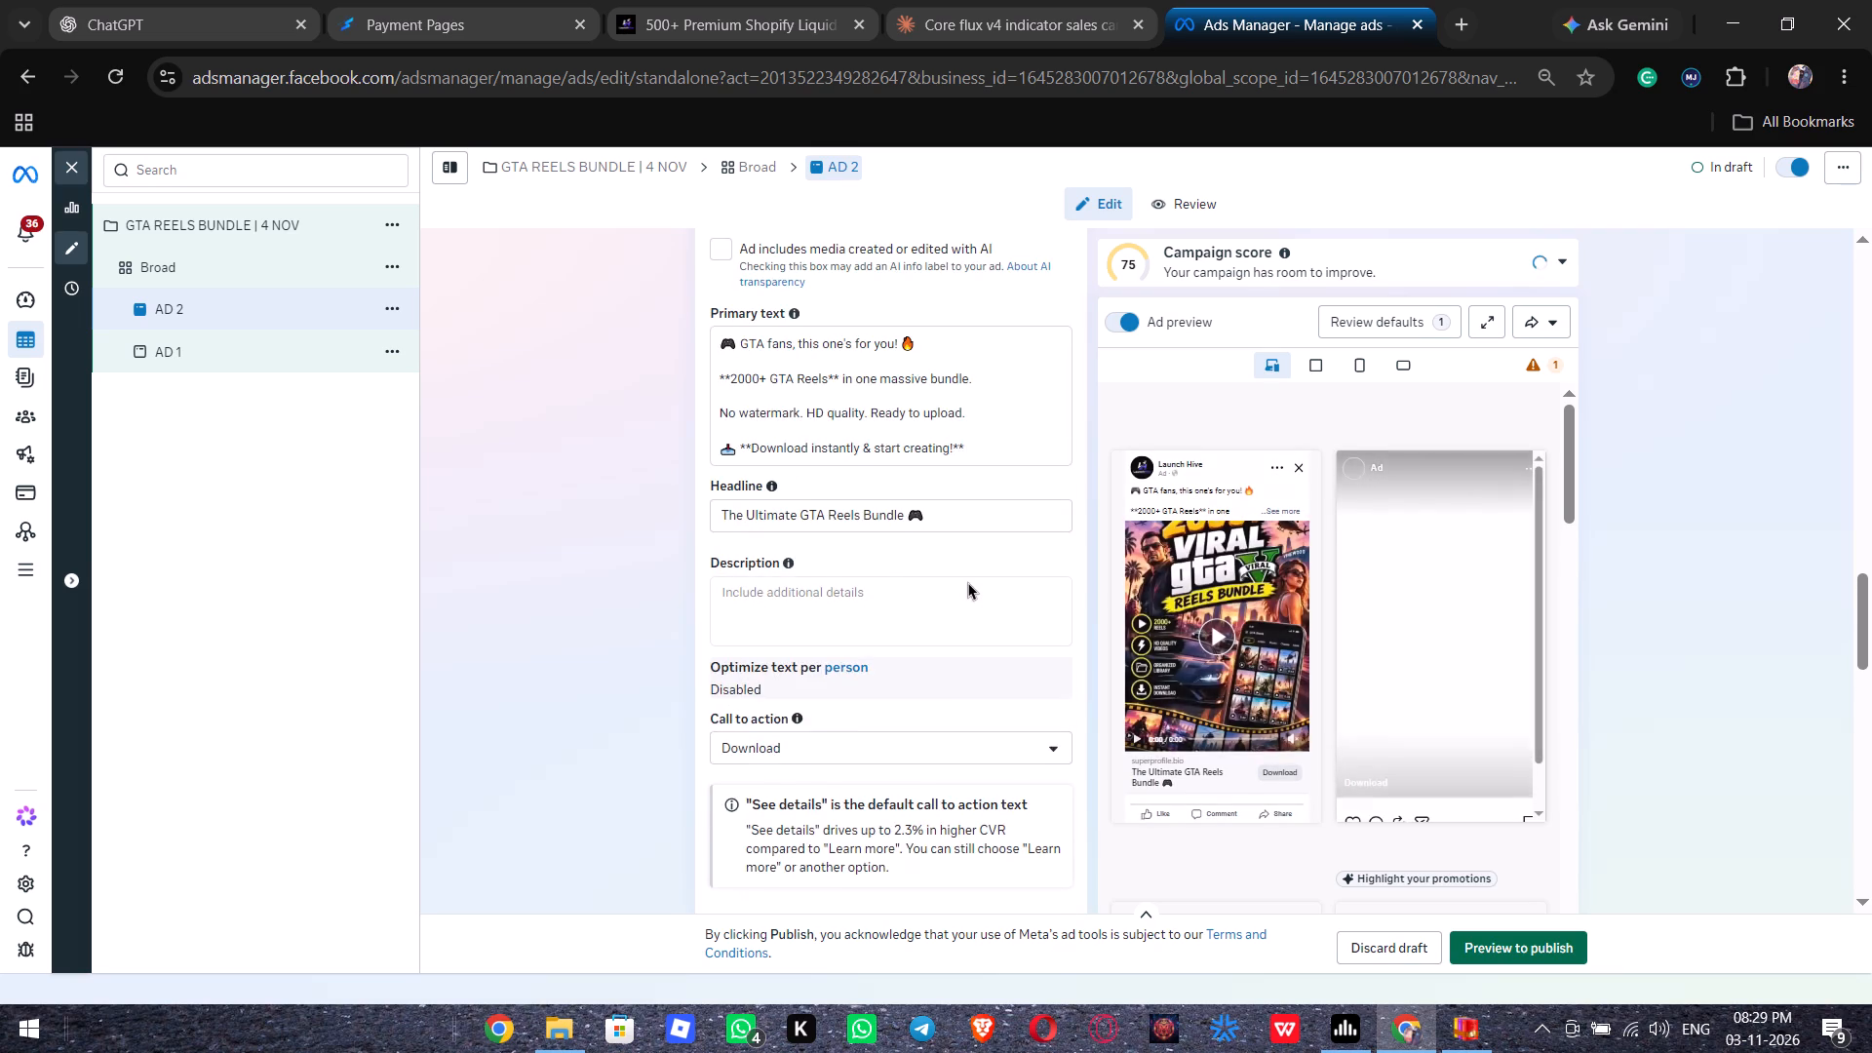
scroll(968, 582, "up", 2)
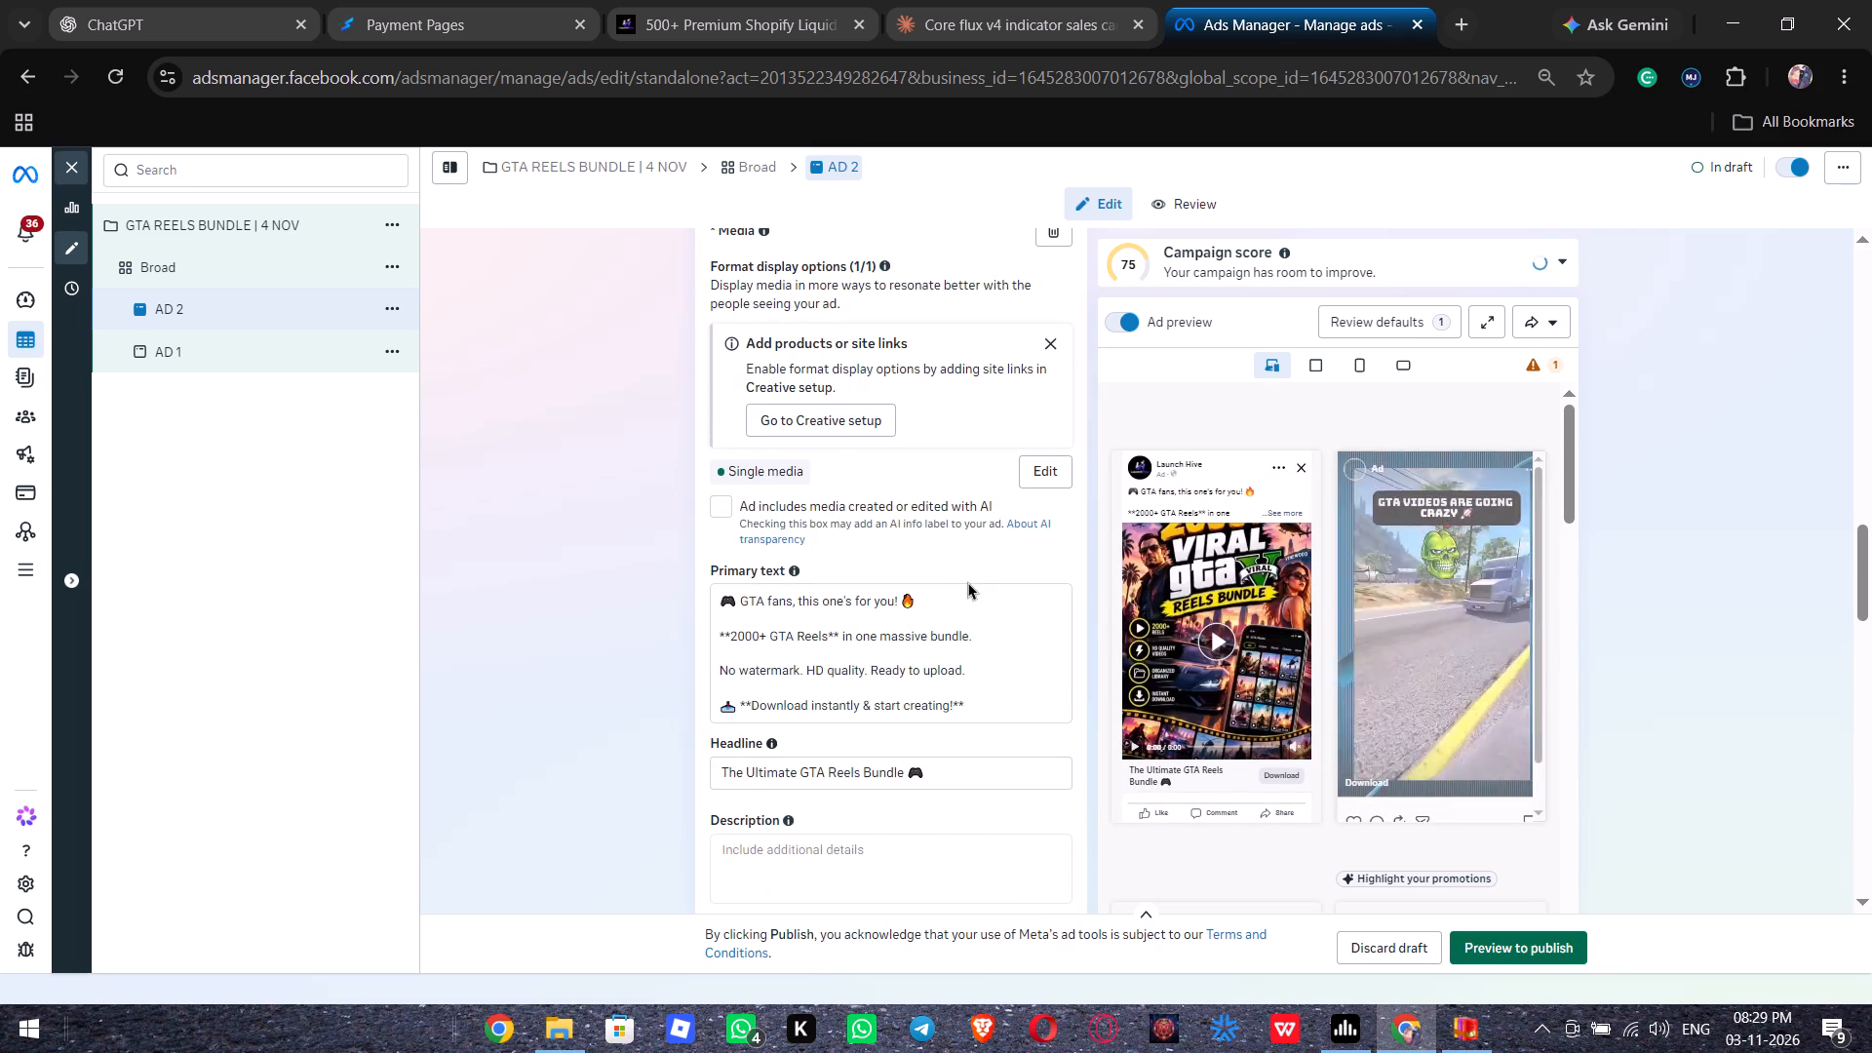
scroll(968, 582, "up", 2)
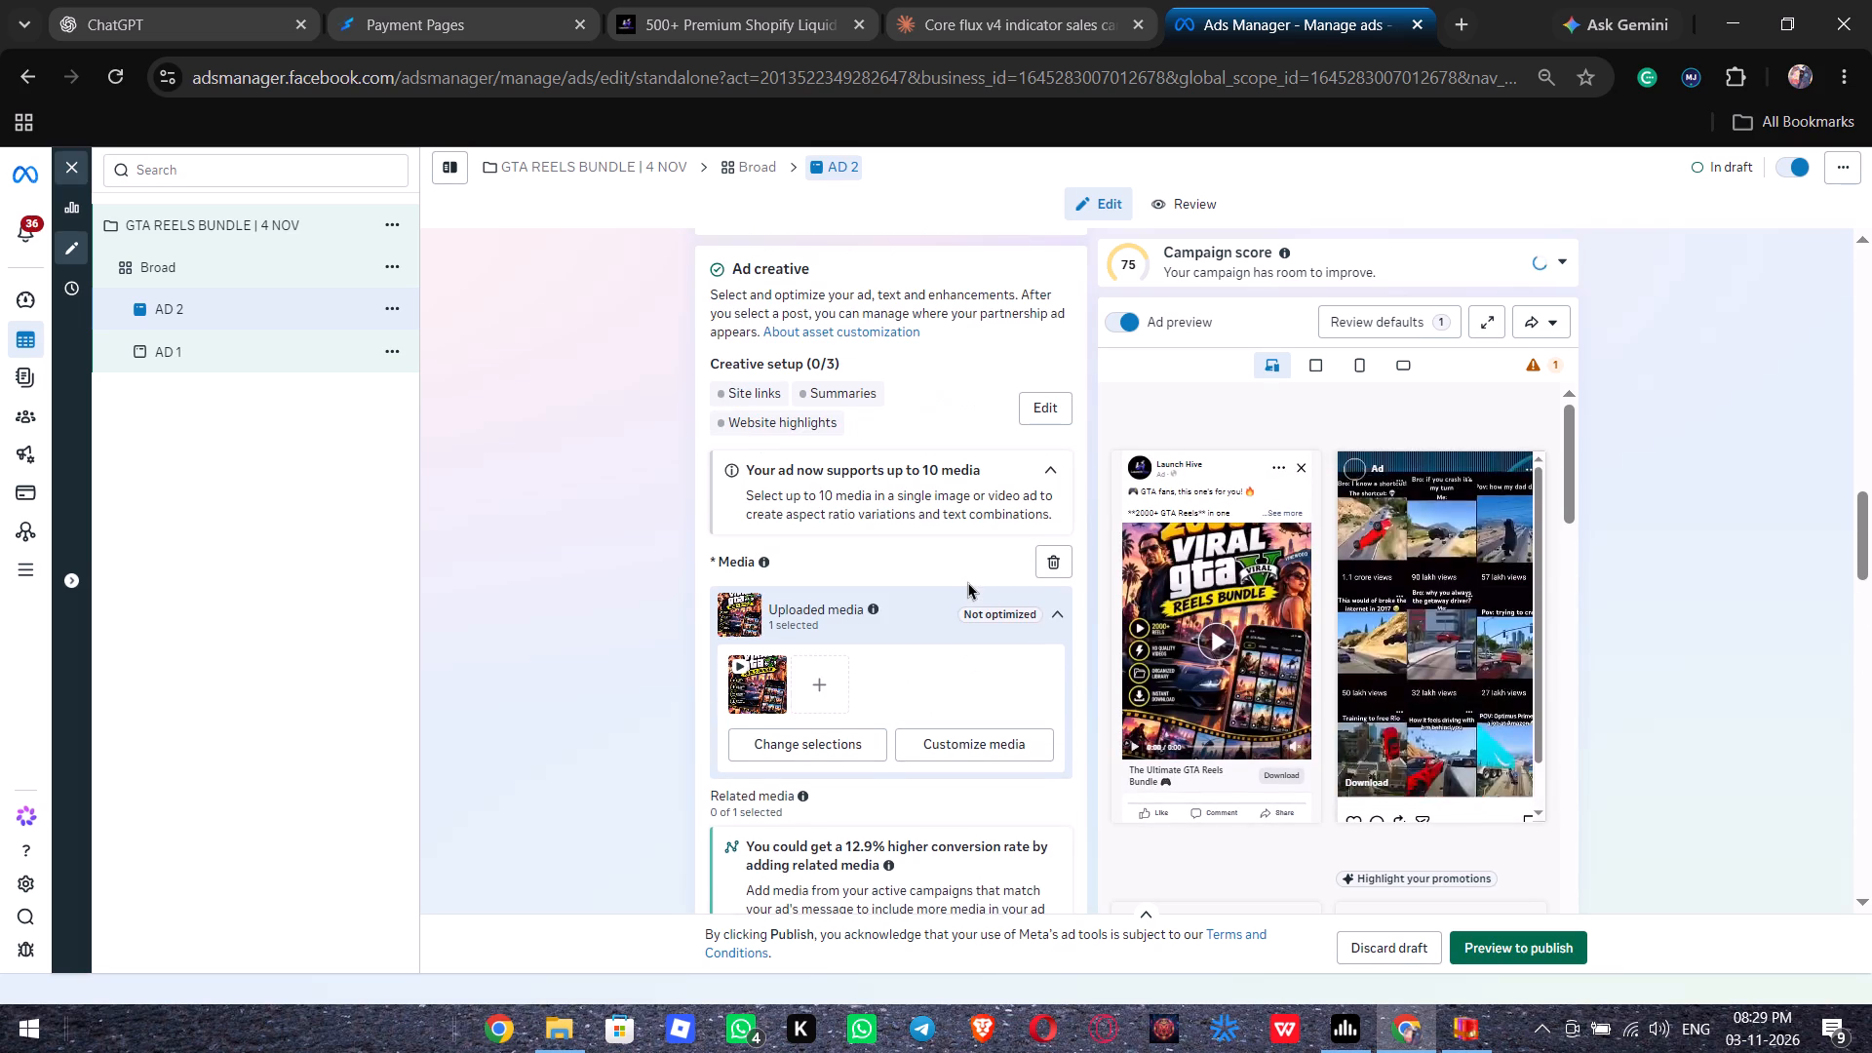
scroll(968, 582, "up", 1)
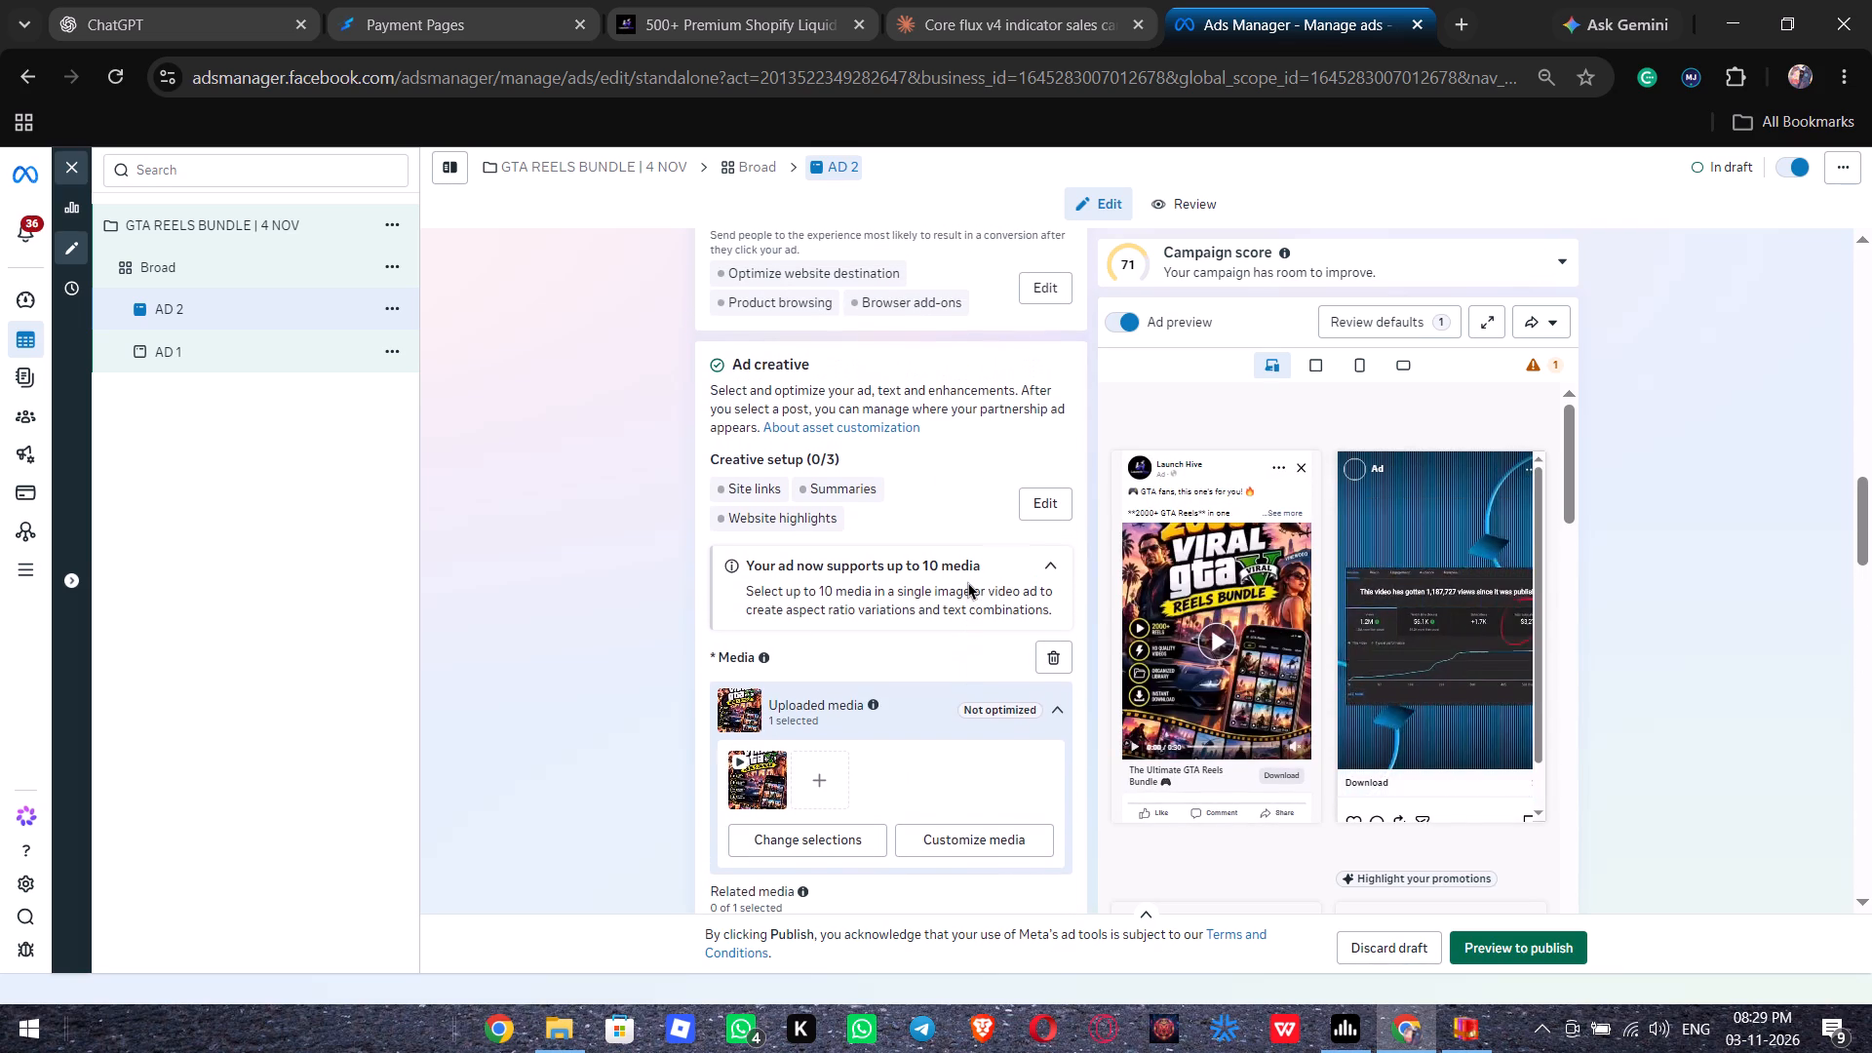
left_click(826, 789)
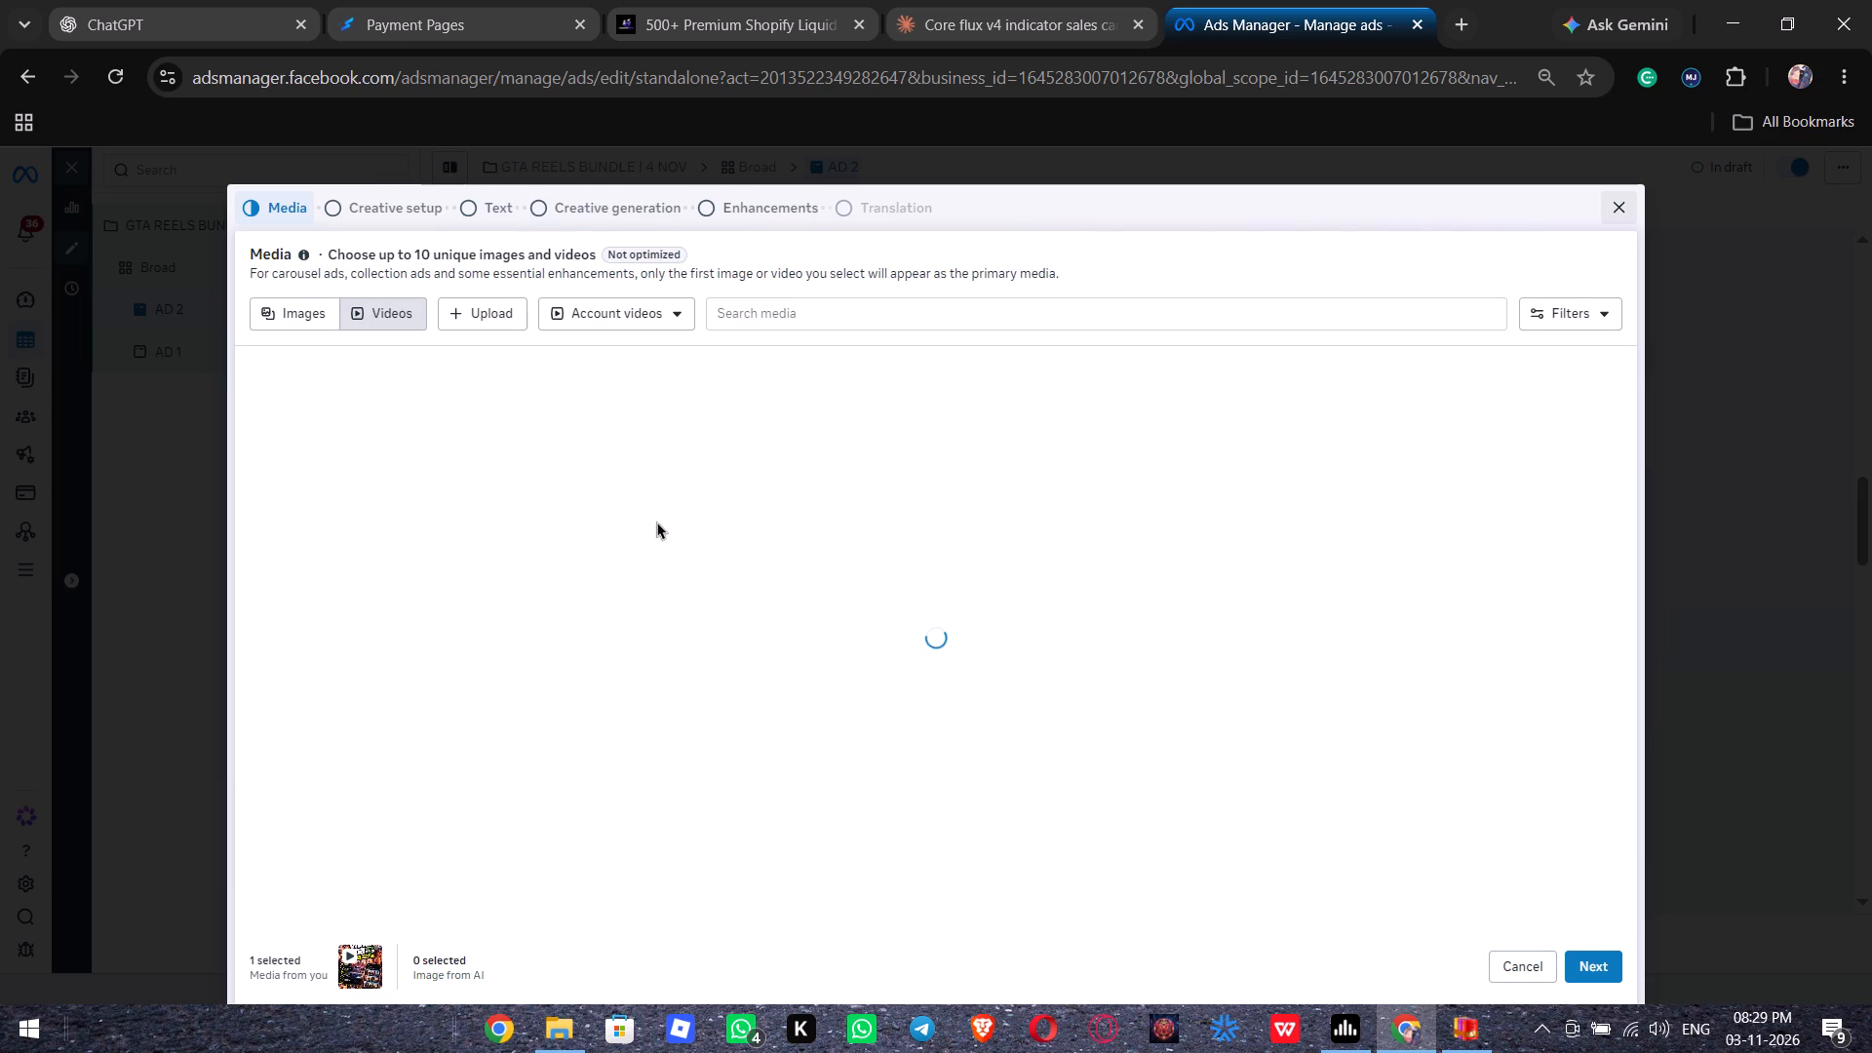
left_click(294, 306)
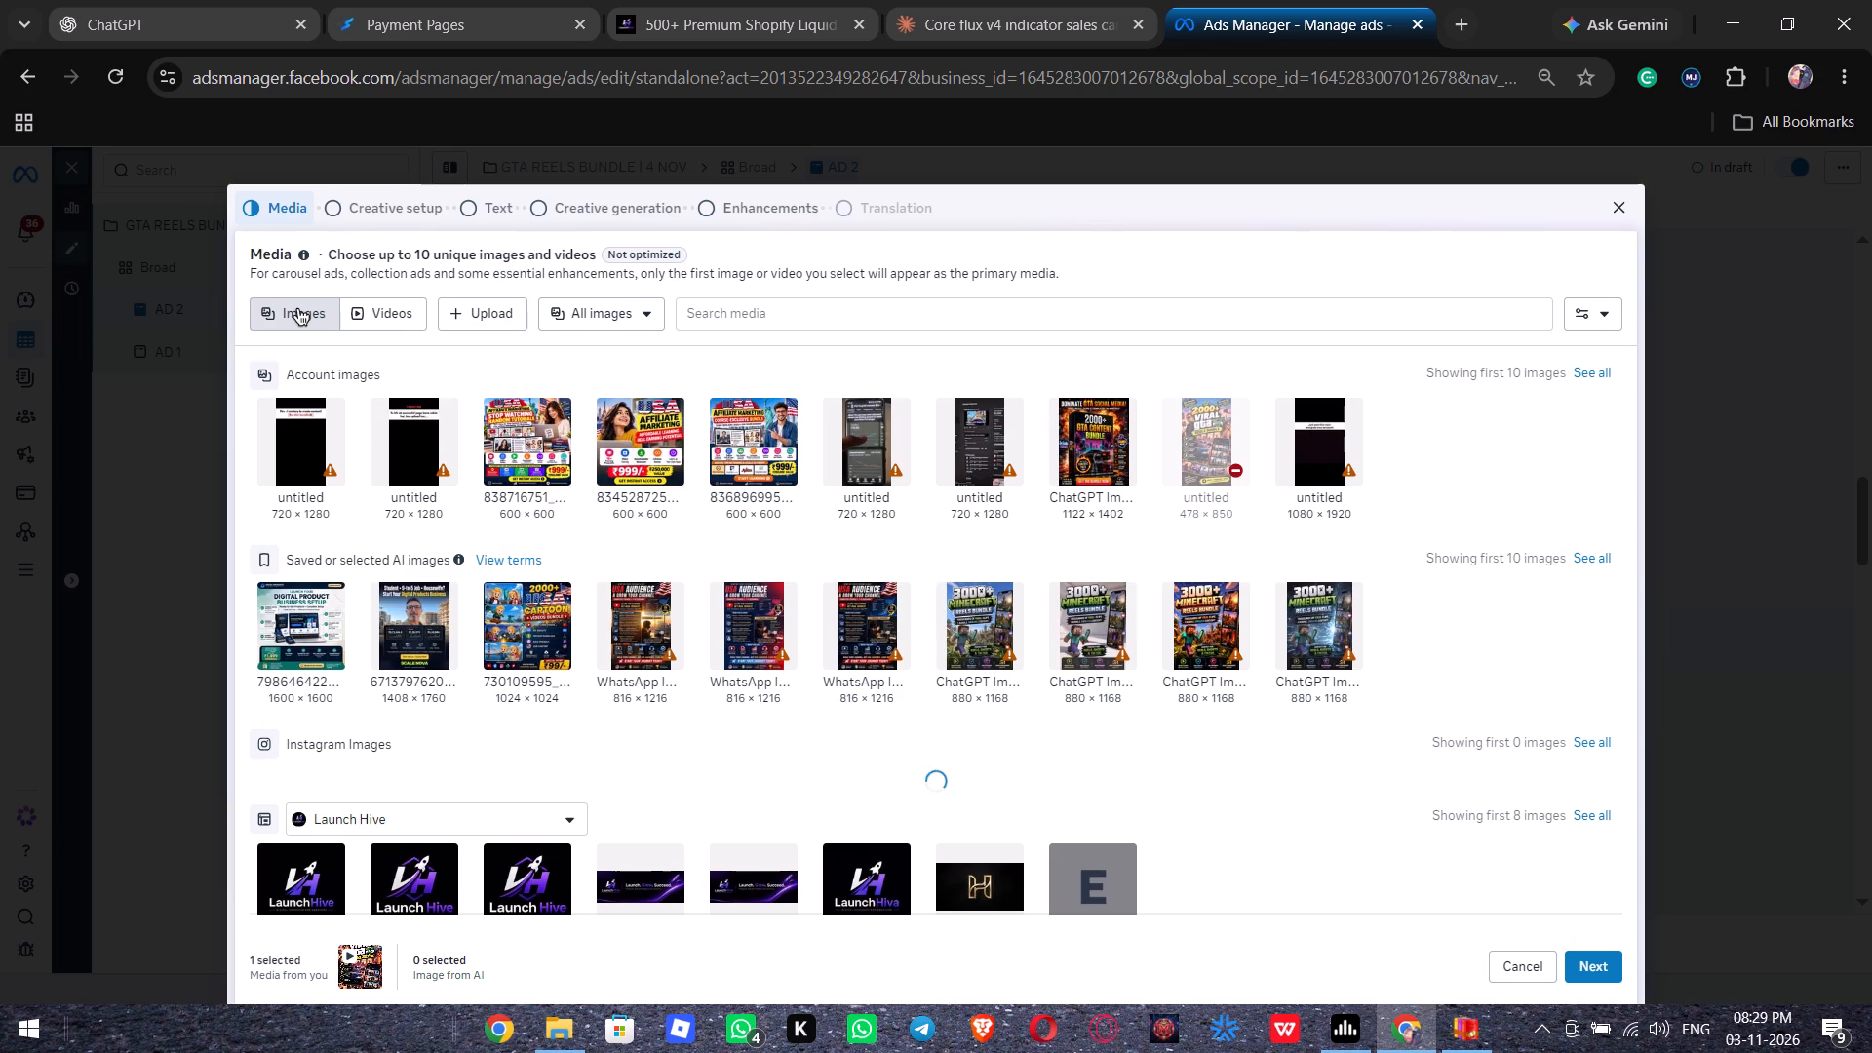
left_click(1069, 455)
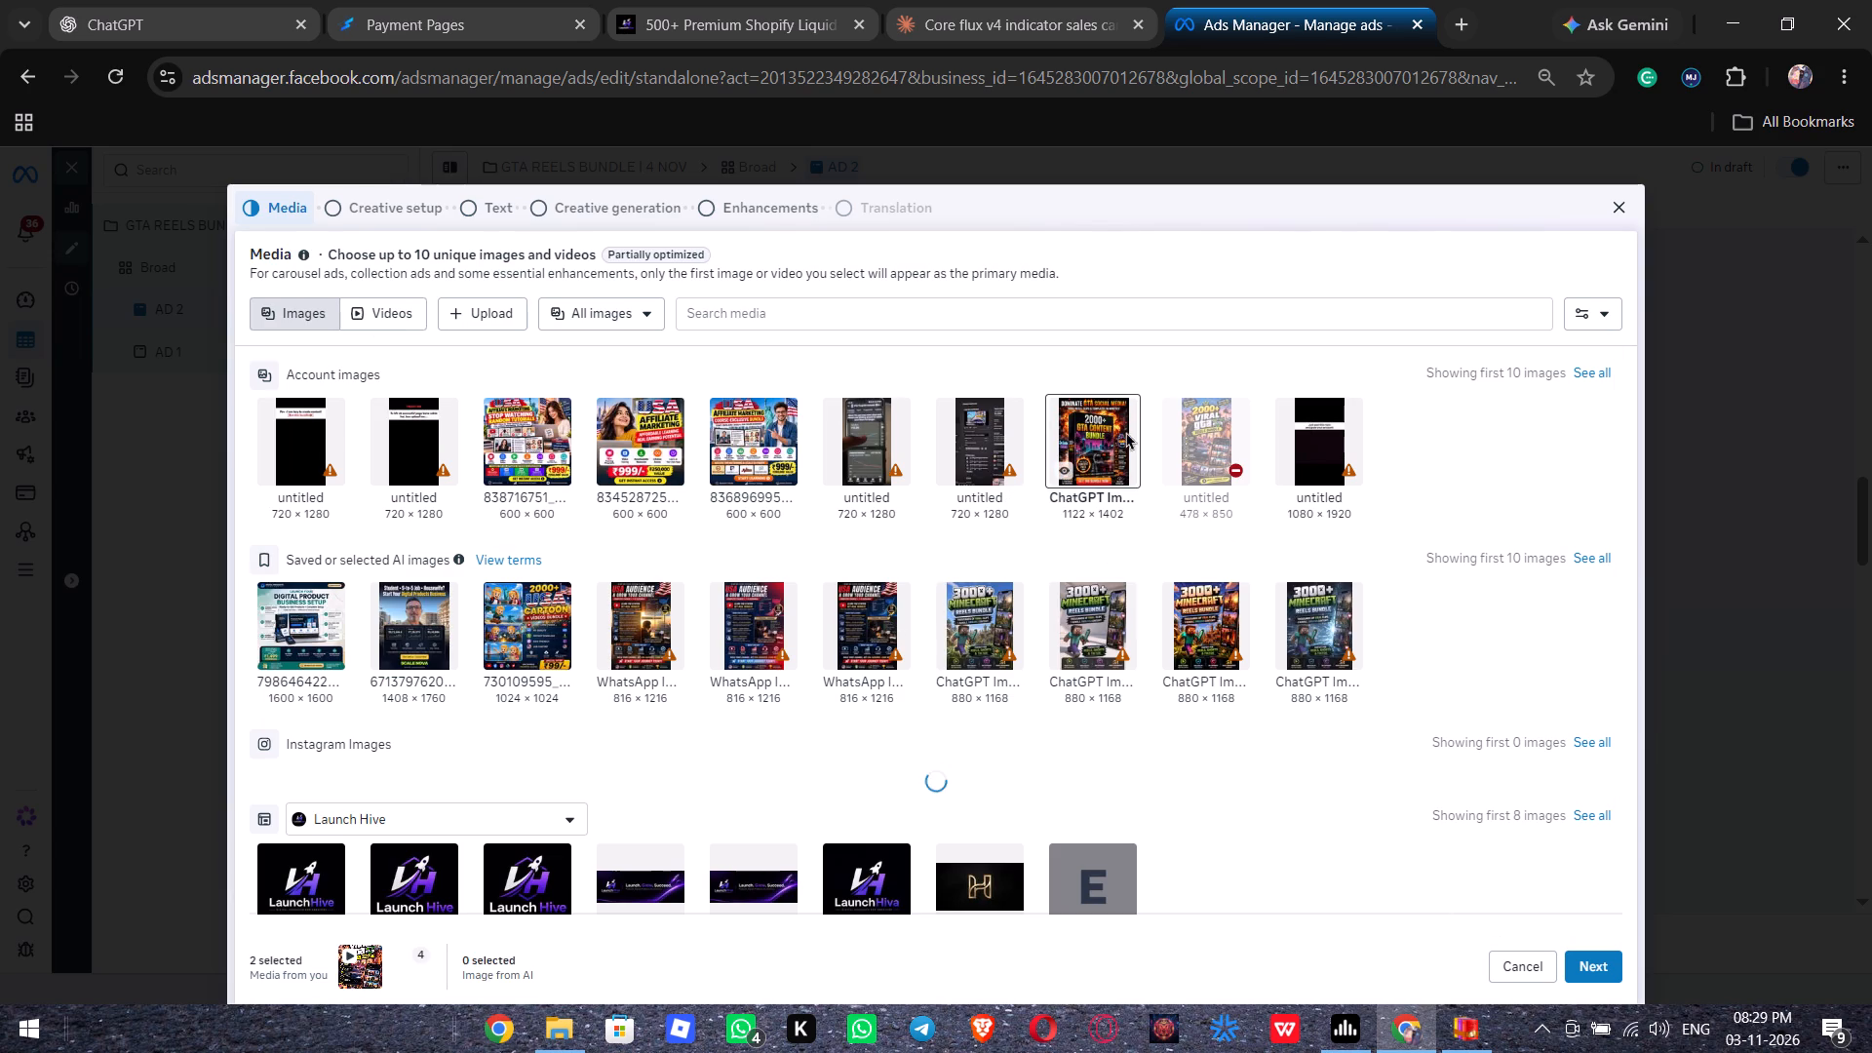
Pass through the Enhancements stage back to AD 2's media selection and show the image library again.
left_click(747, 200)
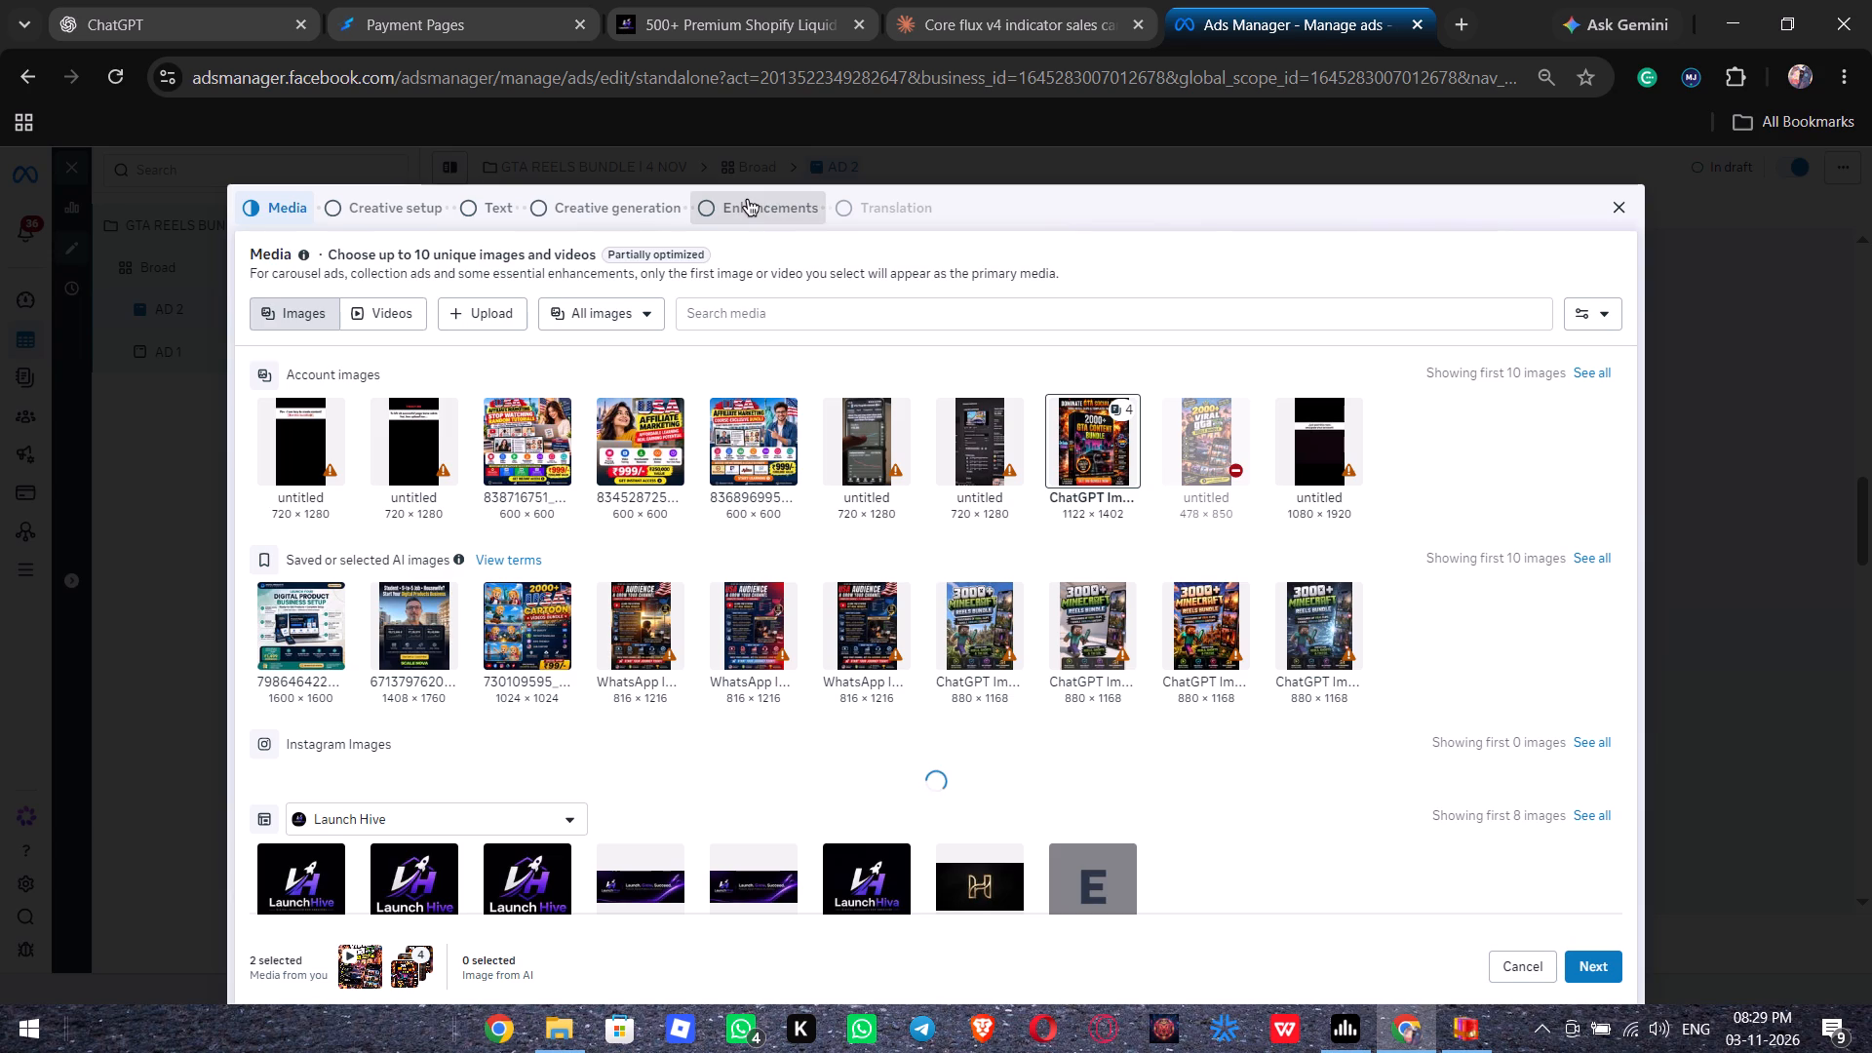
triple_click(265, 206)
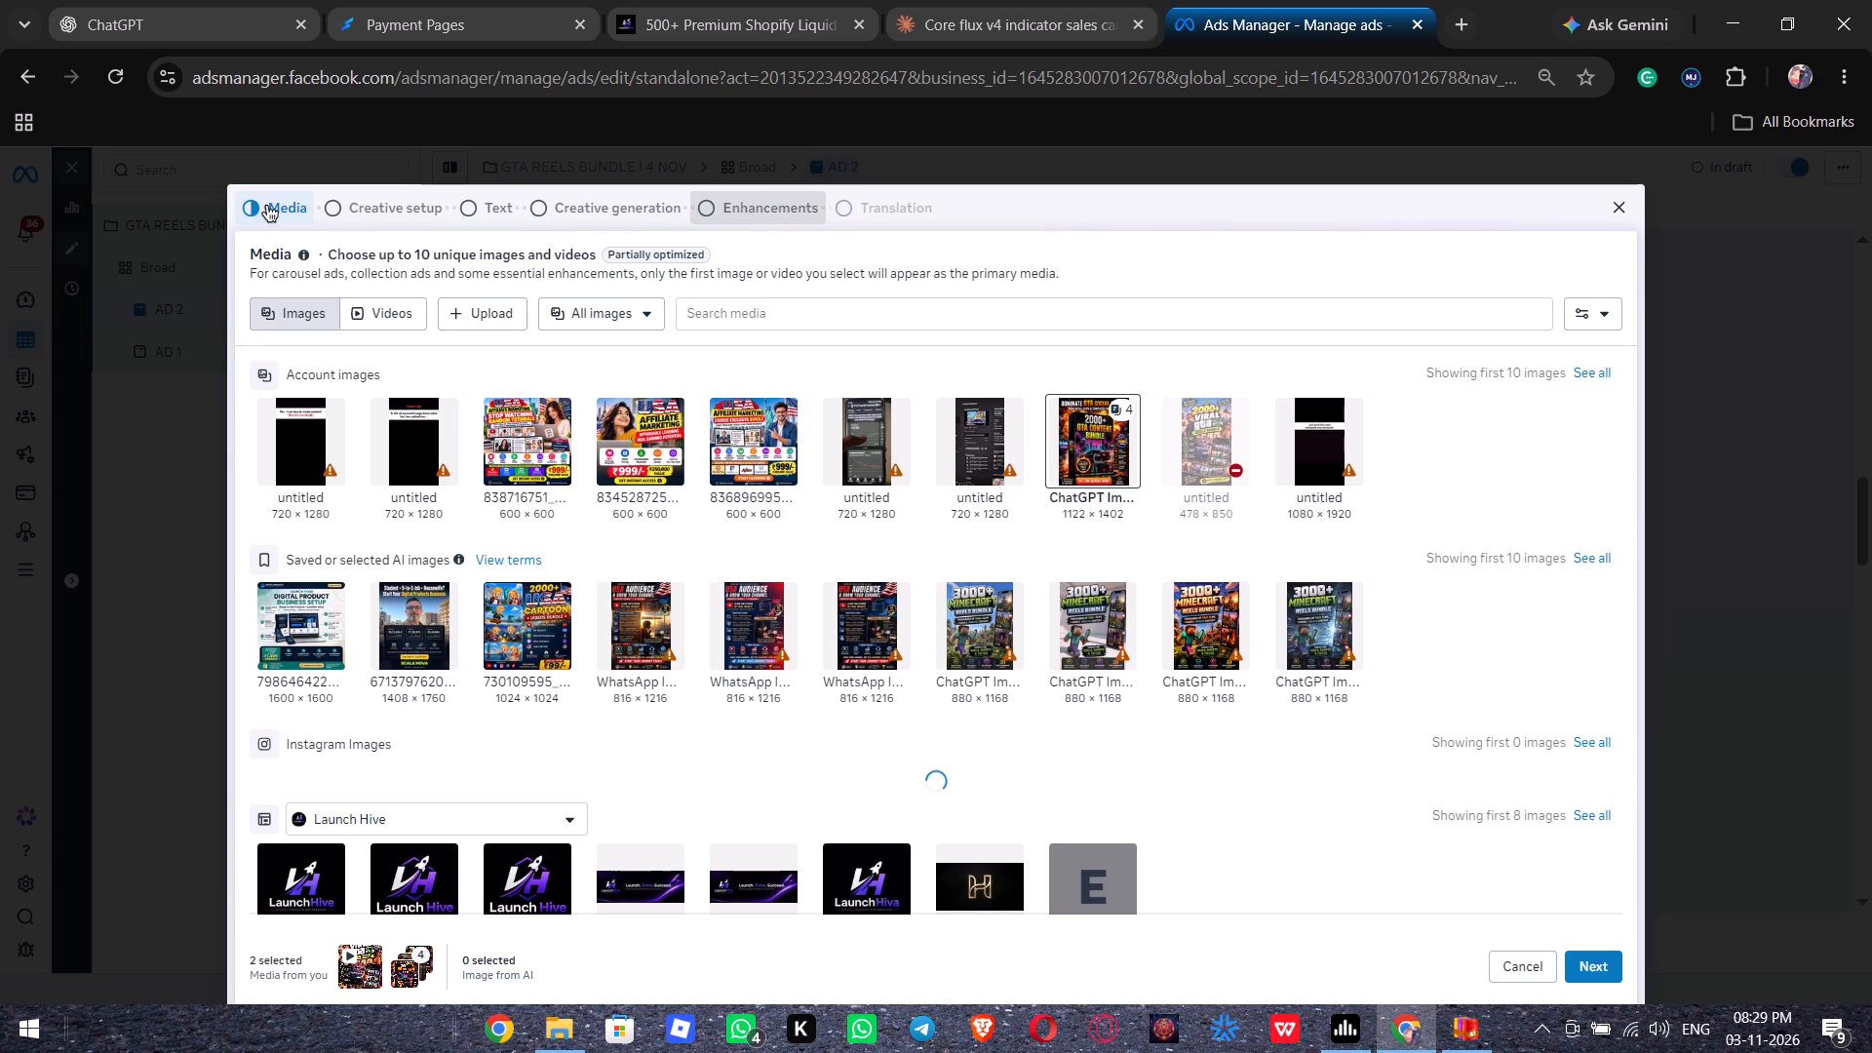
double_click(266, 206)
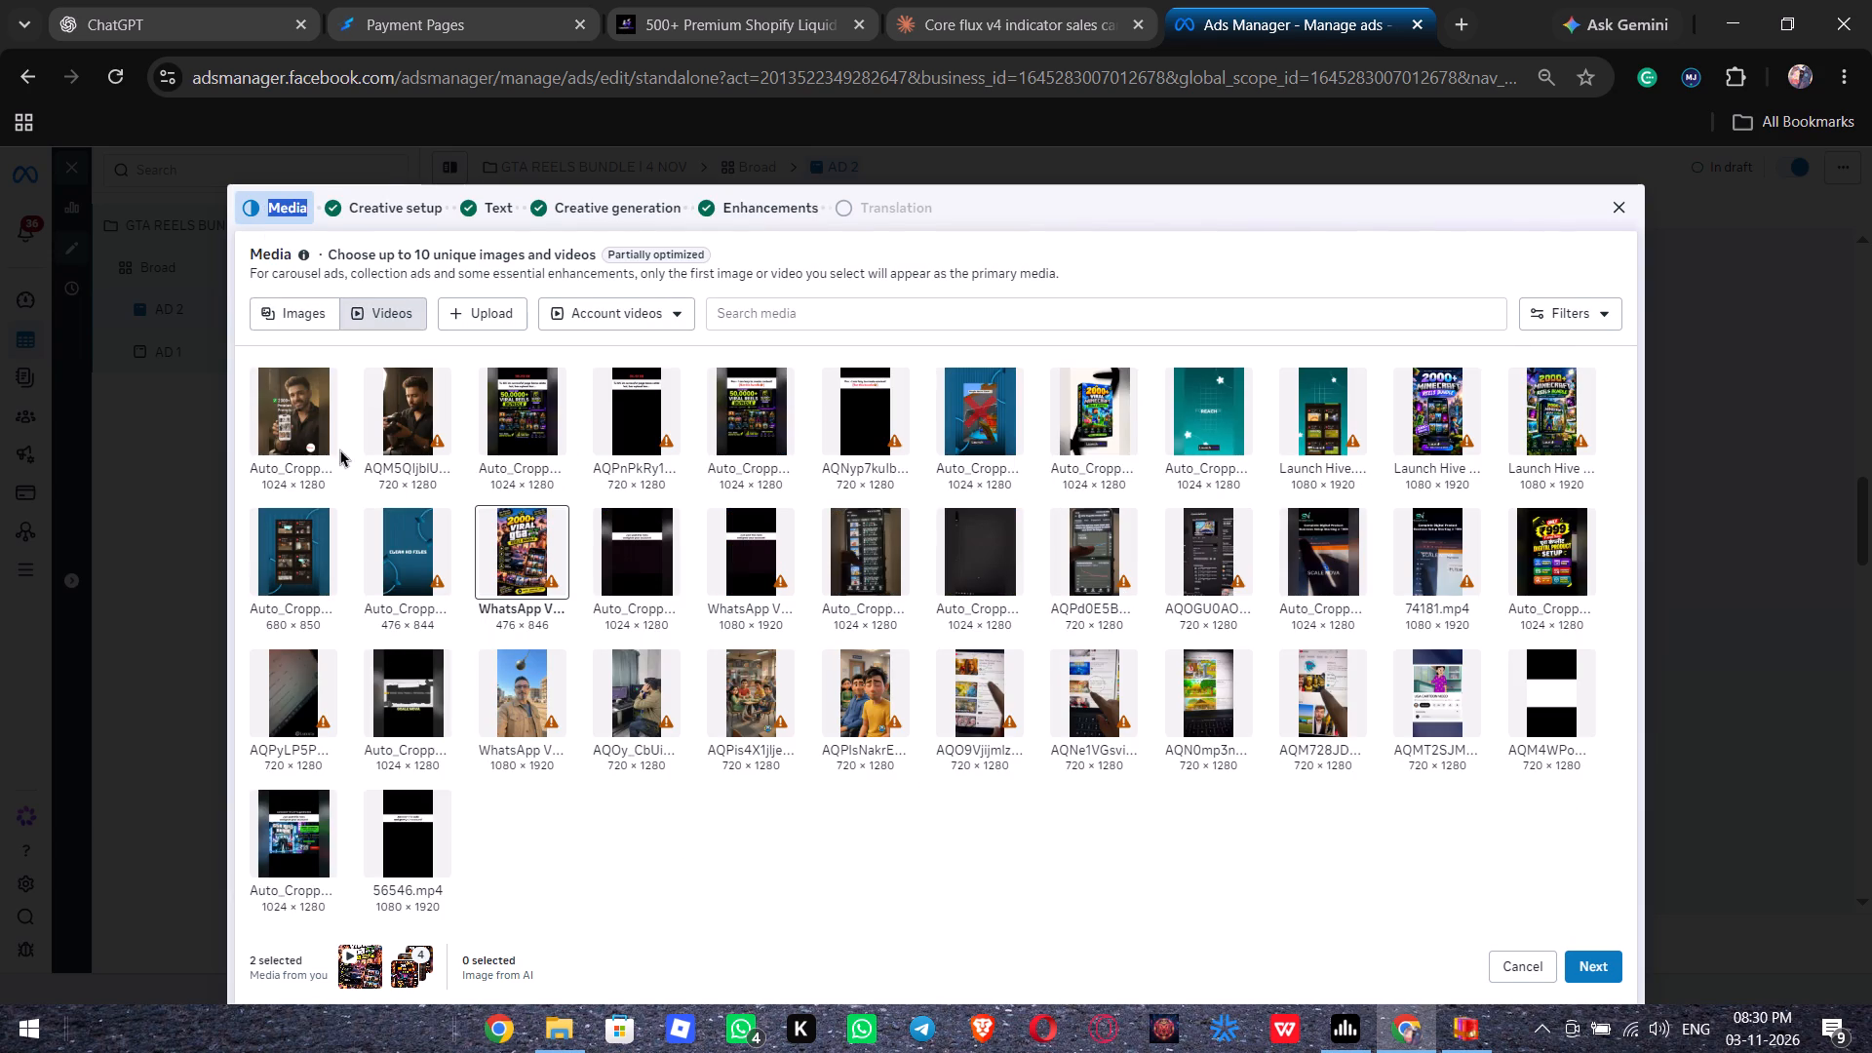
left_click(274, 306)
double_click(275, 312)
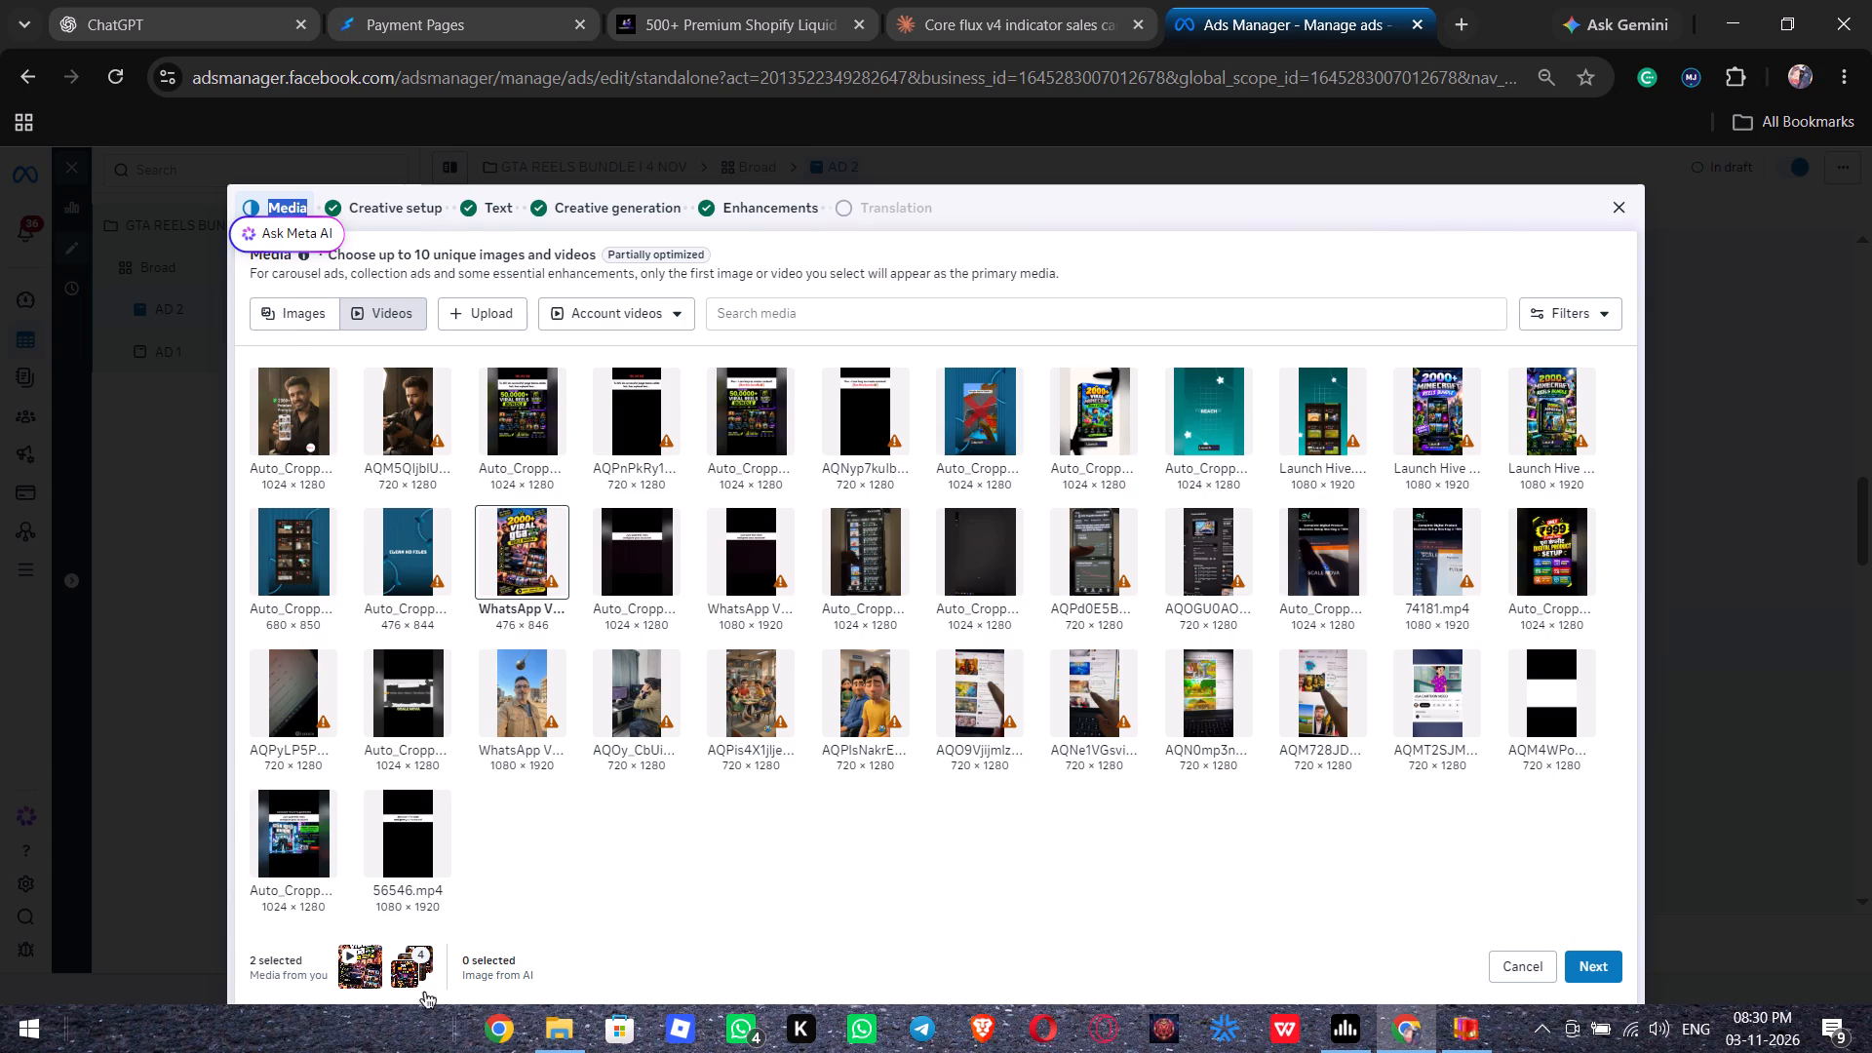
Exclude the GTA Content Bundle image's three extra aspect ratios, keeping only the original, and apply the media changes with enhancements off.
left_click(433, 838)
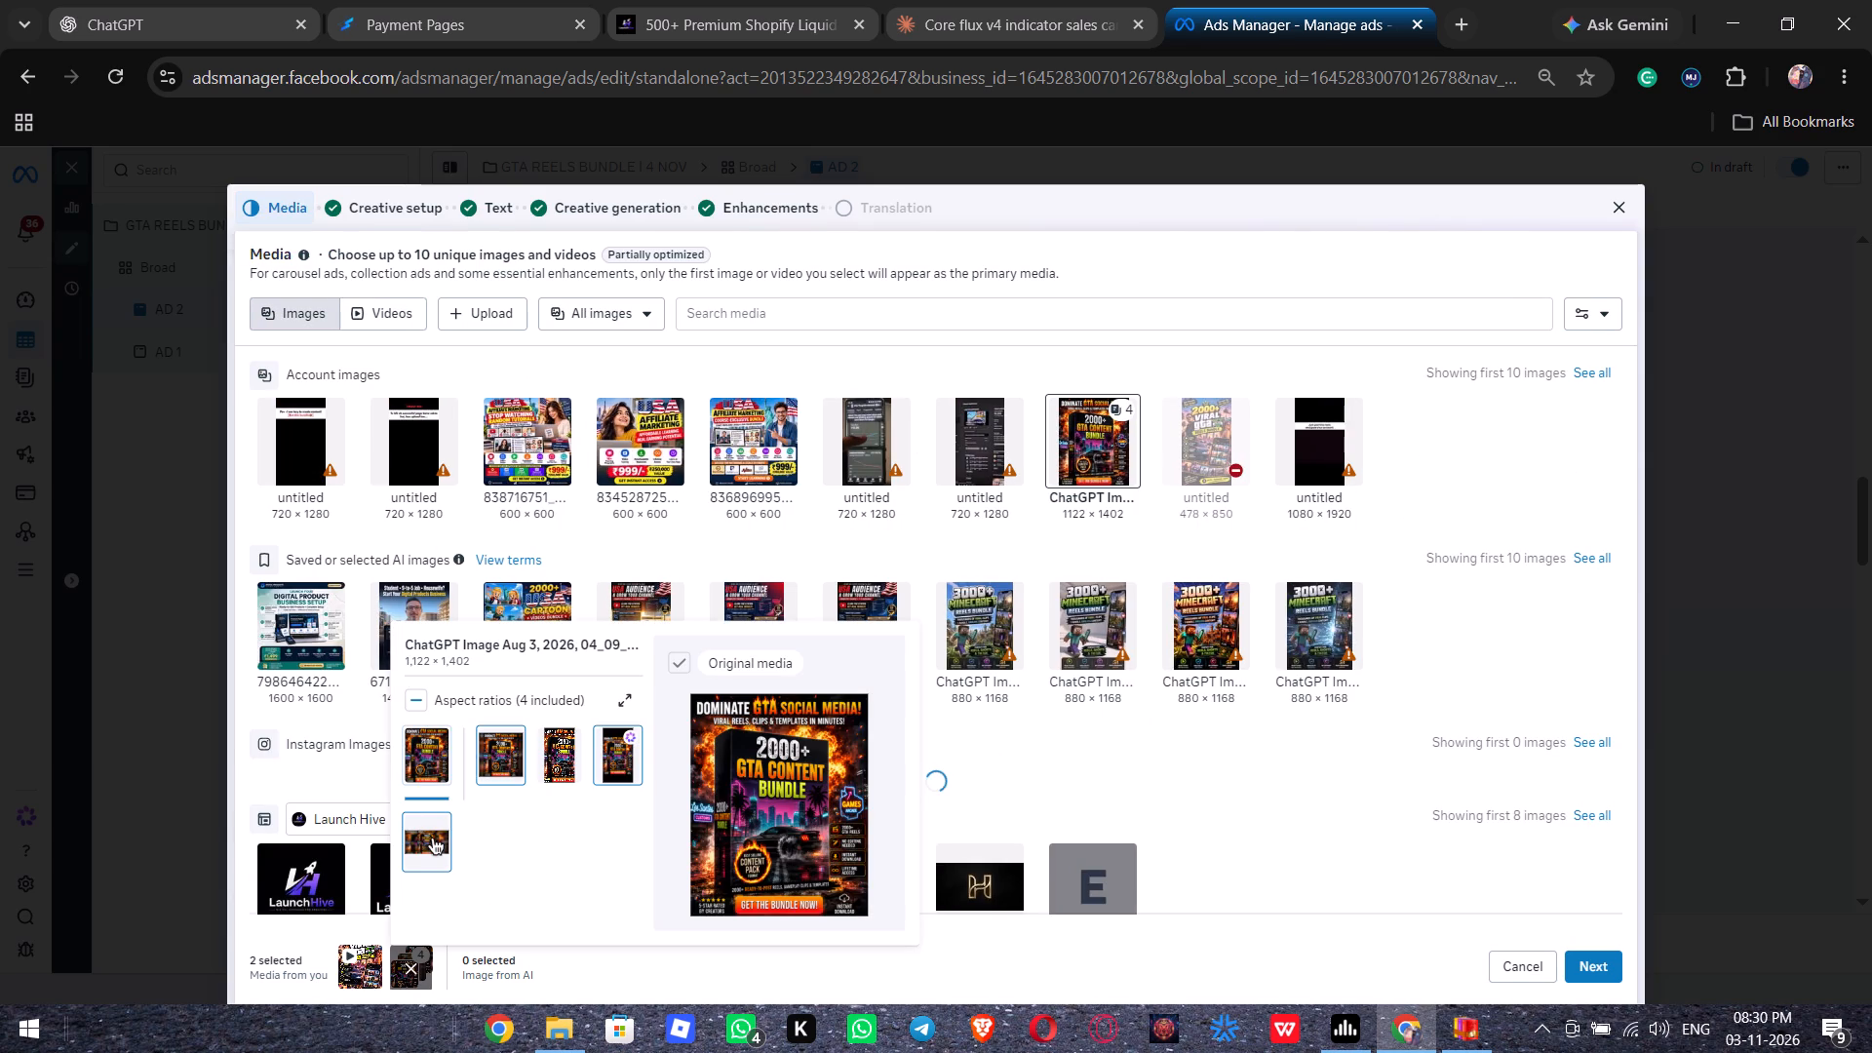
left_click(601, 738)
left_click(498, 742)
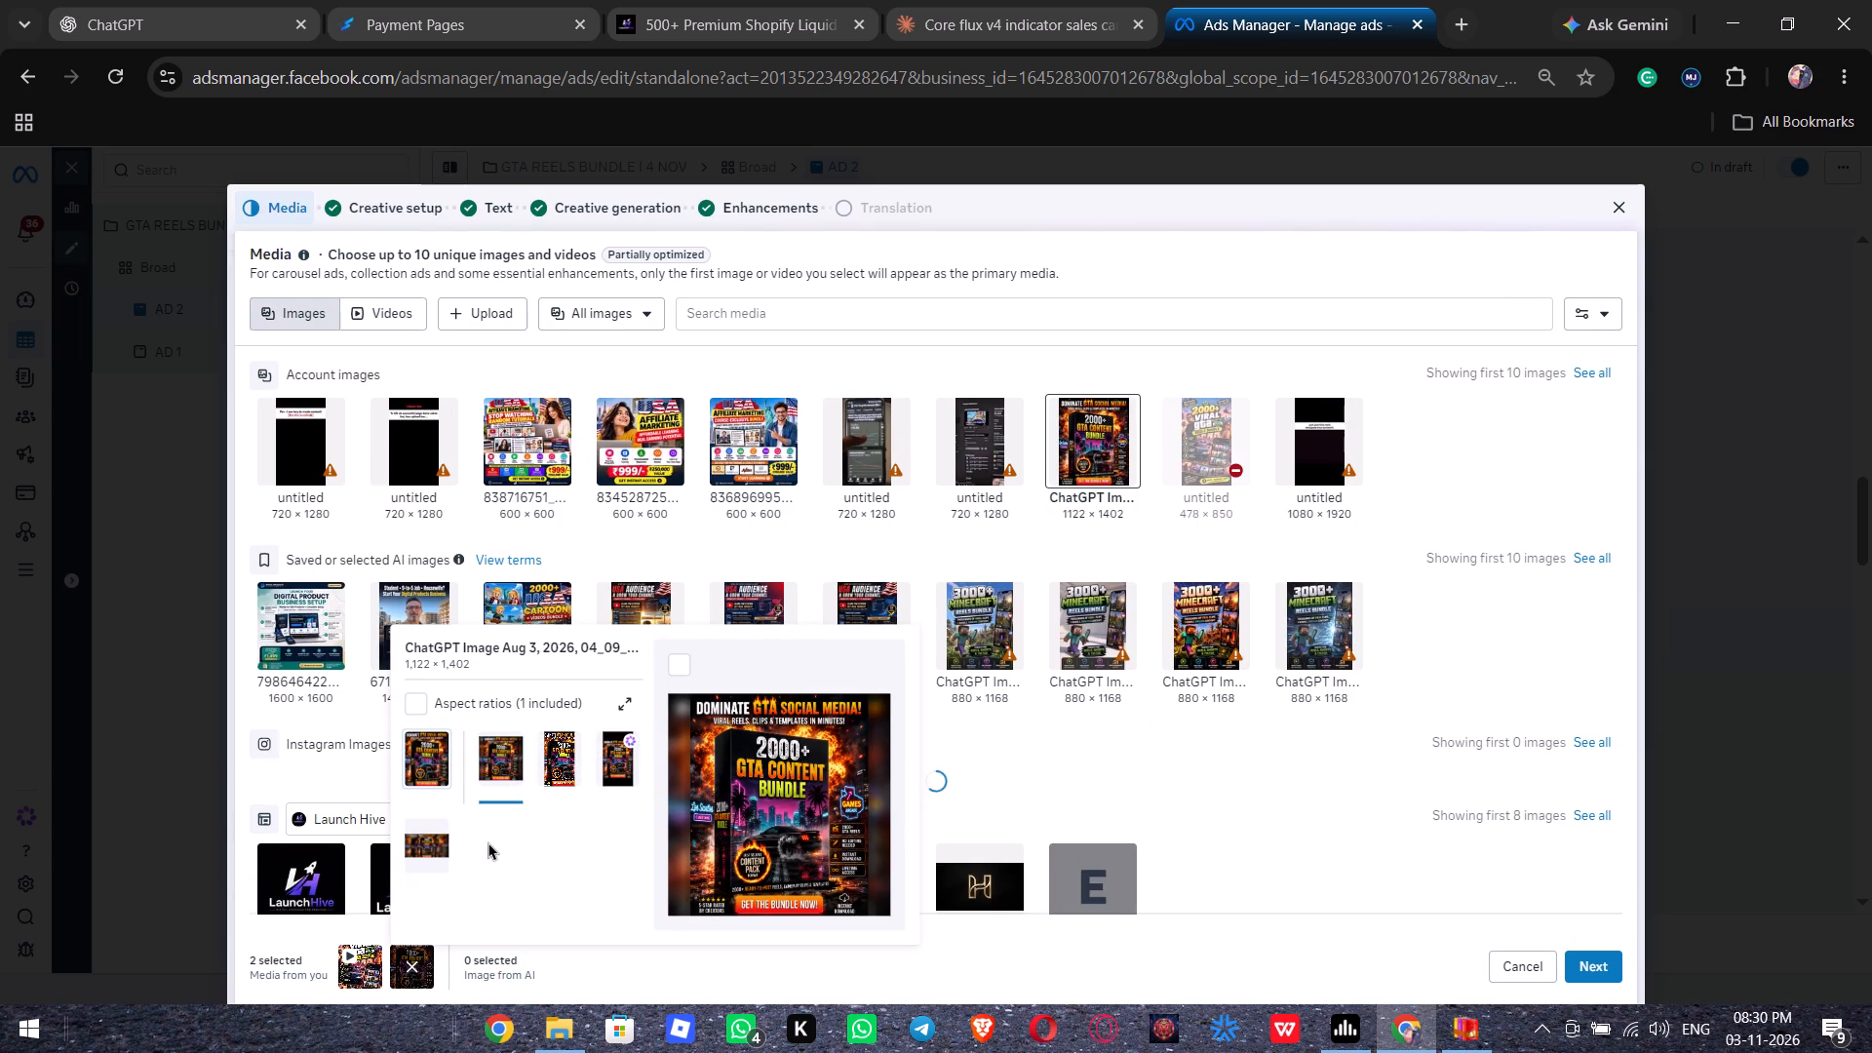
left_click(1255, 757)
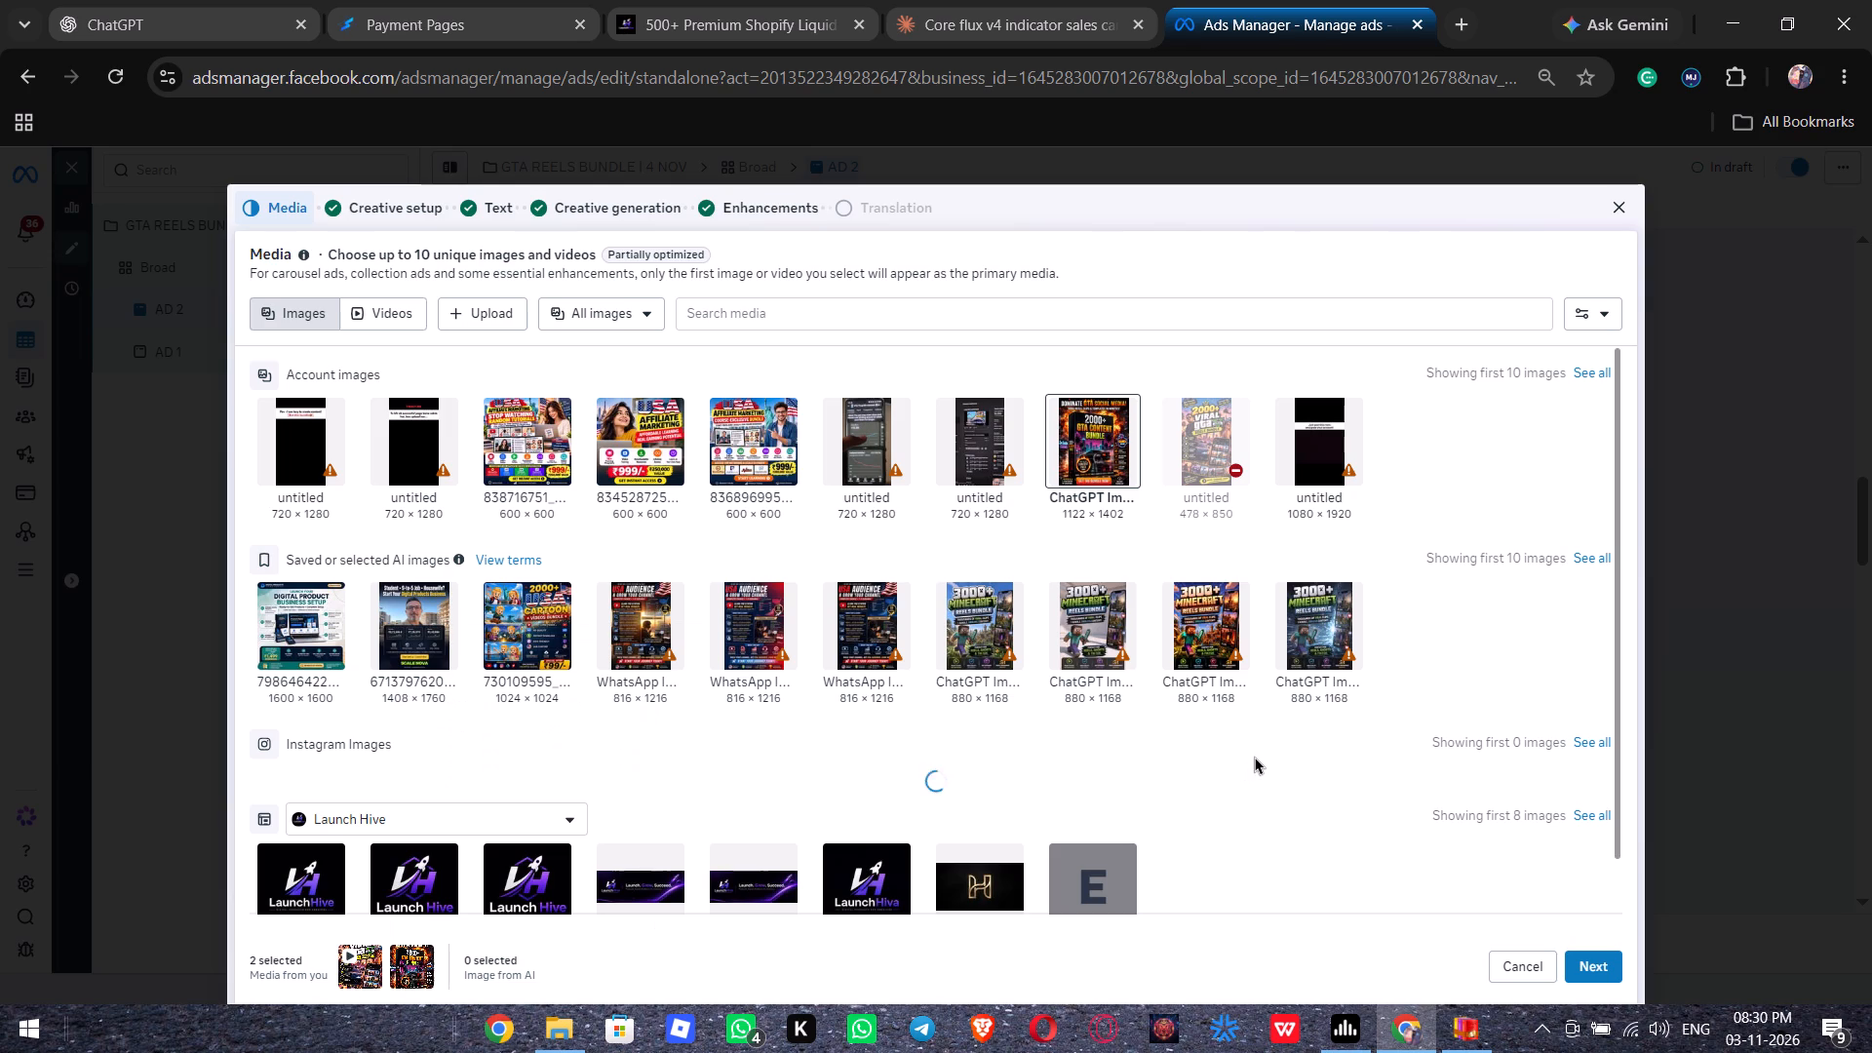
left_click(812, 217)
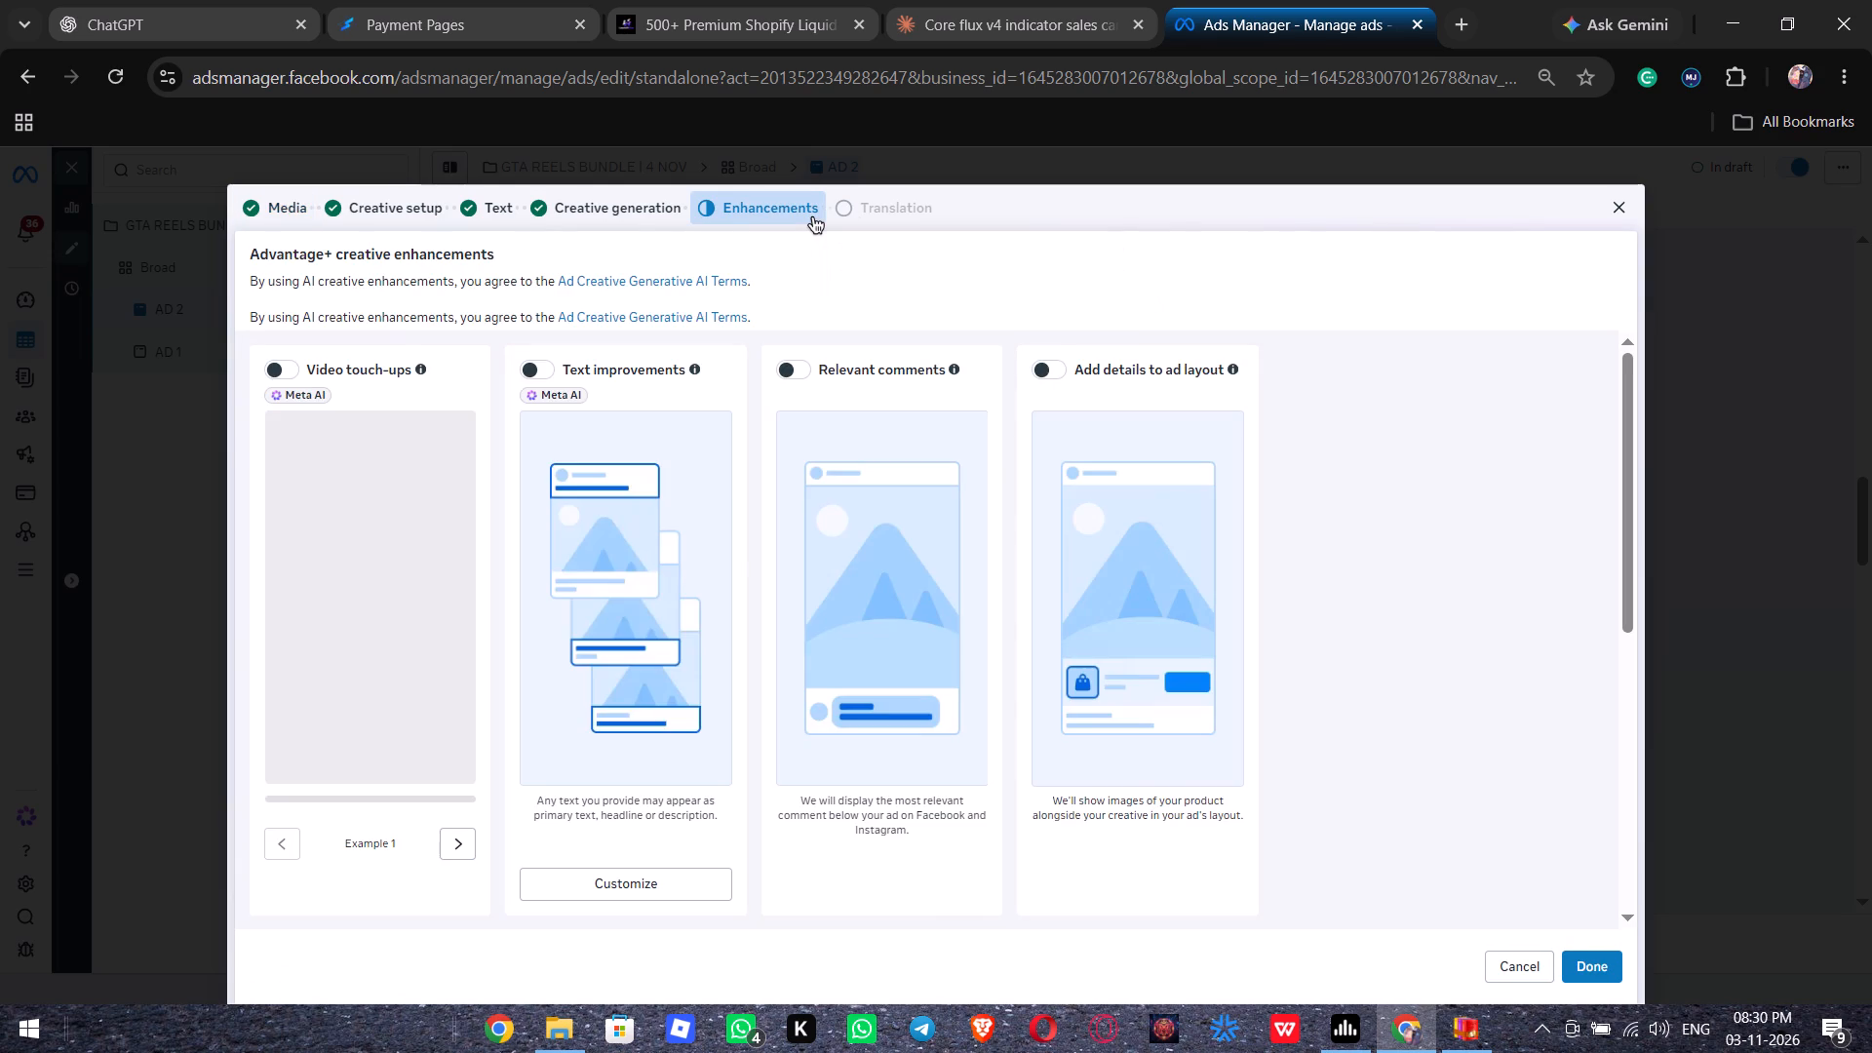
scroll(754, 553, "down", 9)
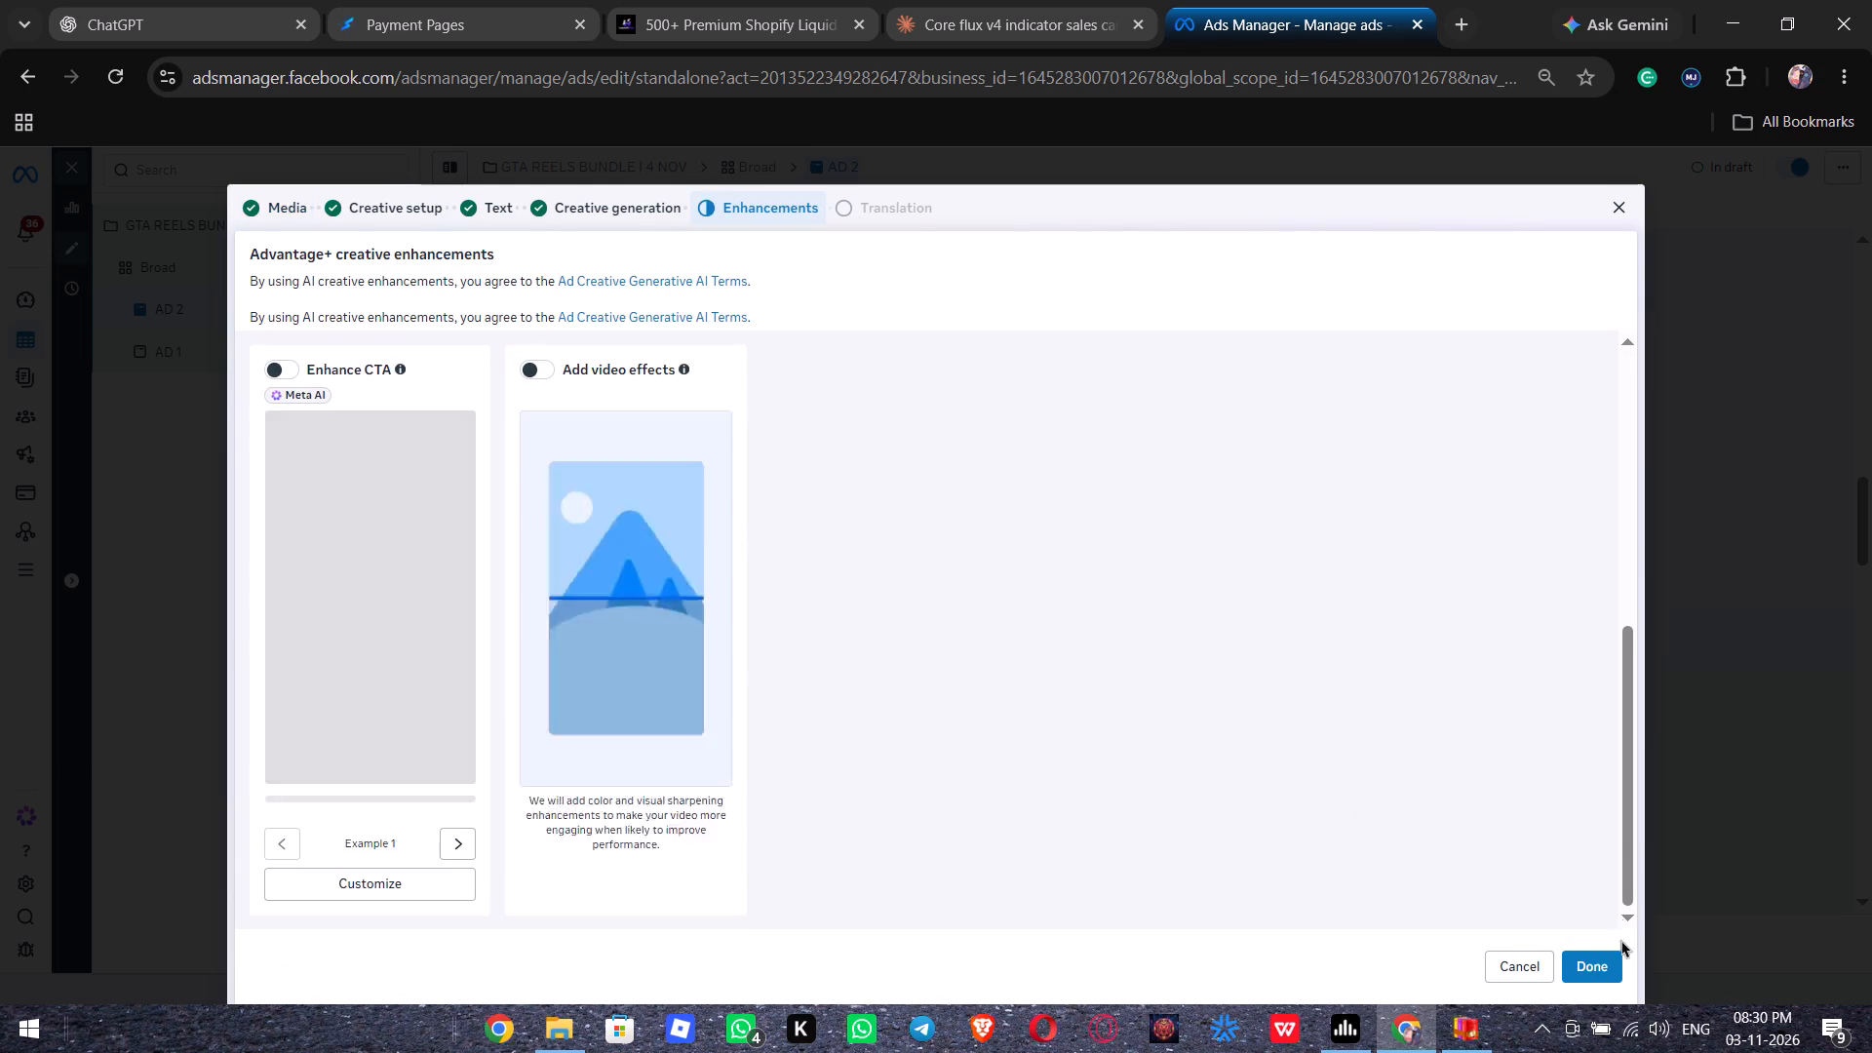
left_click(1603, 950)
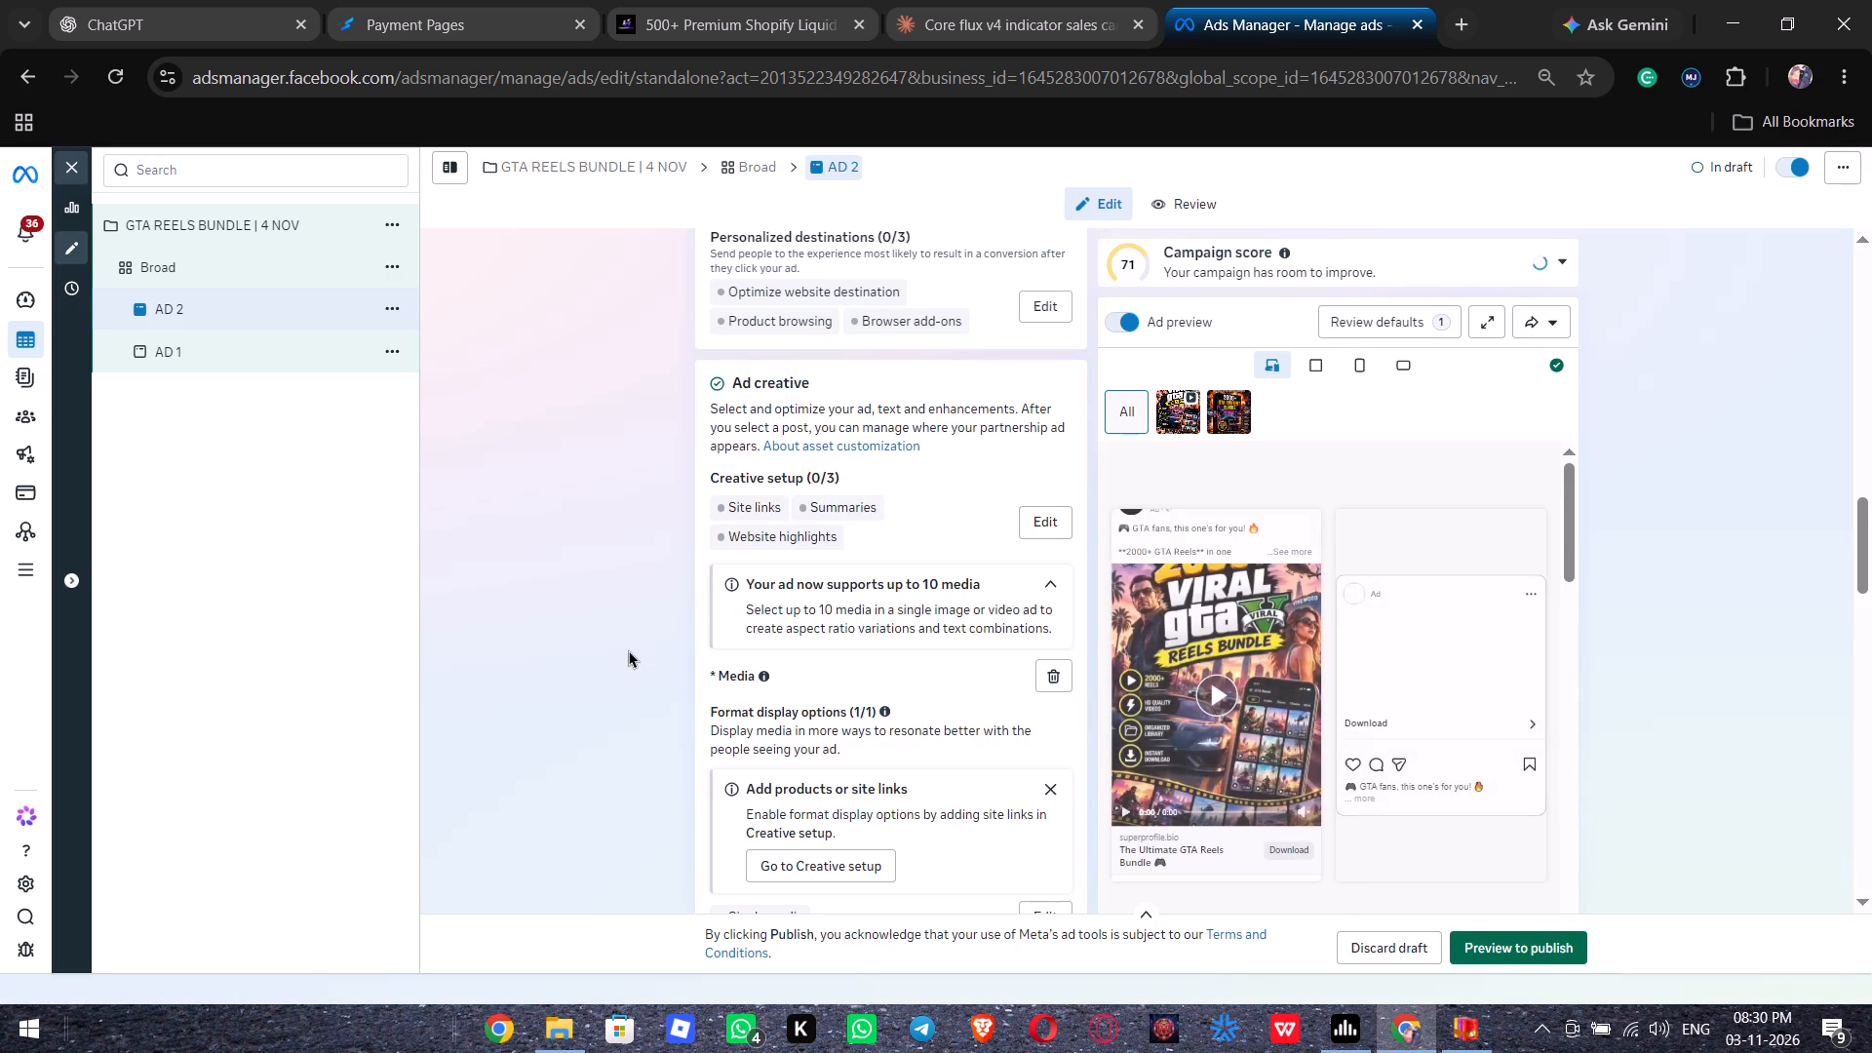
Review AD 2's media, primary text, headline, enhancement and interactive experience settings.
scroll(629, 650, "down", 2)
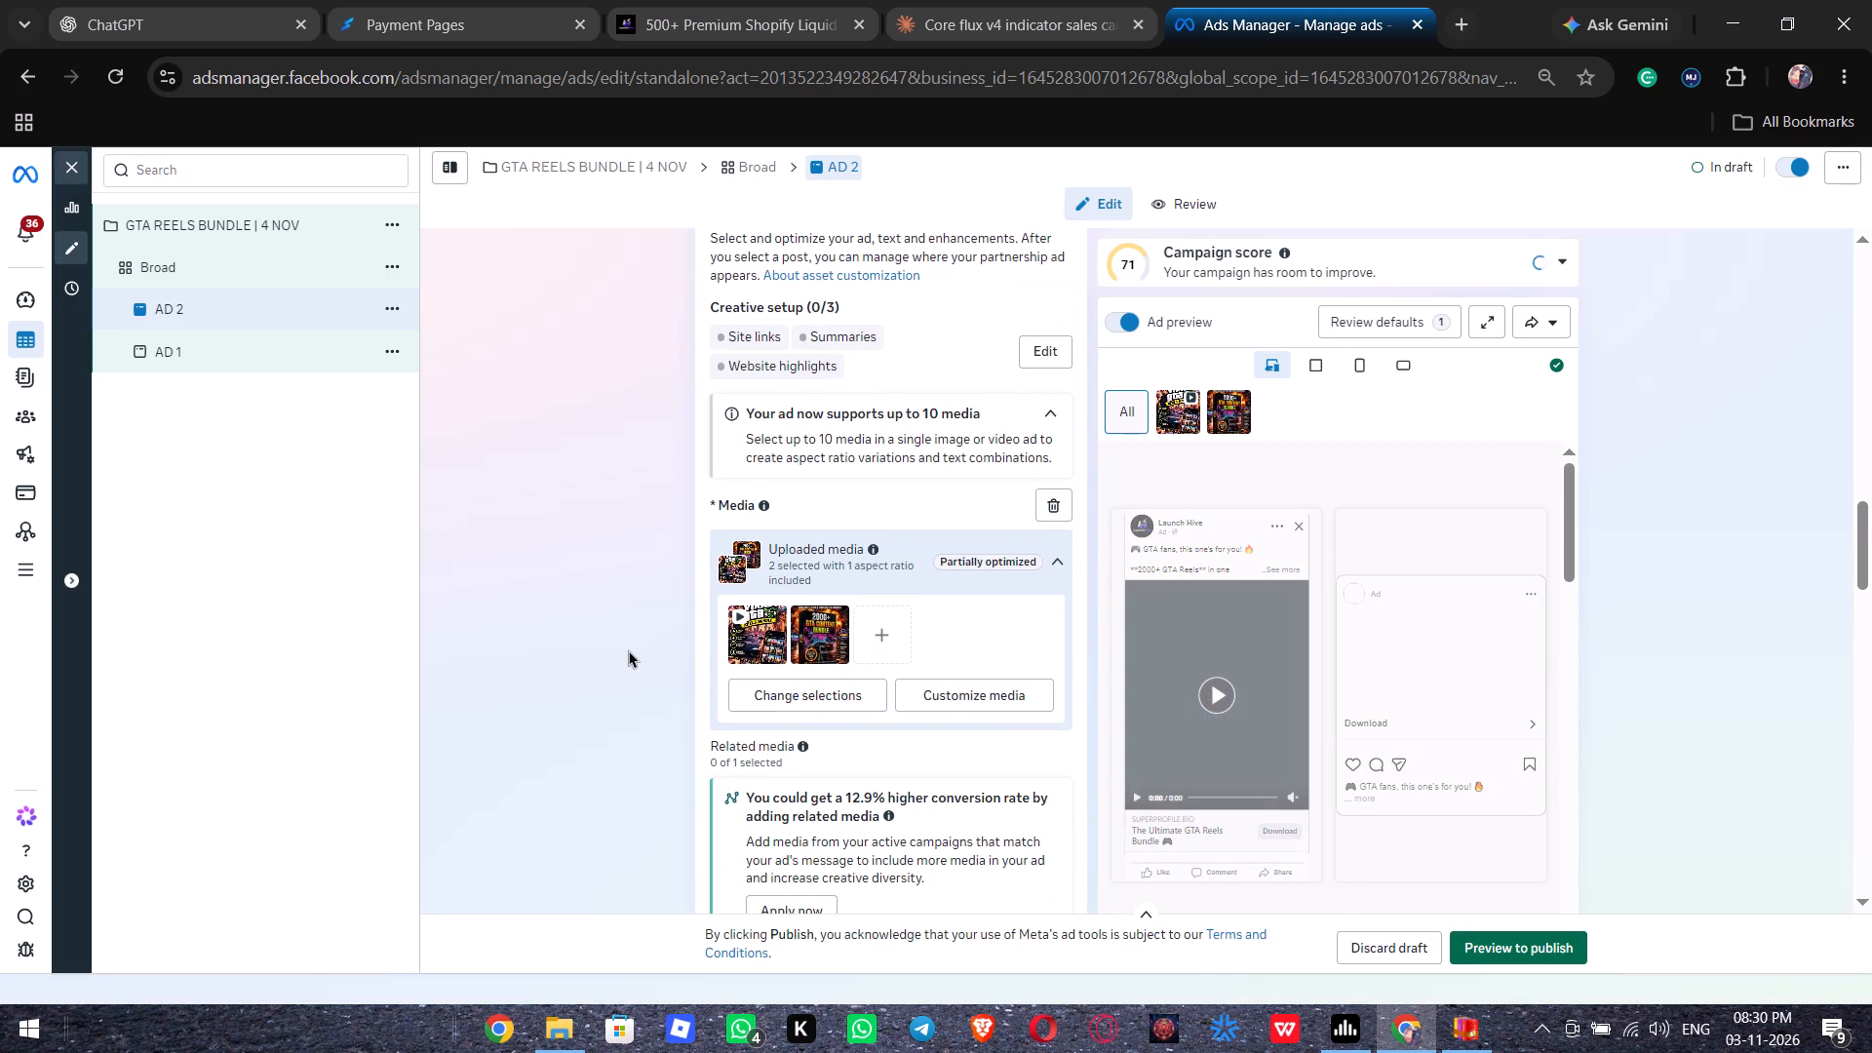
scroll(629, 650, "down", 2)
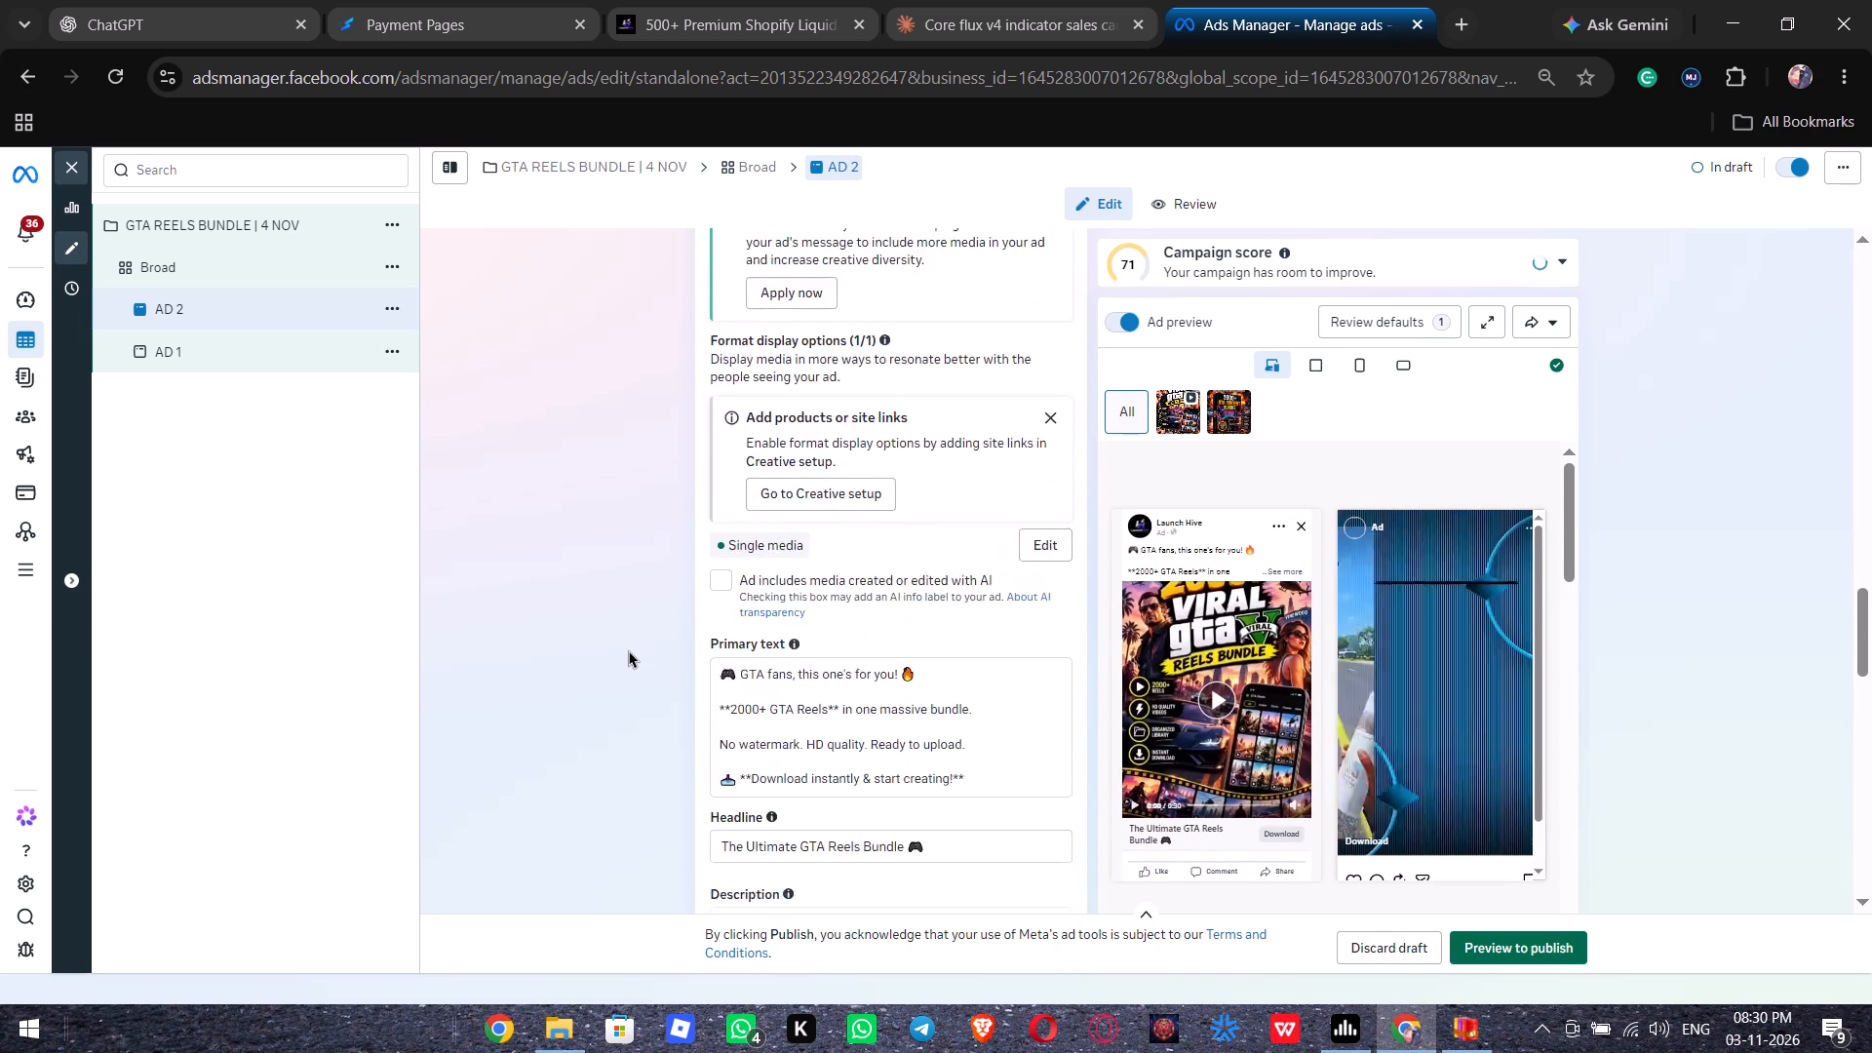
scroll(629, 650, "down", 4)
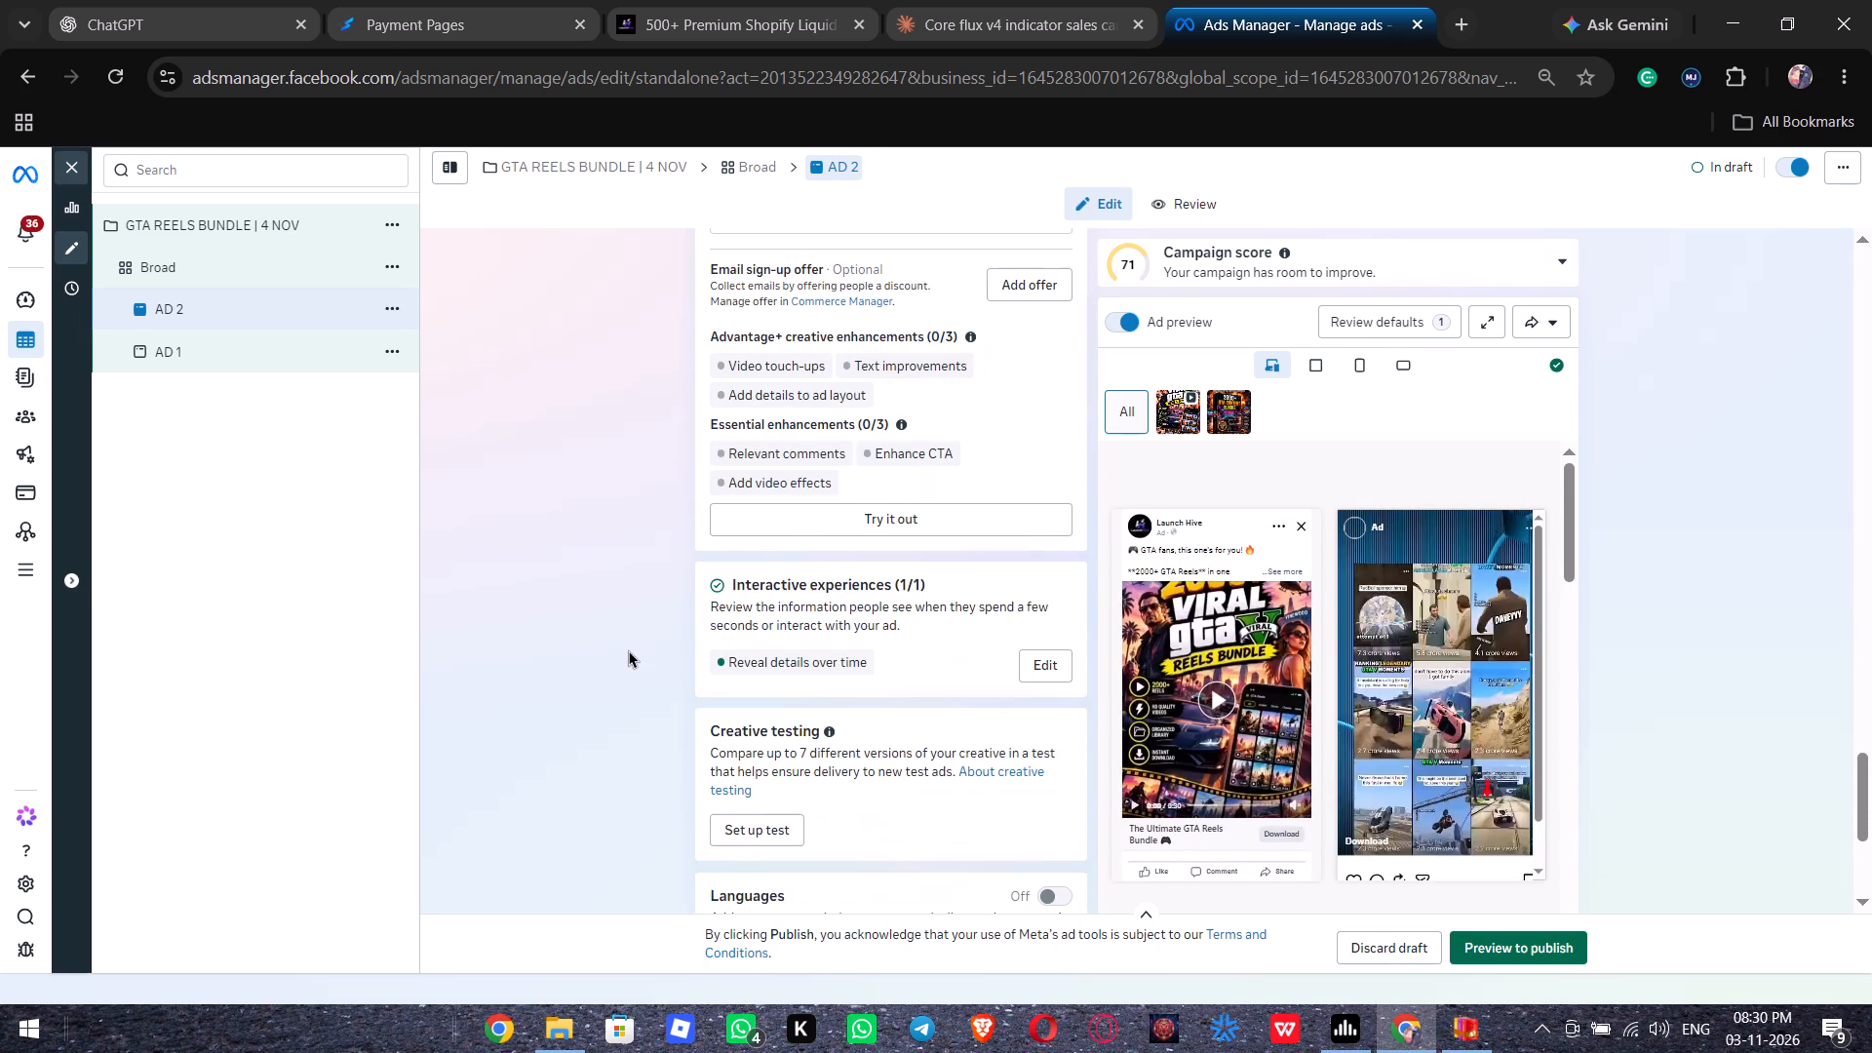
scroll(629, 650, "down", 1)
Close the ad editor, return to the campaigns list and clear the selected campaign filter.
left_click(79, 163)
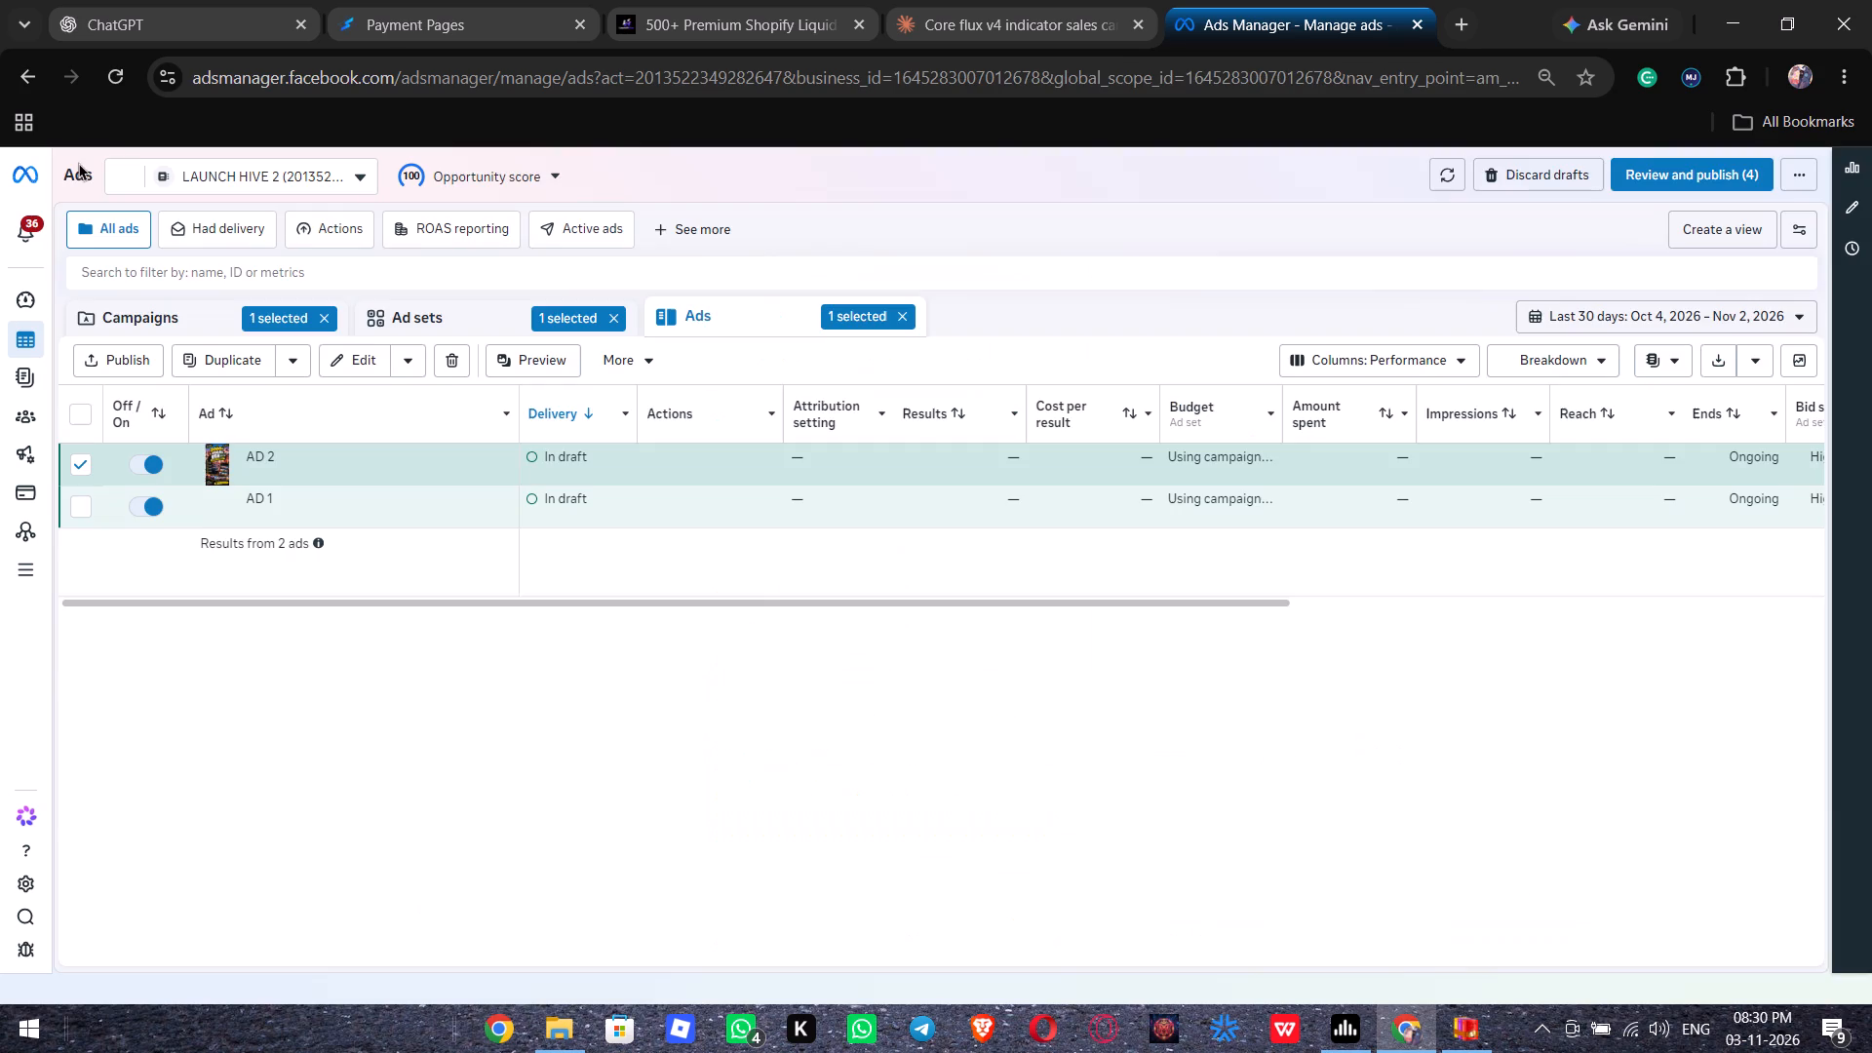
left_click(169, 304)
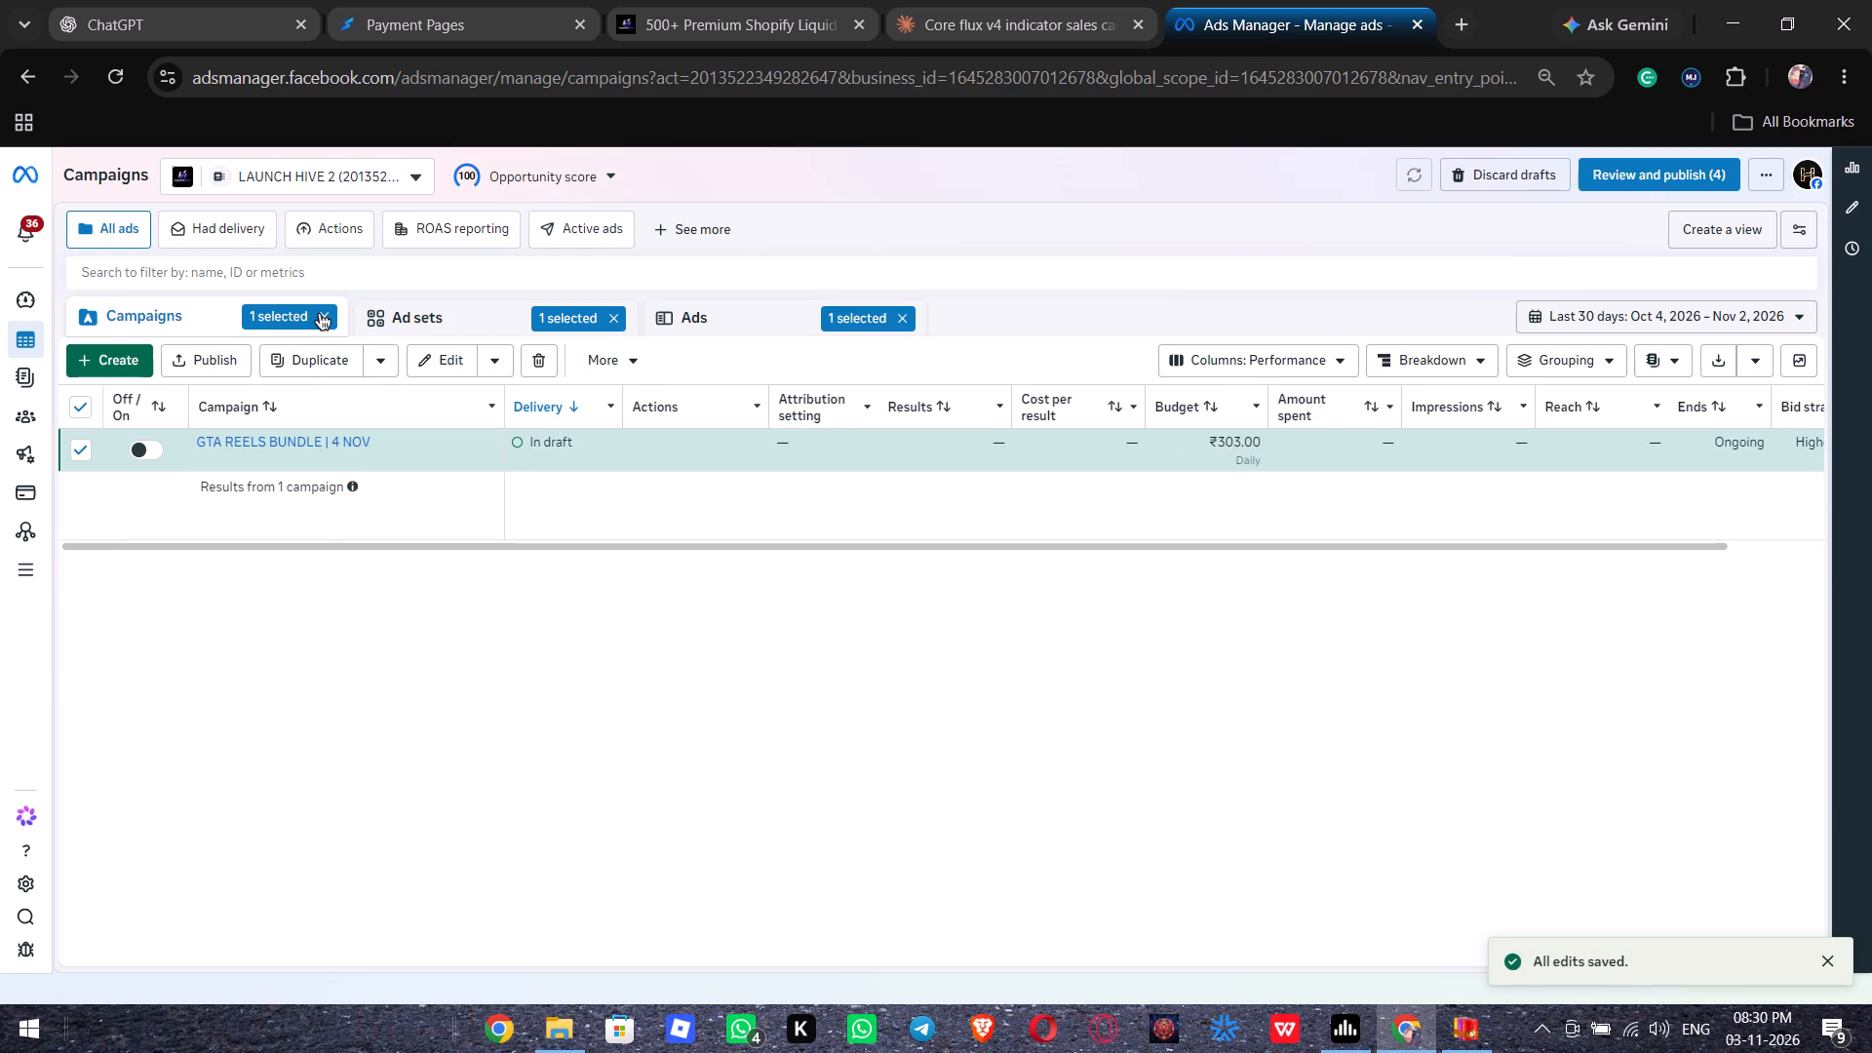
left_click(320, 314)
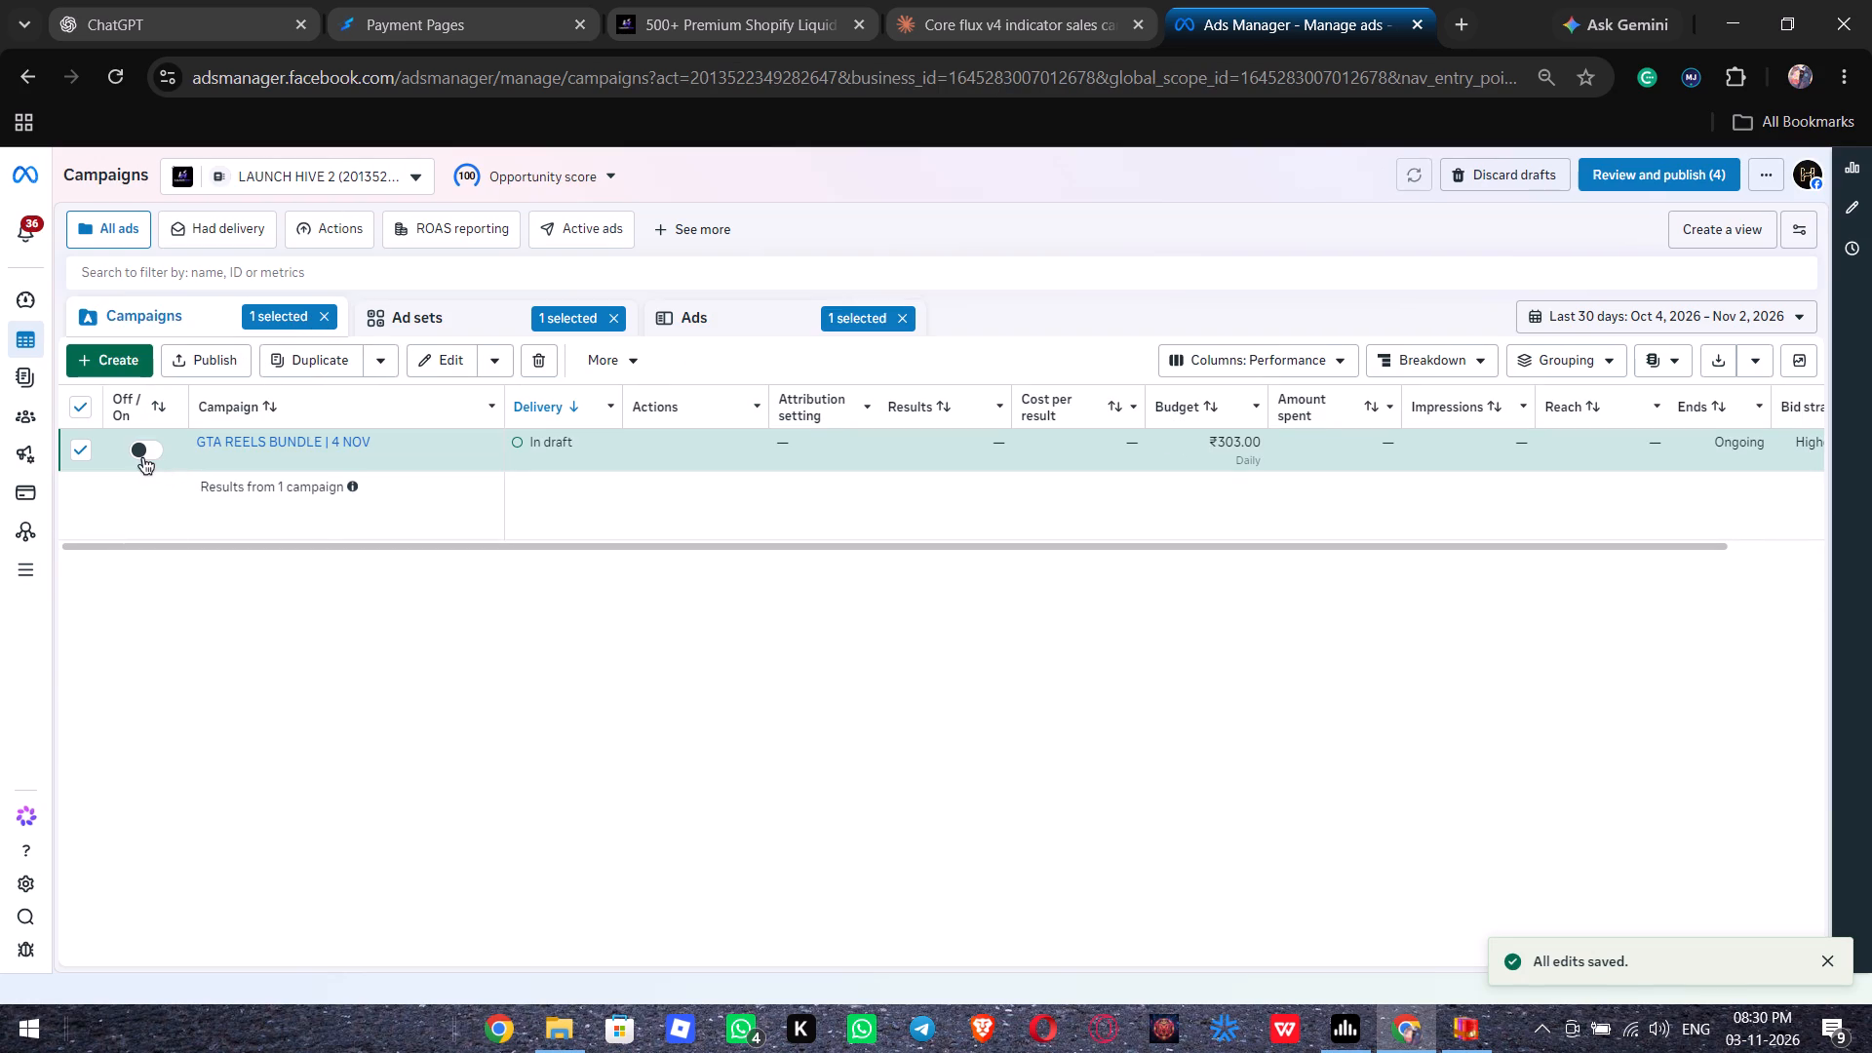
Turn on the draft campaign GTA REELS BUNDLE | 4 NOV.
left_click(145, 451)
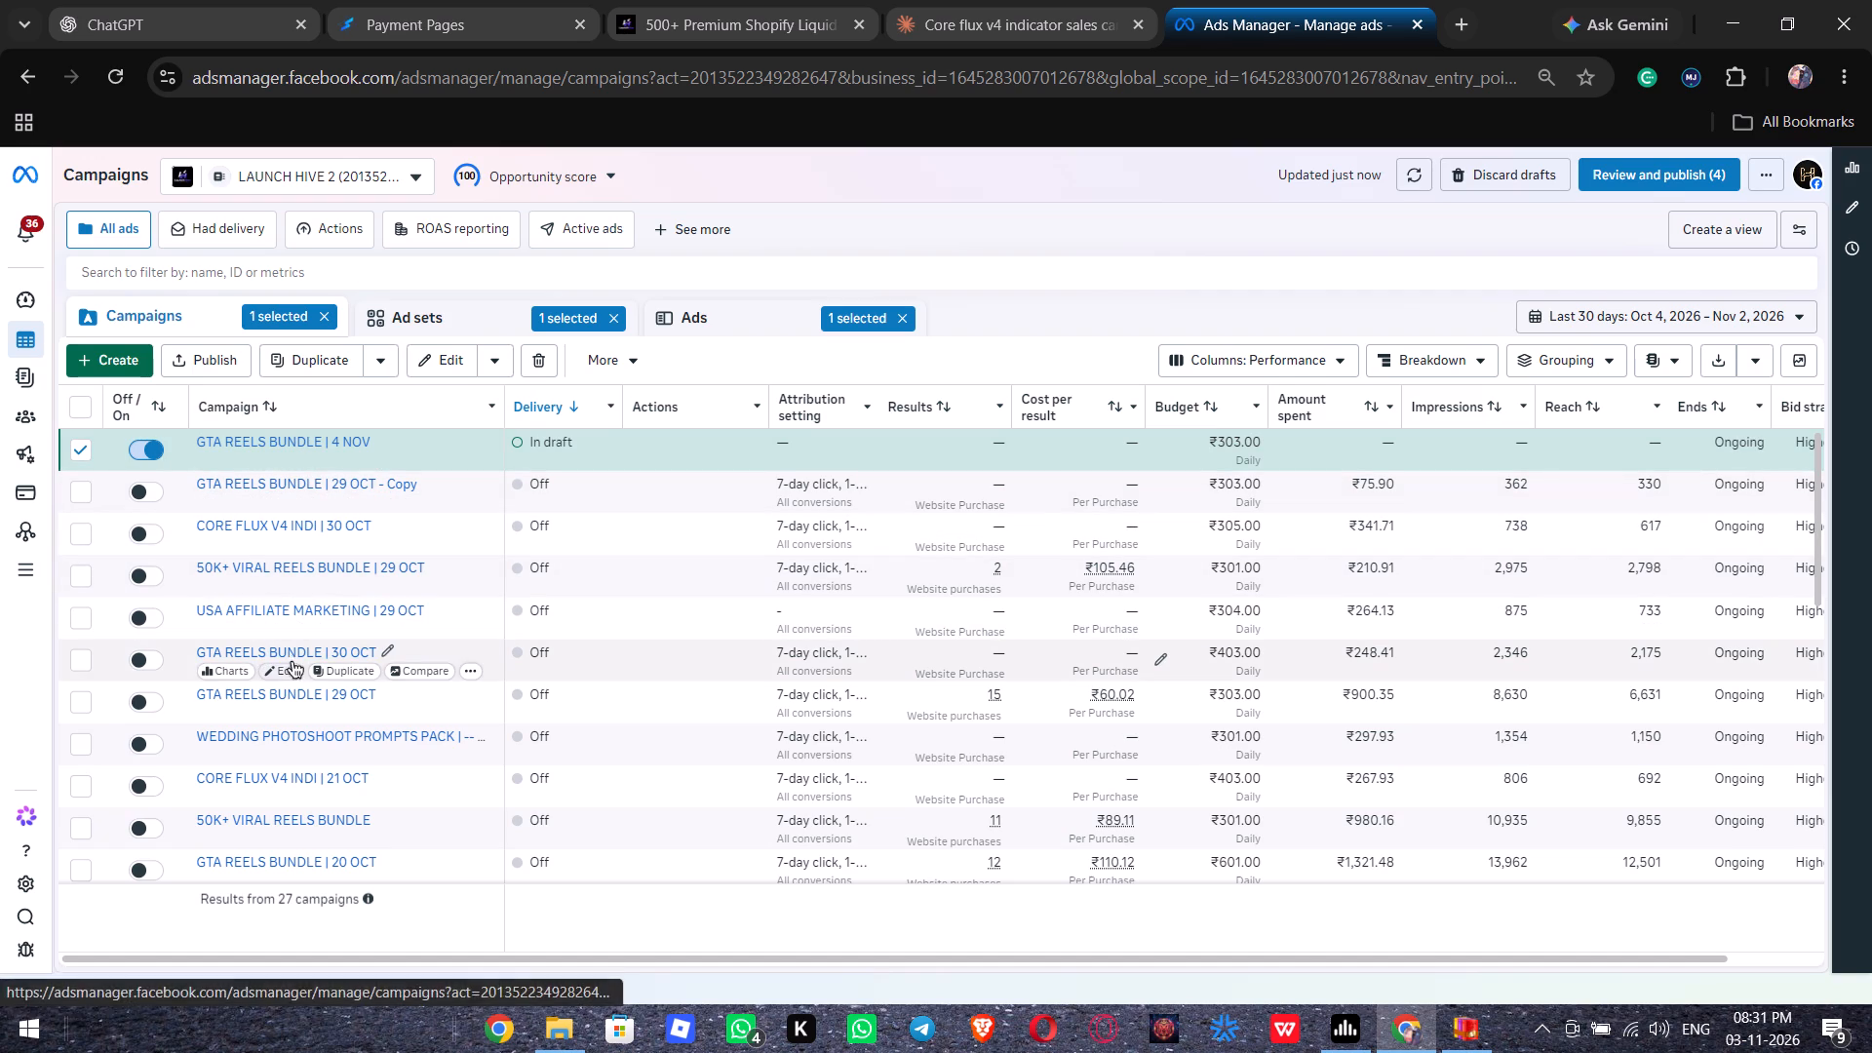
Duplicate the campaign GTA REELS BUNDLE | 30 OCT with all performance recommendations deselected.
left_click(324, 669)
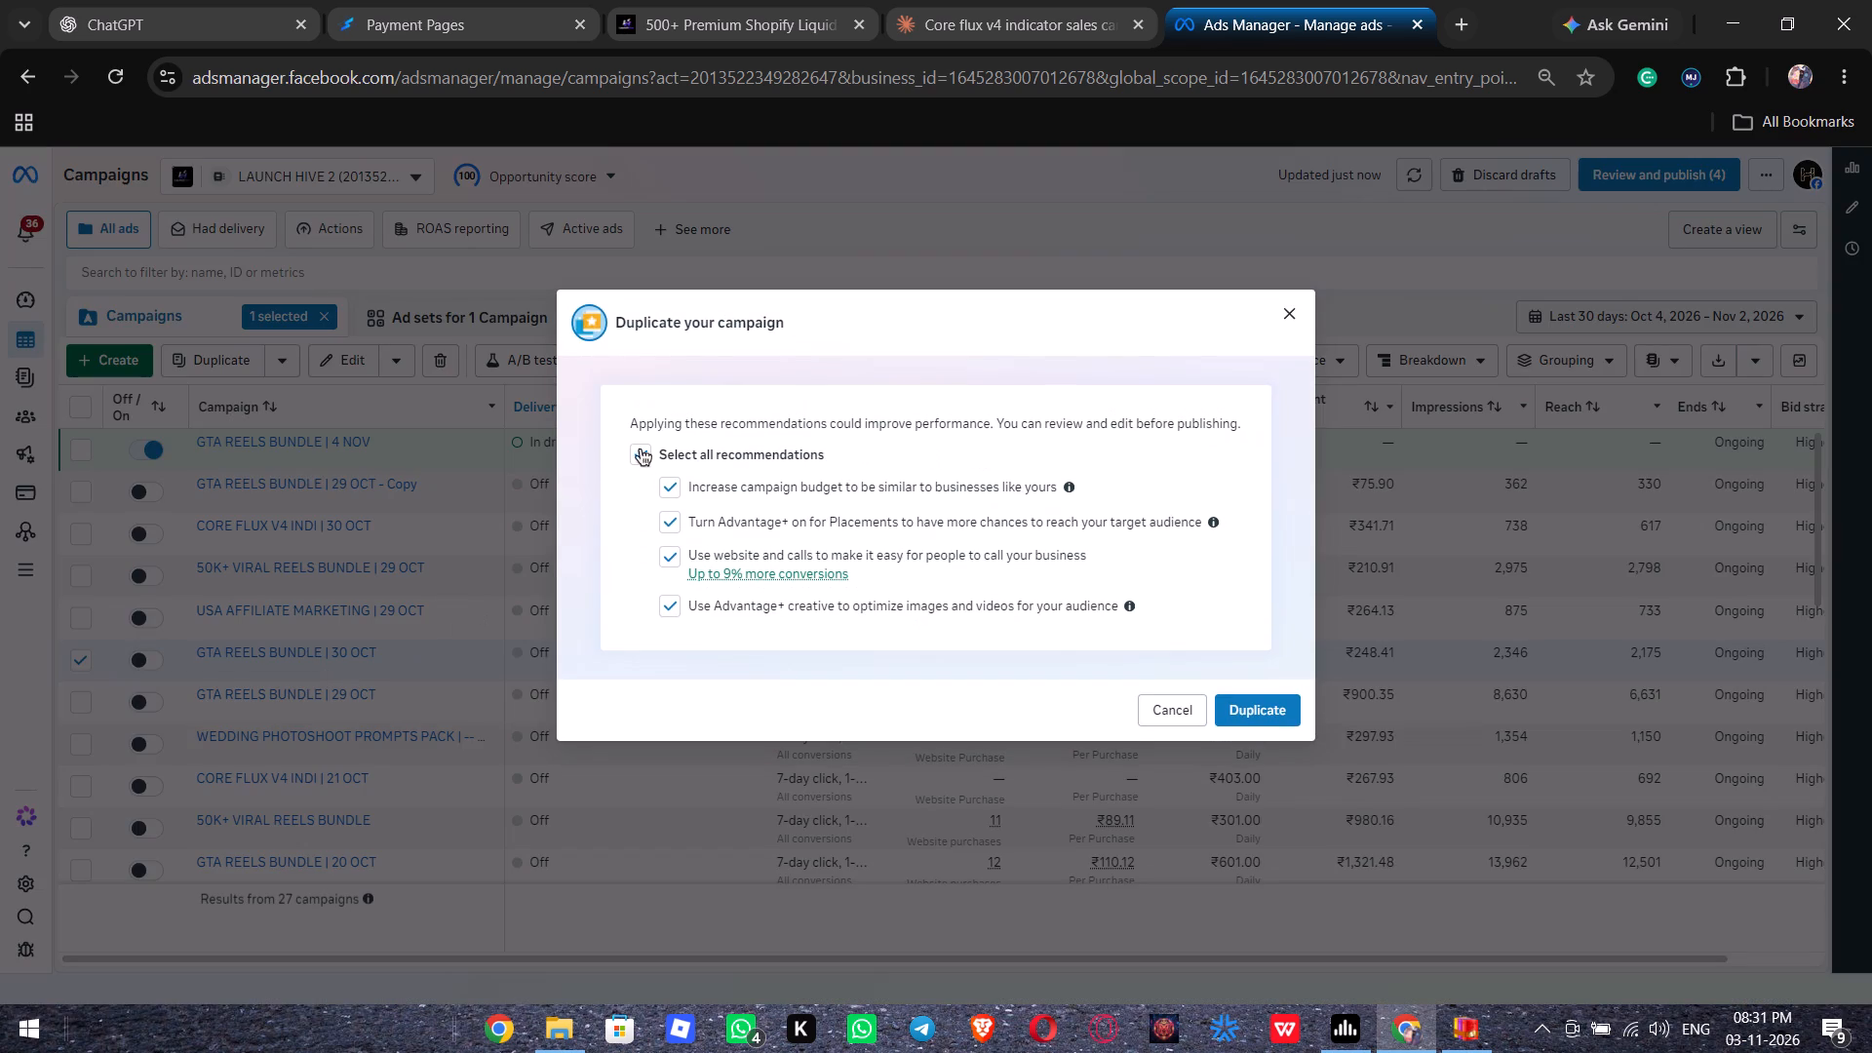
left_click(640, 448)
left_click(1252, 711)
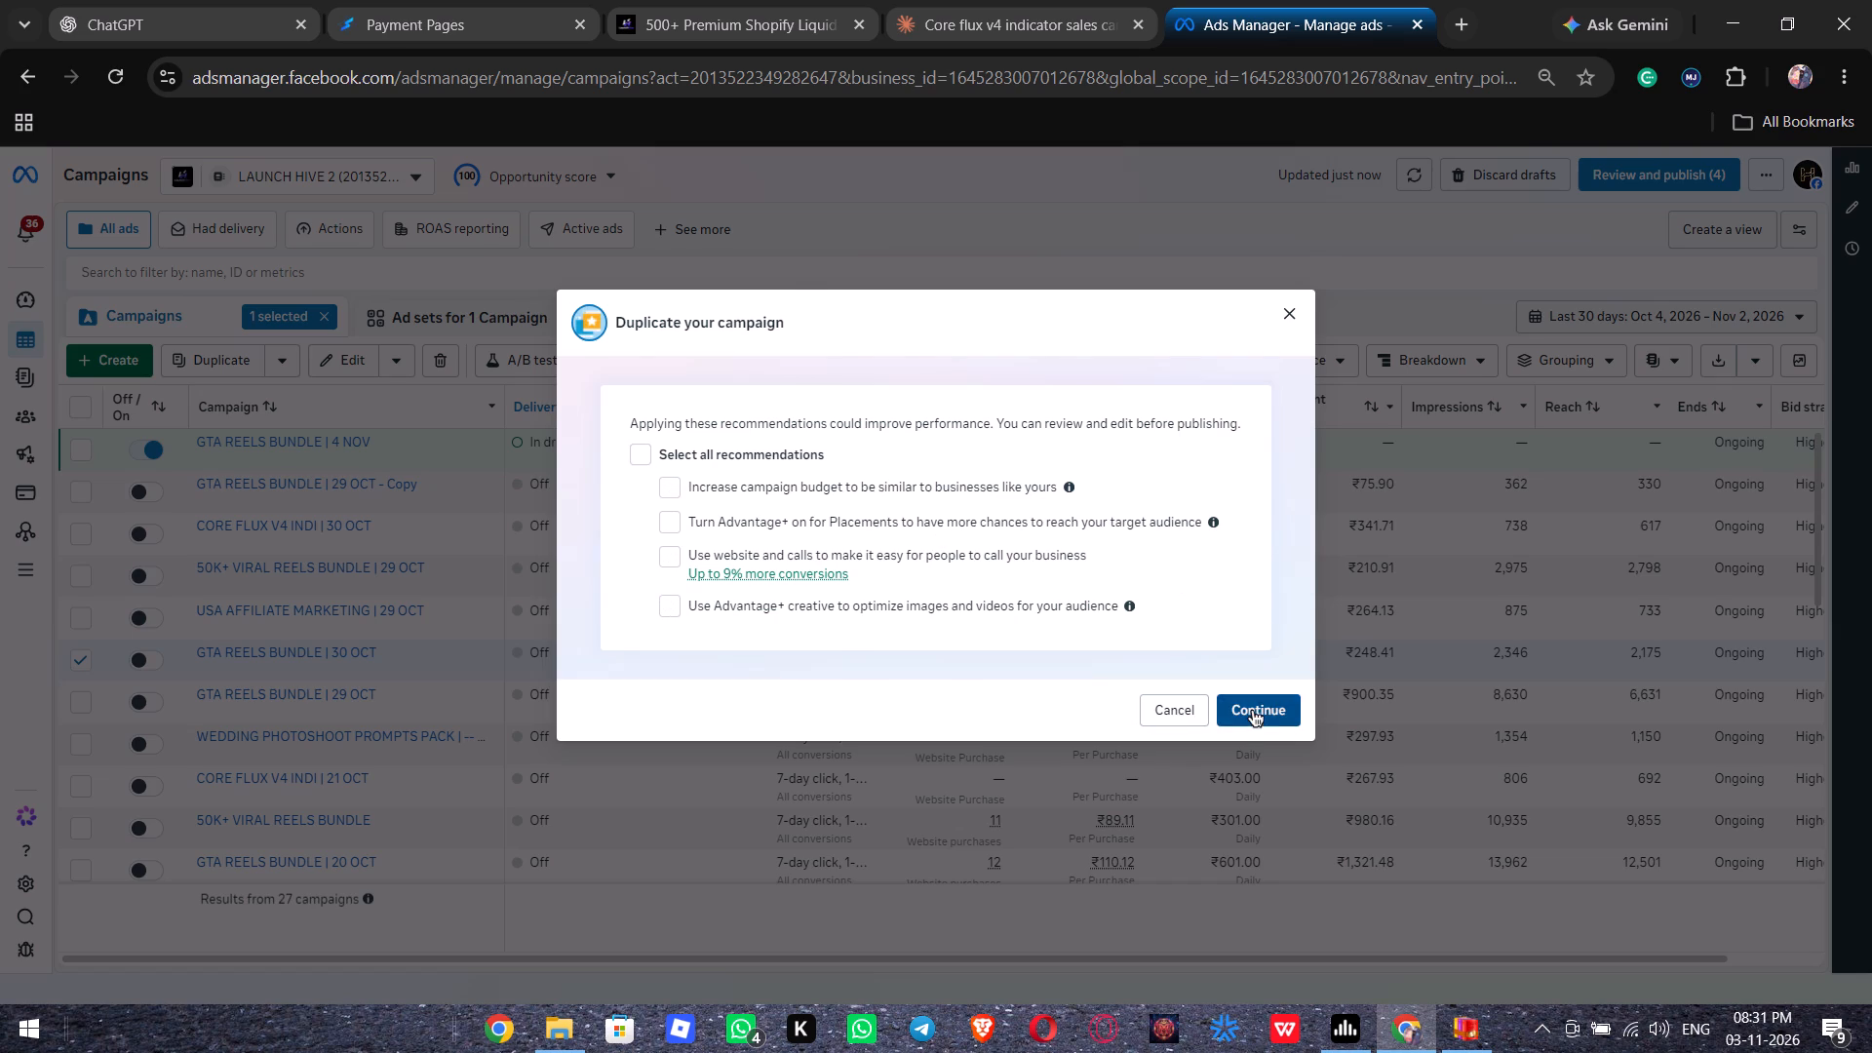
left_click(1154, 737)
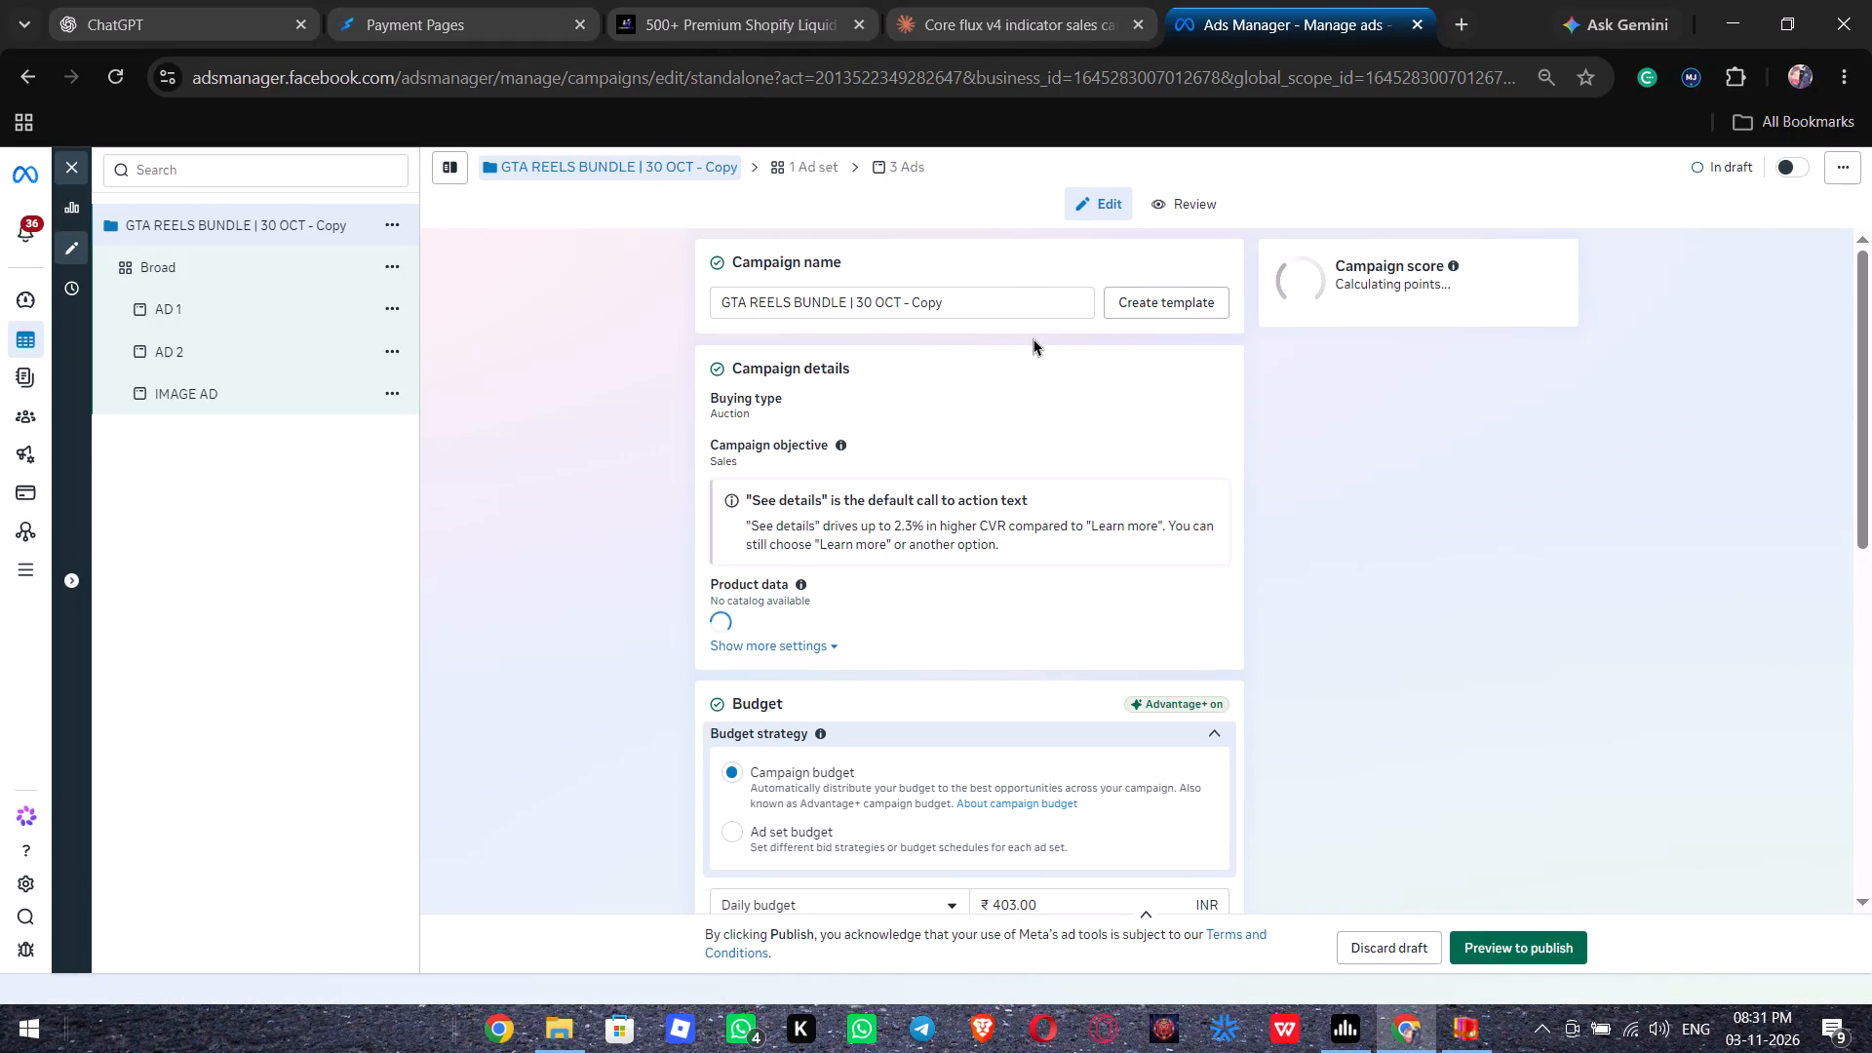
Rename the duplicated campaign as GTA REELS BUNDLE | 4 NOV.
left_click(1009, 301)
key("BackSpace")
key("BackSpace")
key("BackSpace")
key("BackSpace")
key("BackSpace")
key("BackSpace")
key("BackSpace")
key("BackSpace")
key("BackSpace")
key("BackSpace")
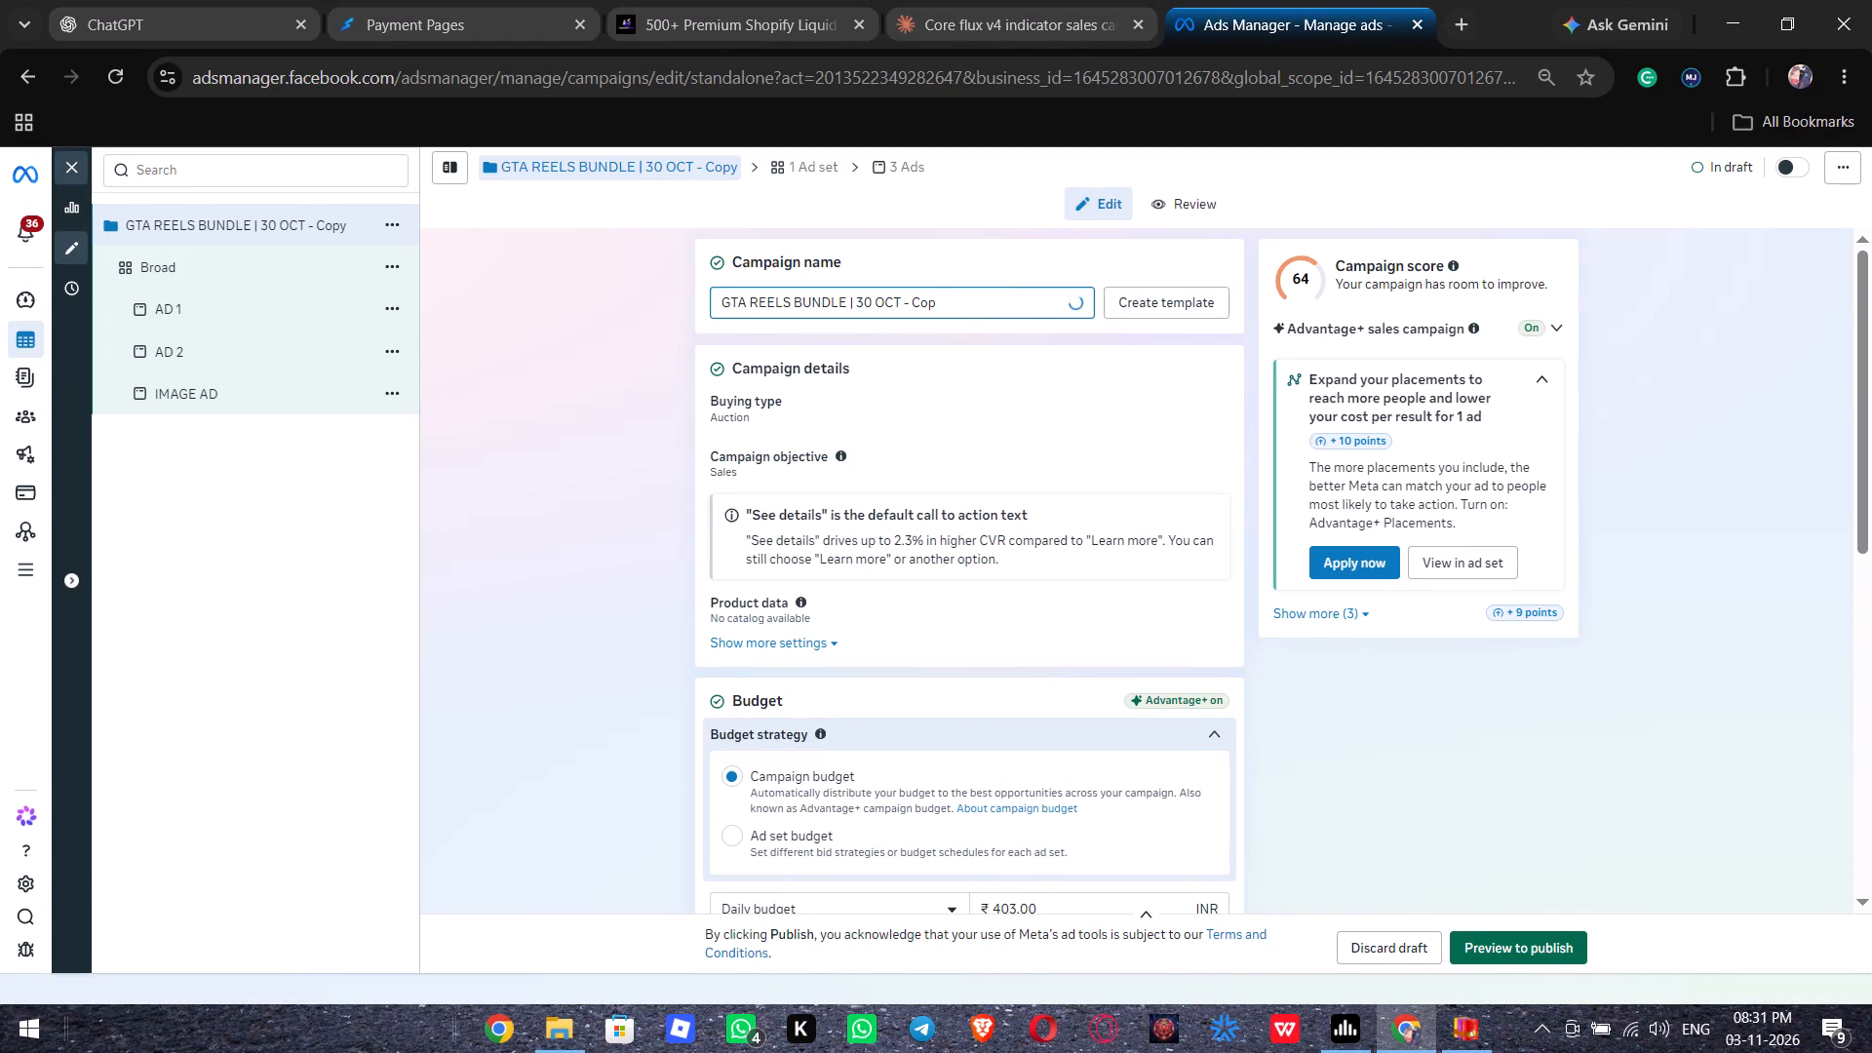
key("BackSpace")
key("BackSpace")
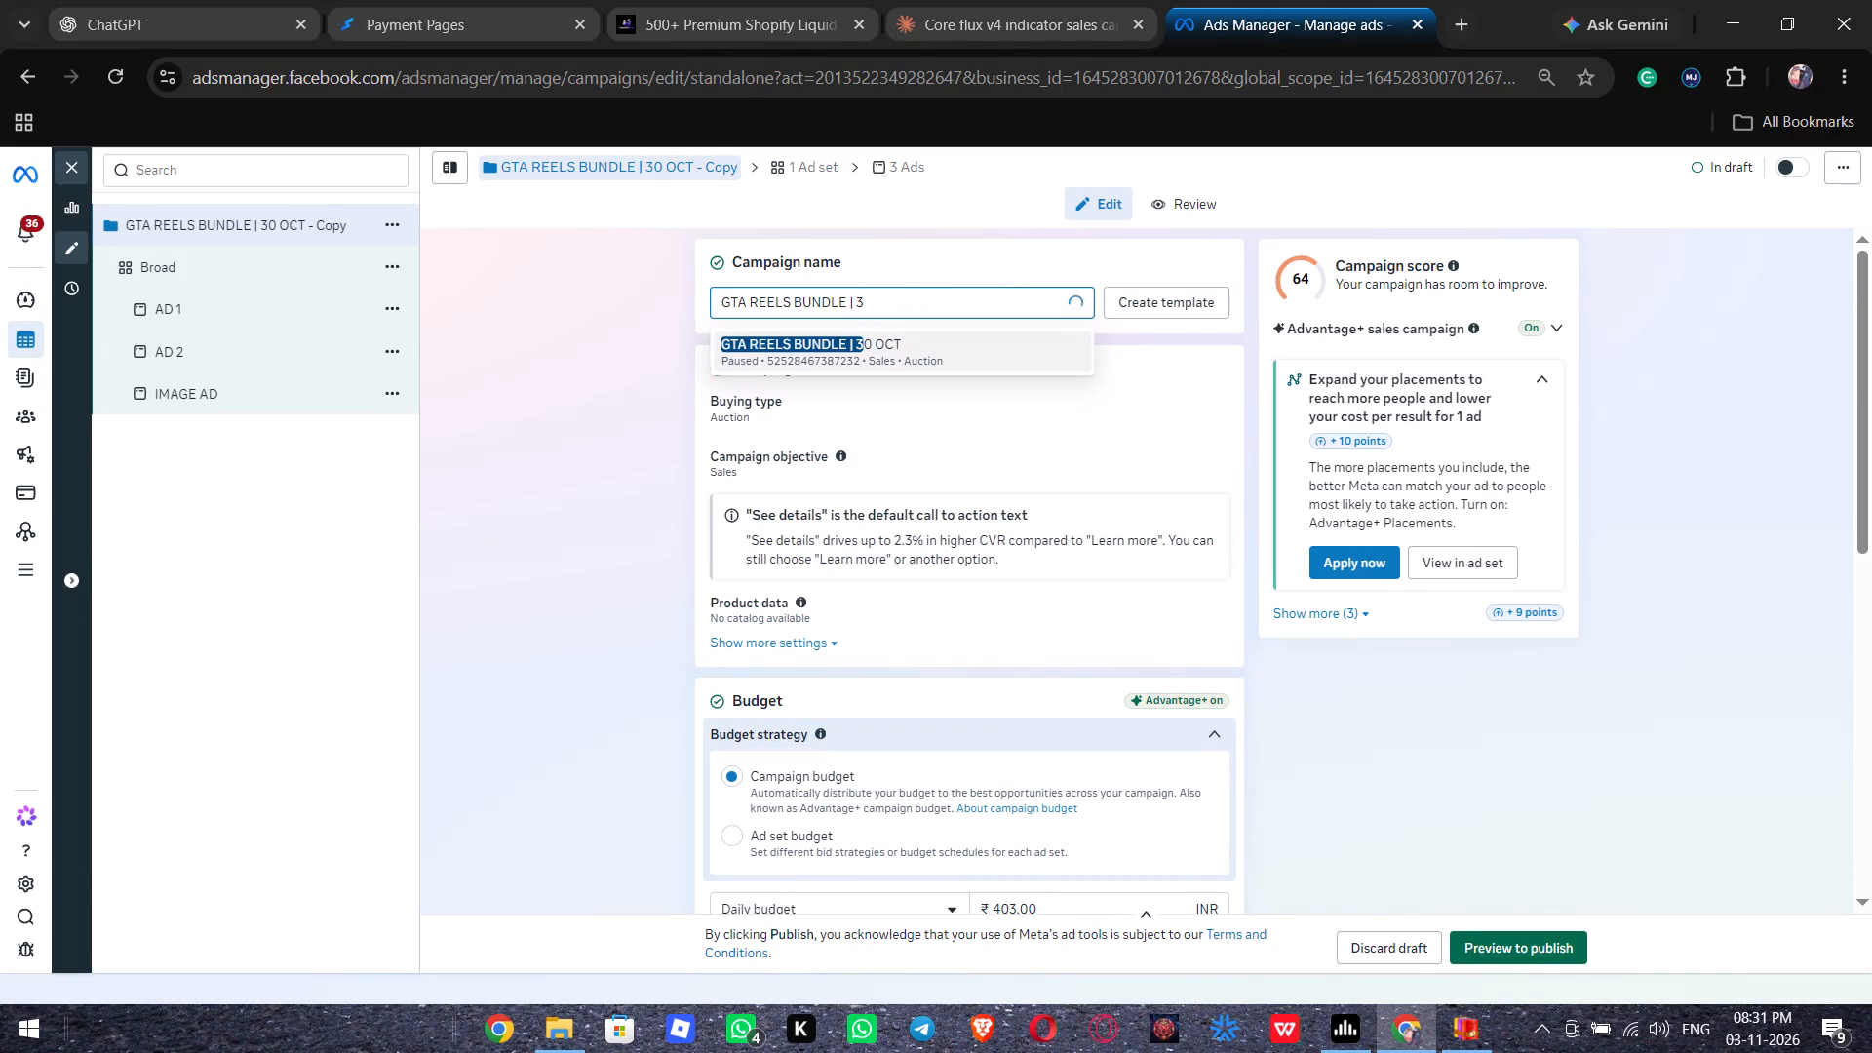
key("BackSpace")
key("shift+dollar")
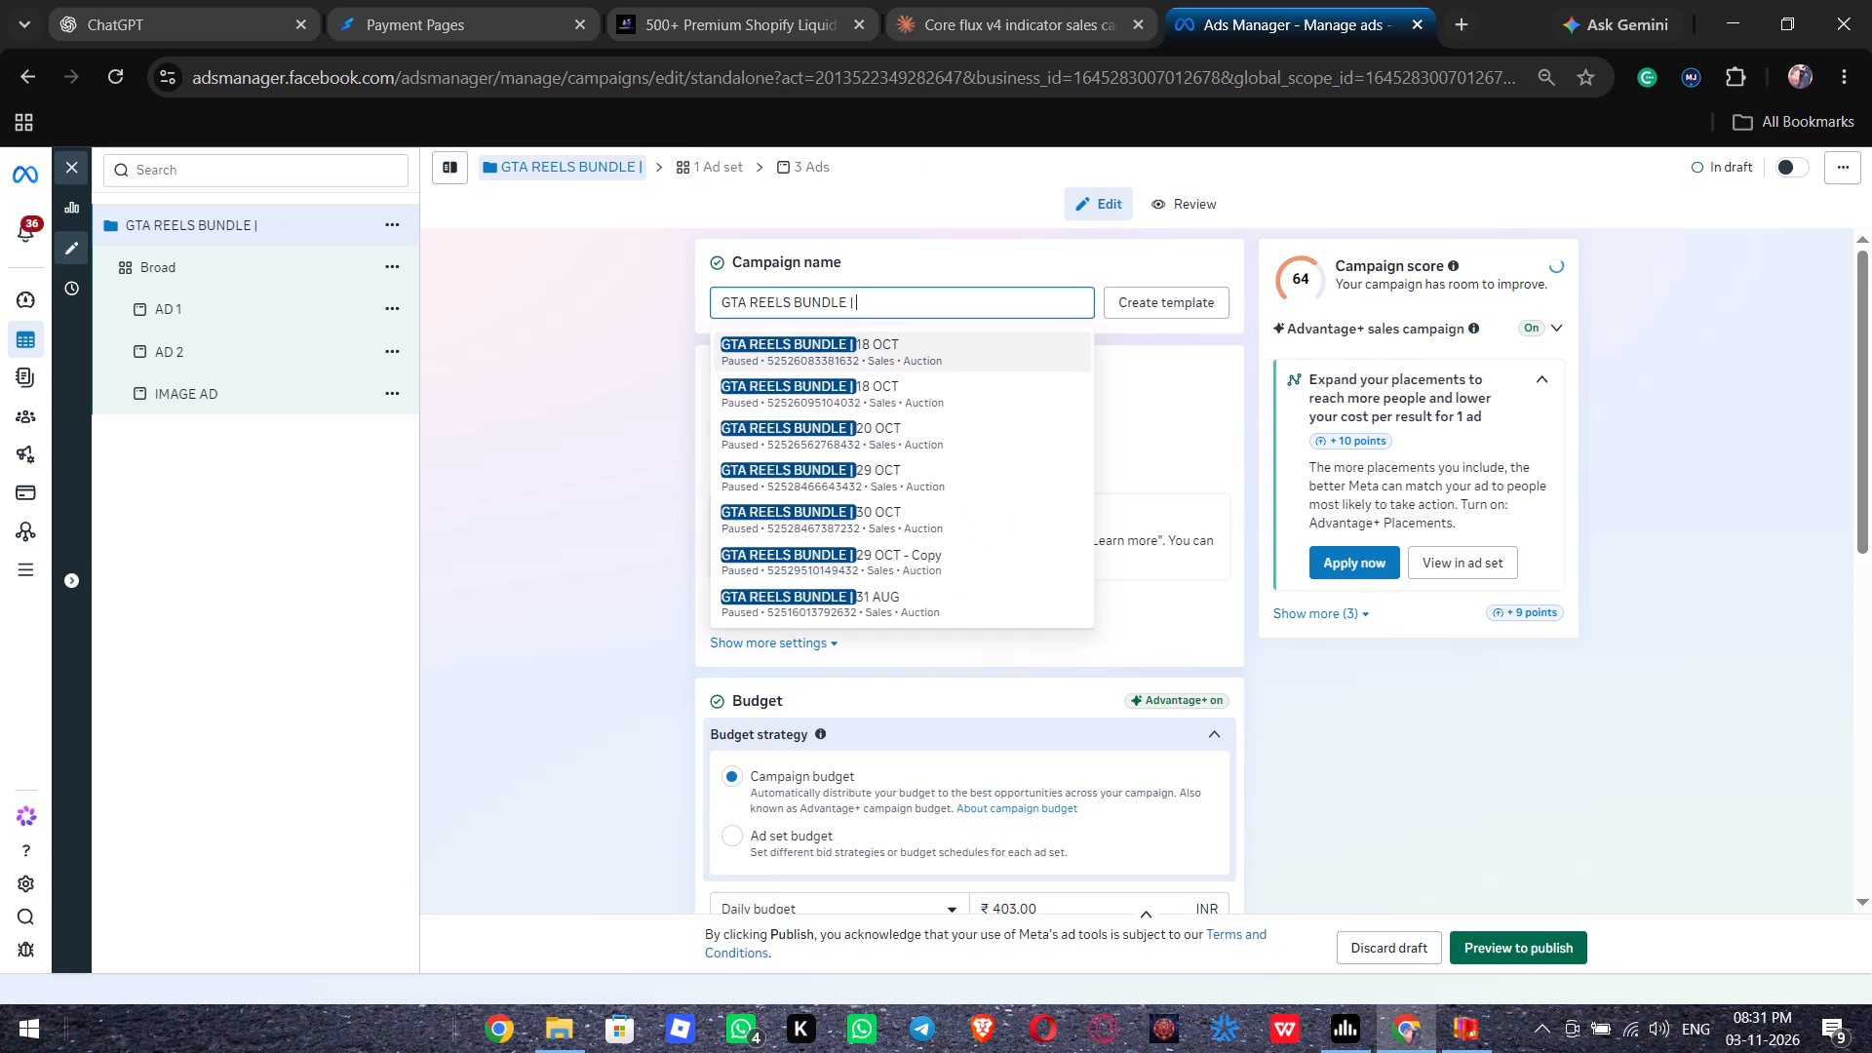
key("space")
type("NOV")
key("space")
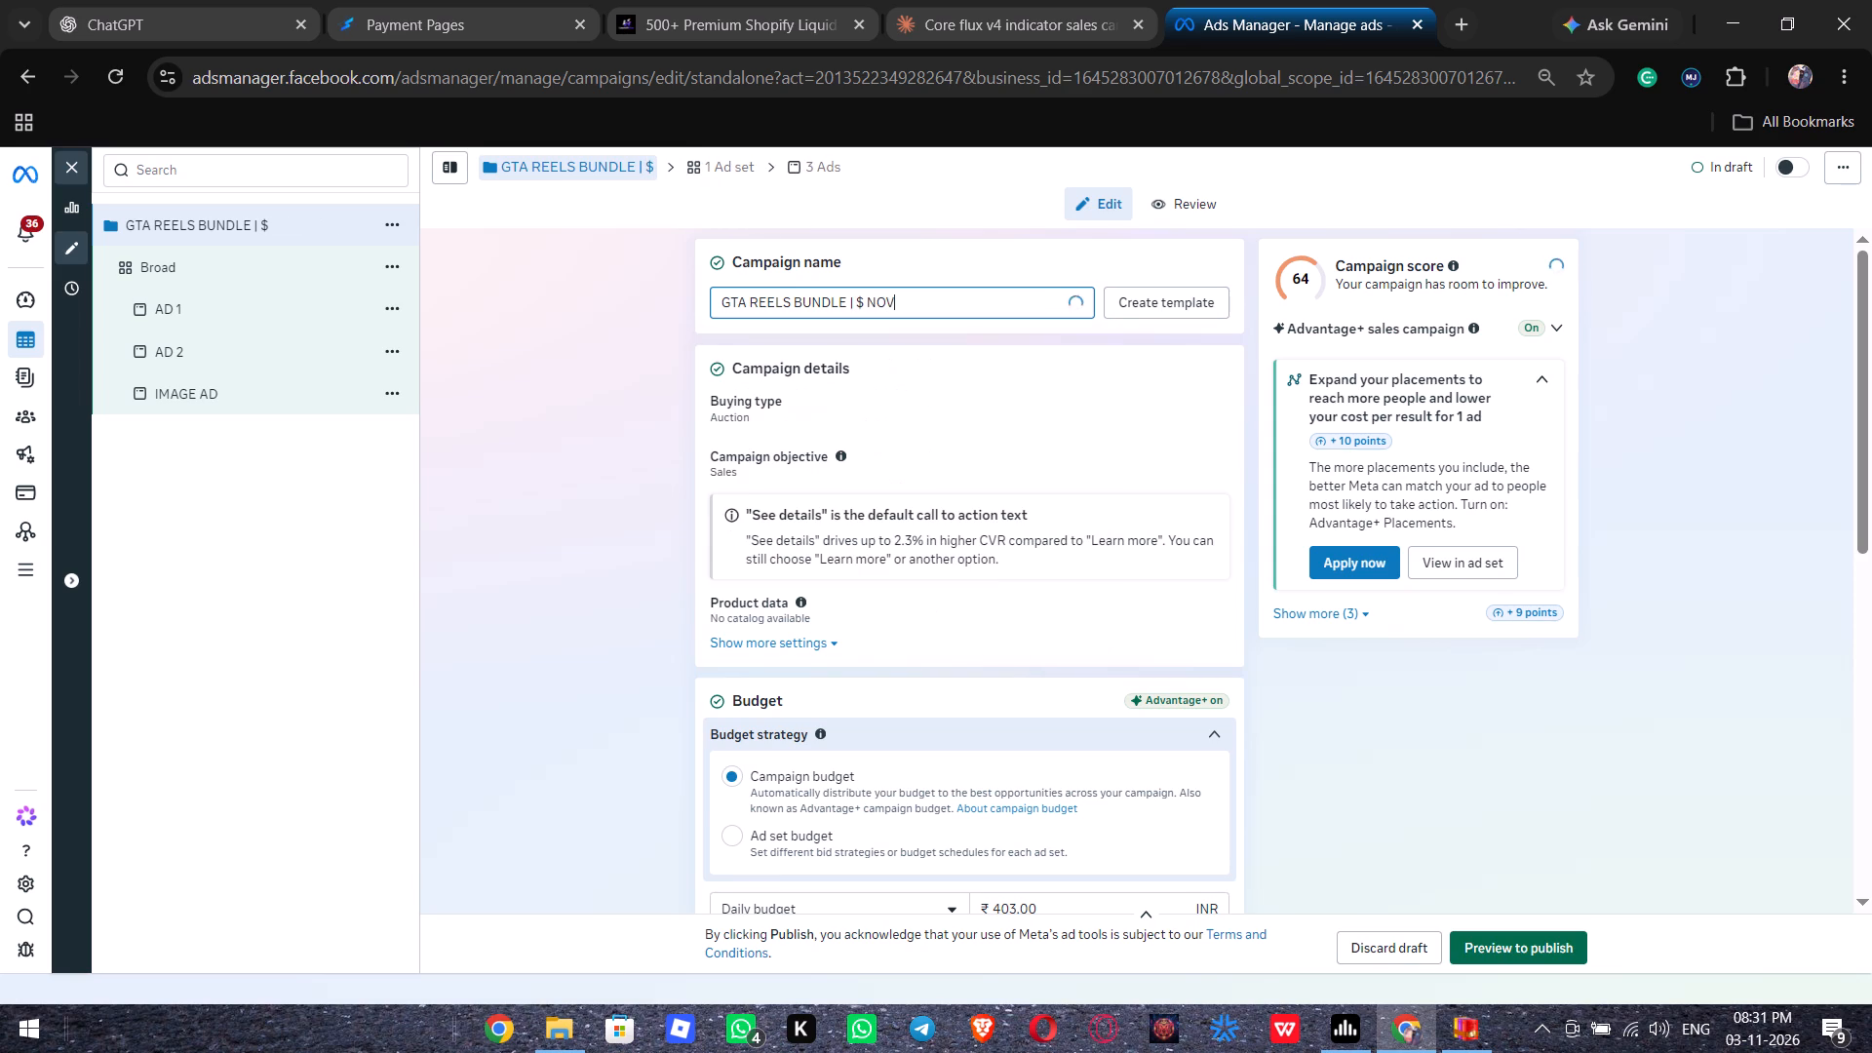
key("BackSpace")
key("BackSpace")
key("BackSpace")
key("BackSpace")
key("BackSpace")
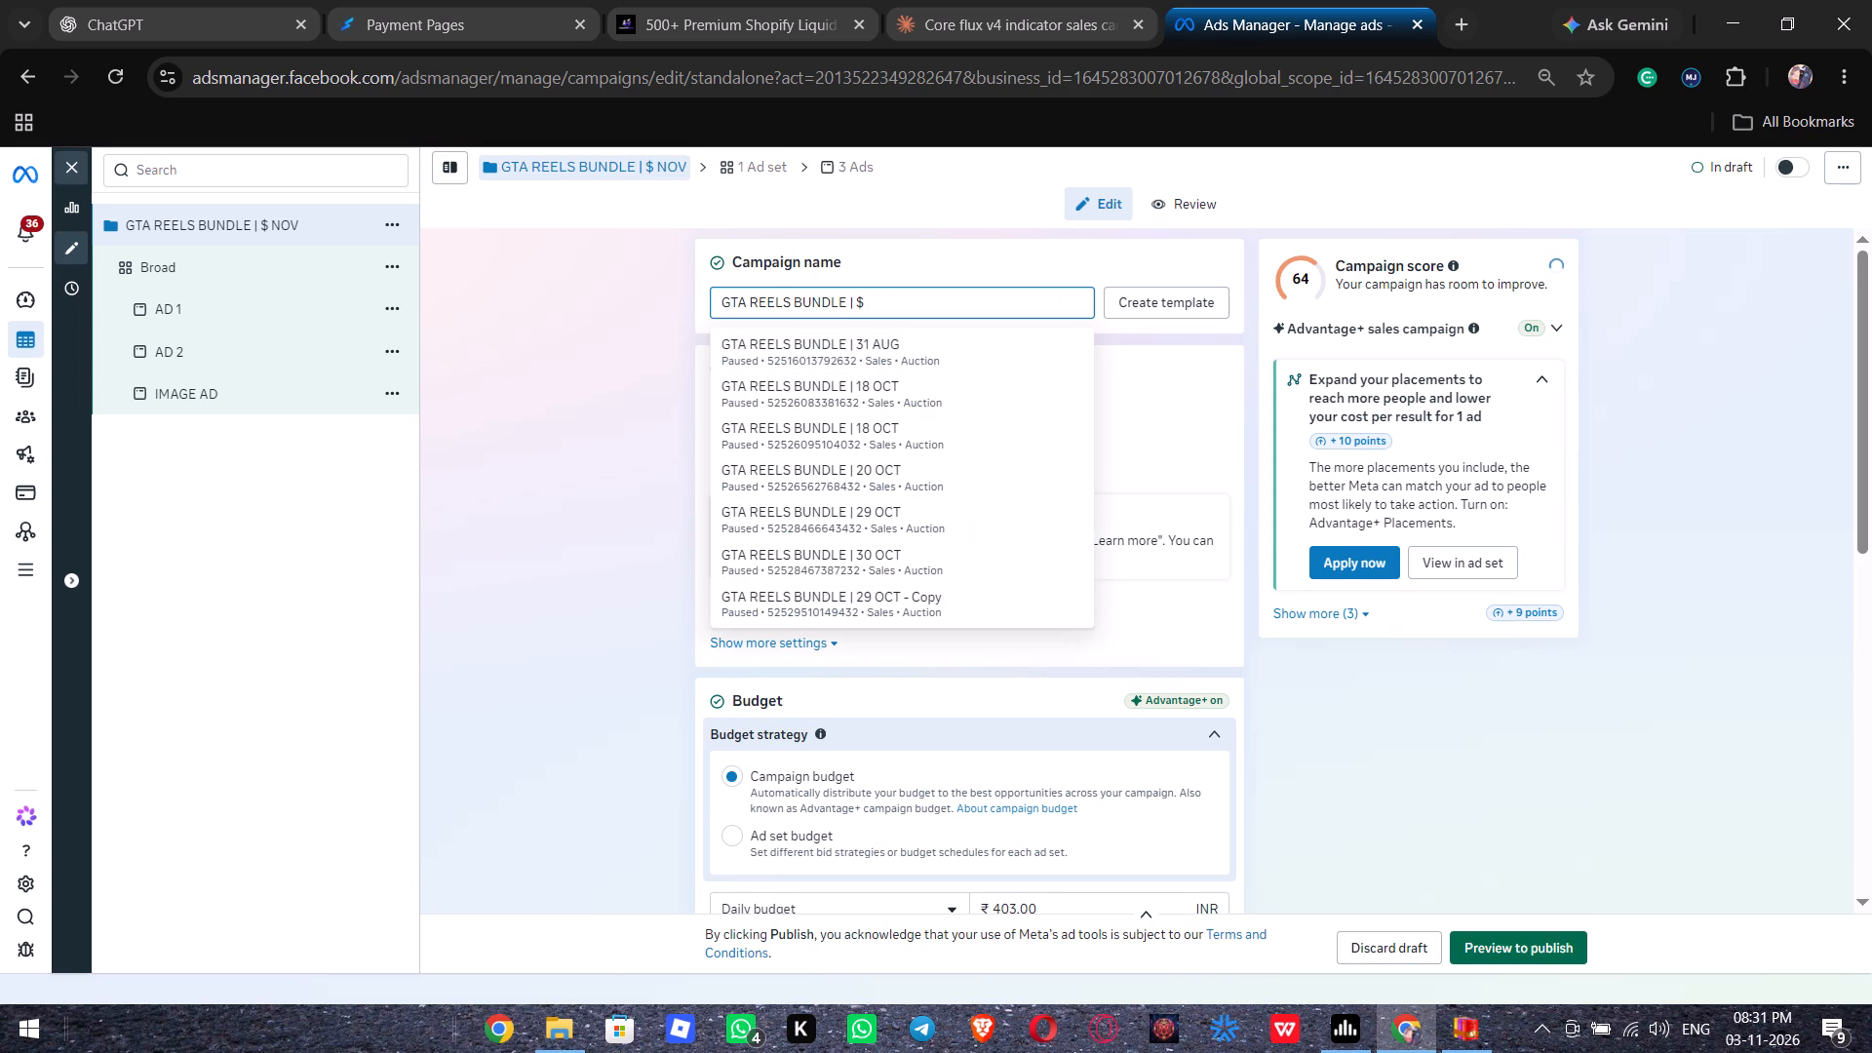
key("BackSpace")
type("4 NOV")
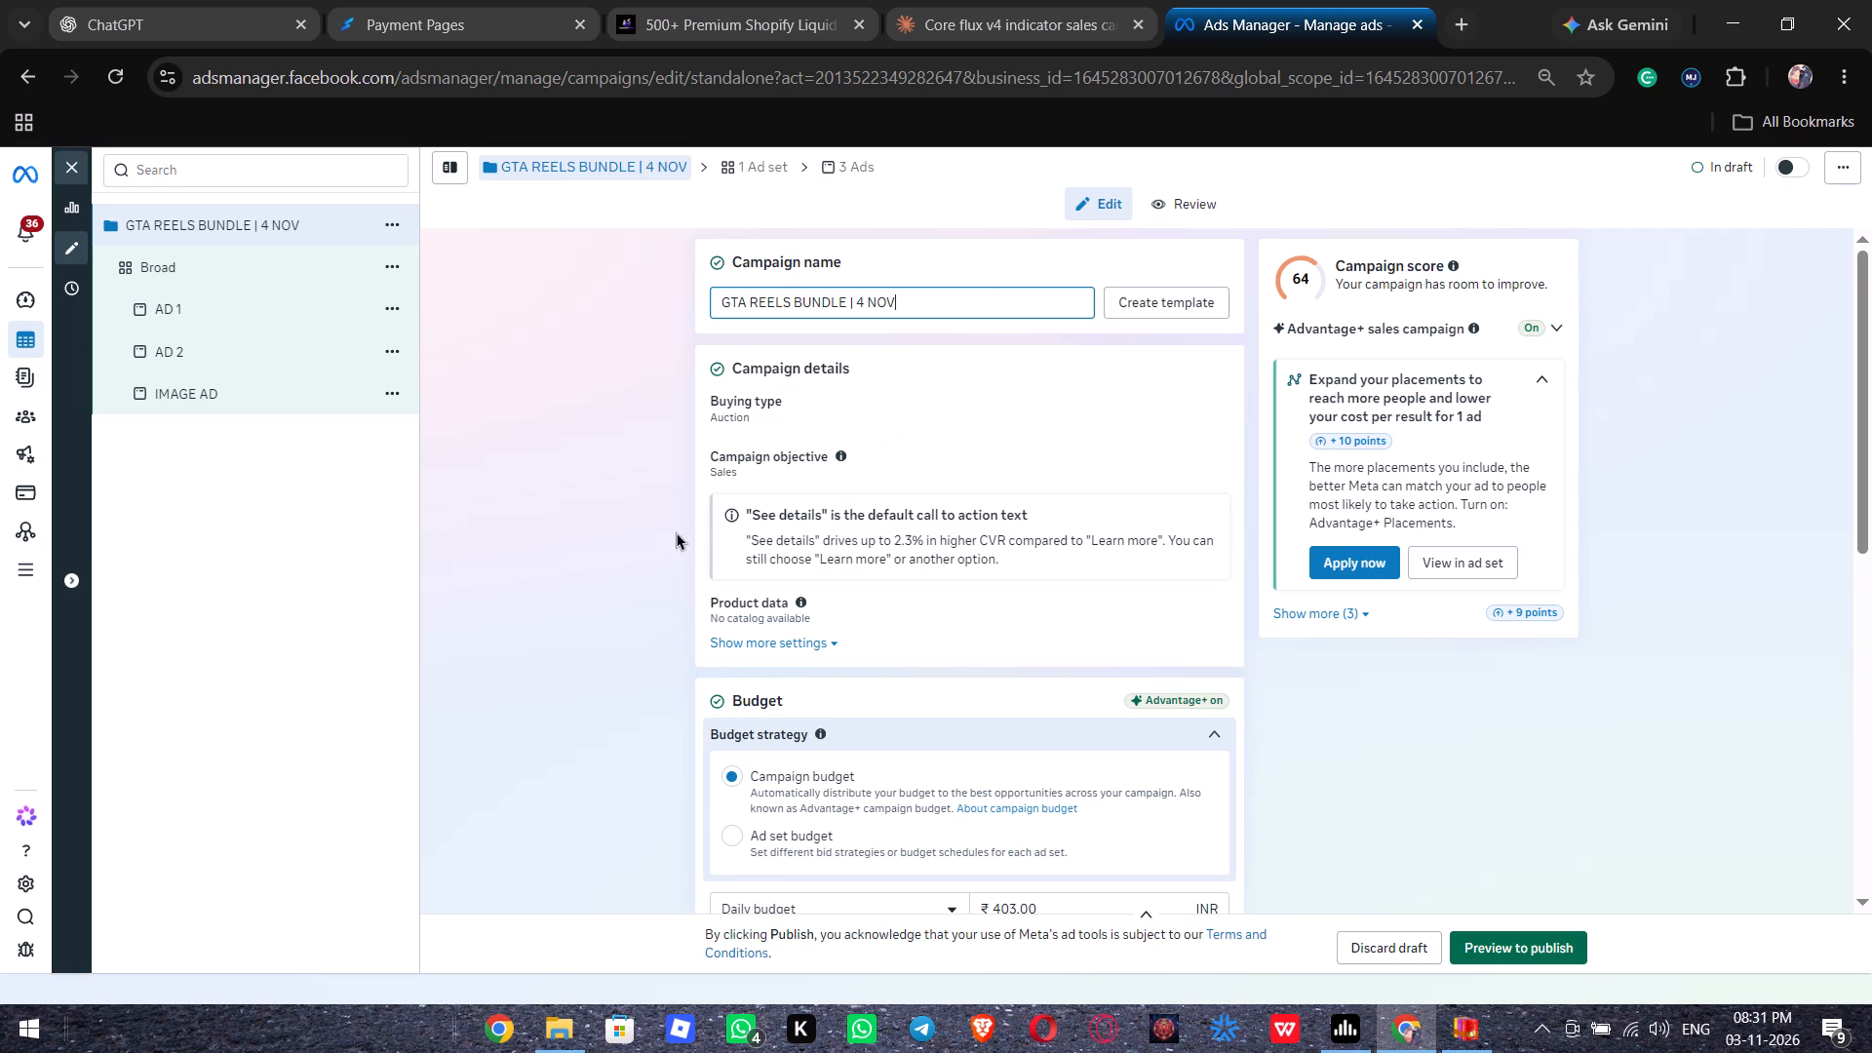
Set the new campaign's daily budget to ₹302.
scroll(678, 537, "down", 1)
left_click(730, 541)
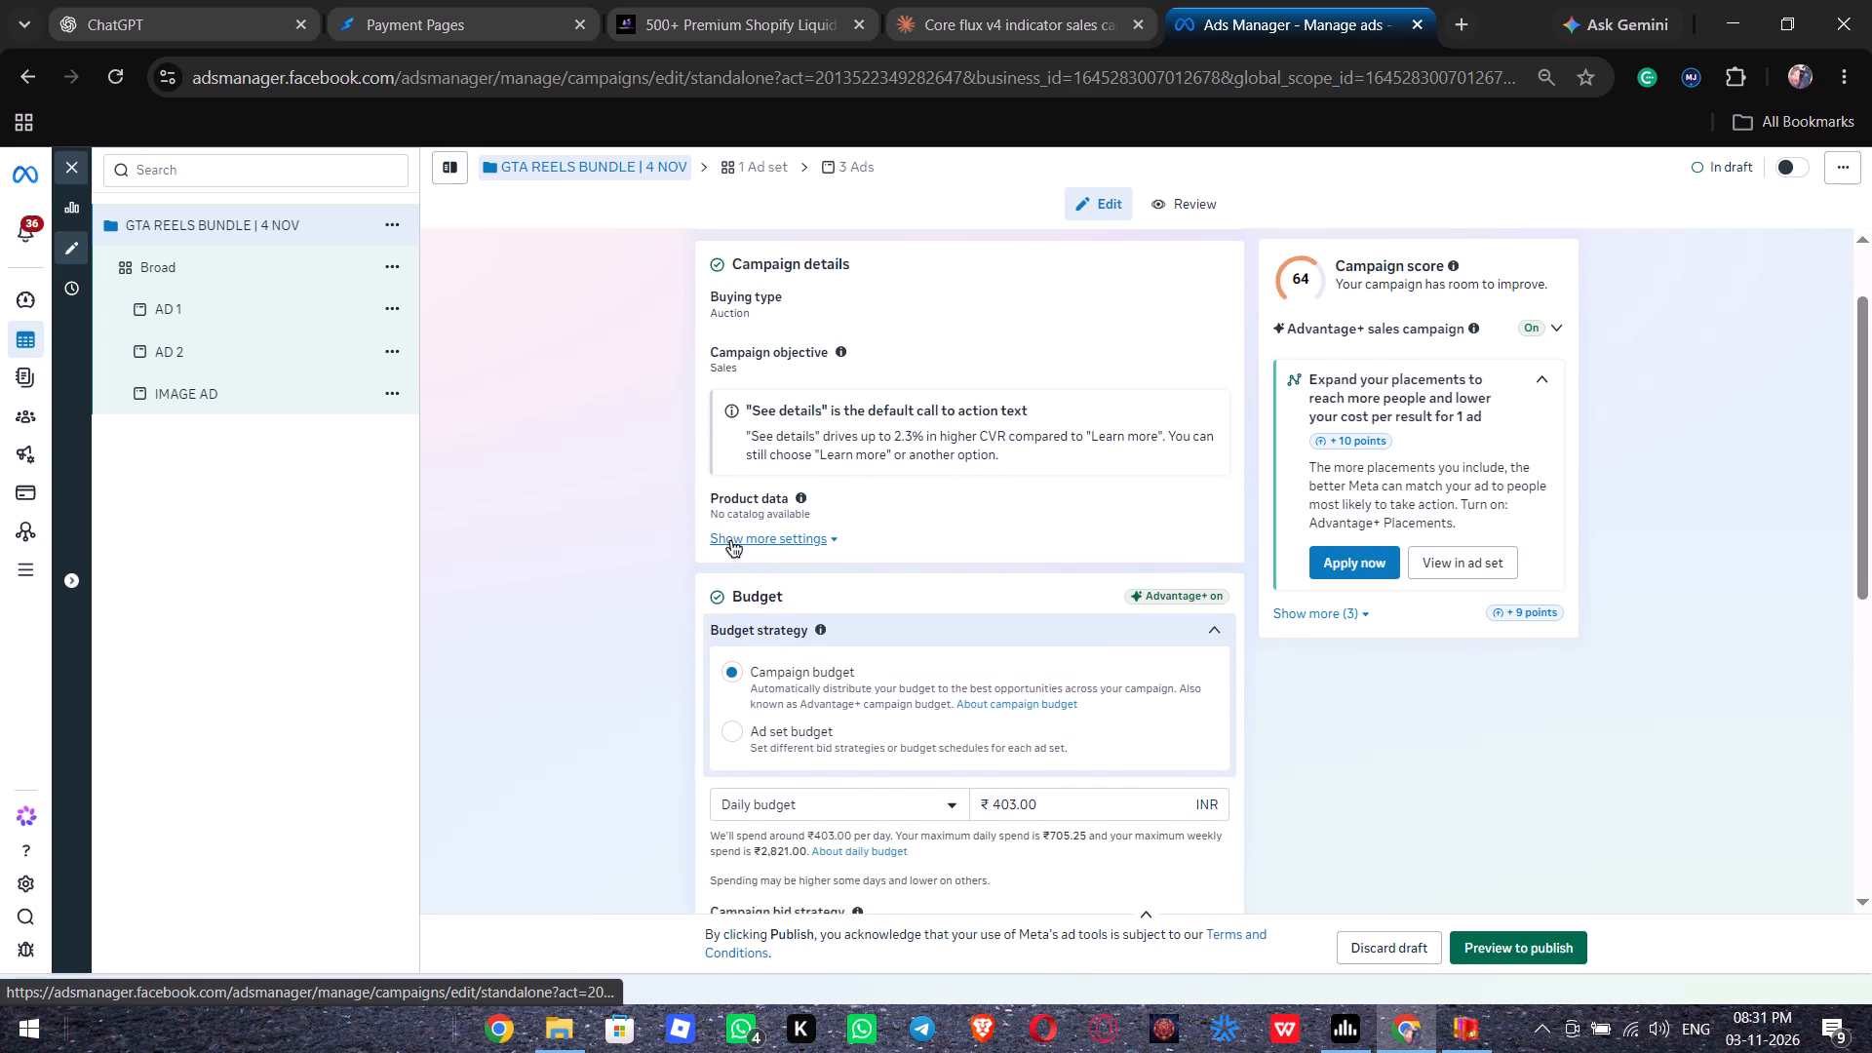
scroll(678, 568, "down", 1)
triple_click(1063, 498)
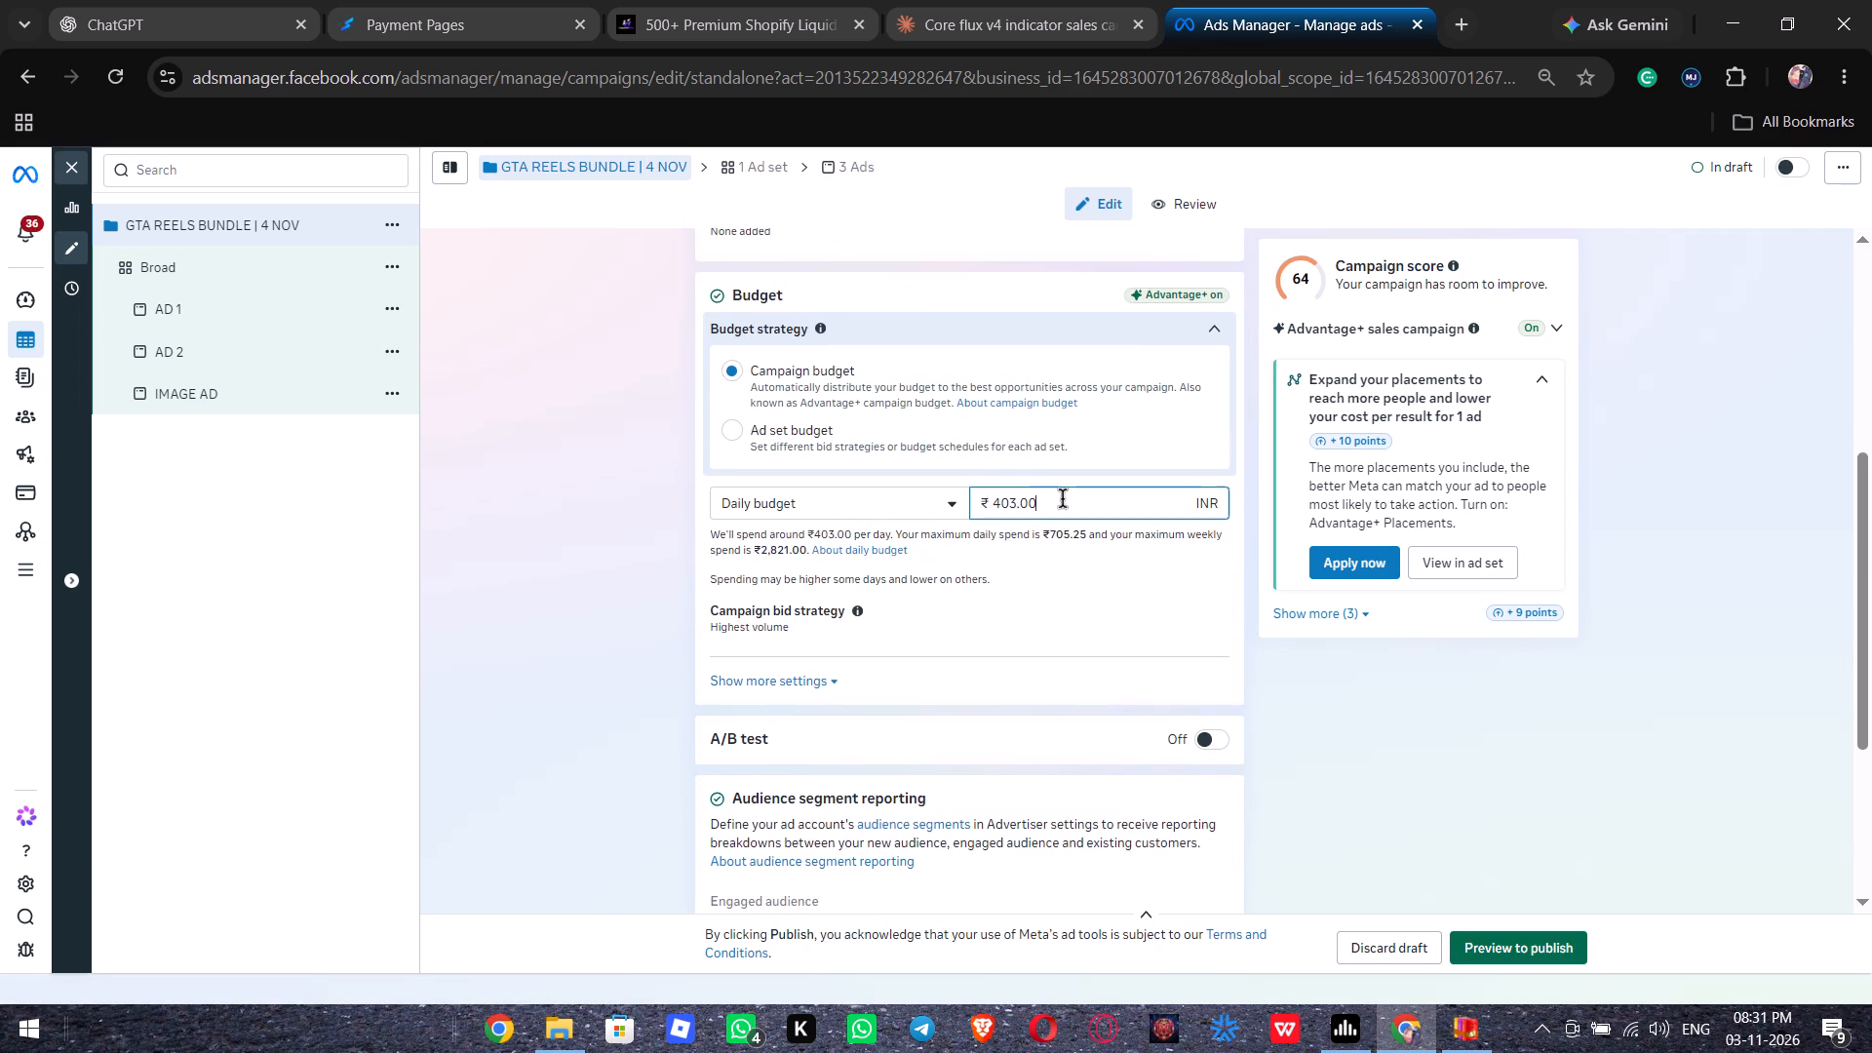
key("BackSpace")
type("302")
left_click_drag(706, 560, 694, 563)
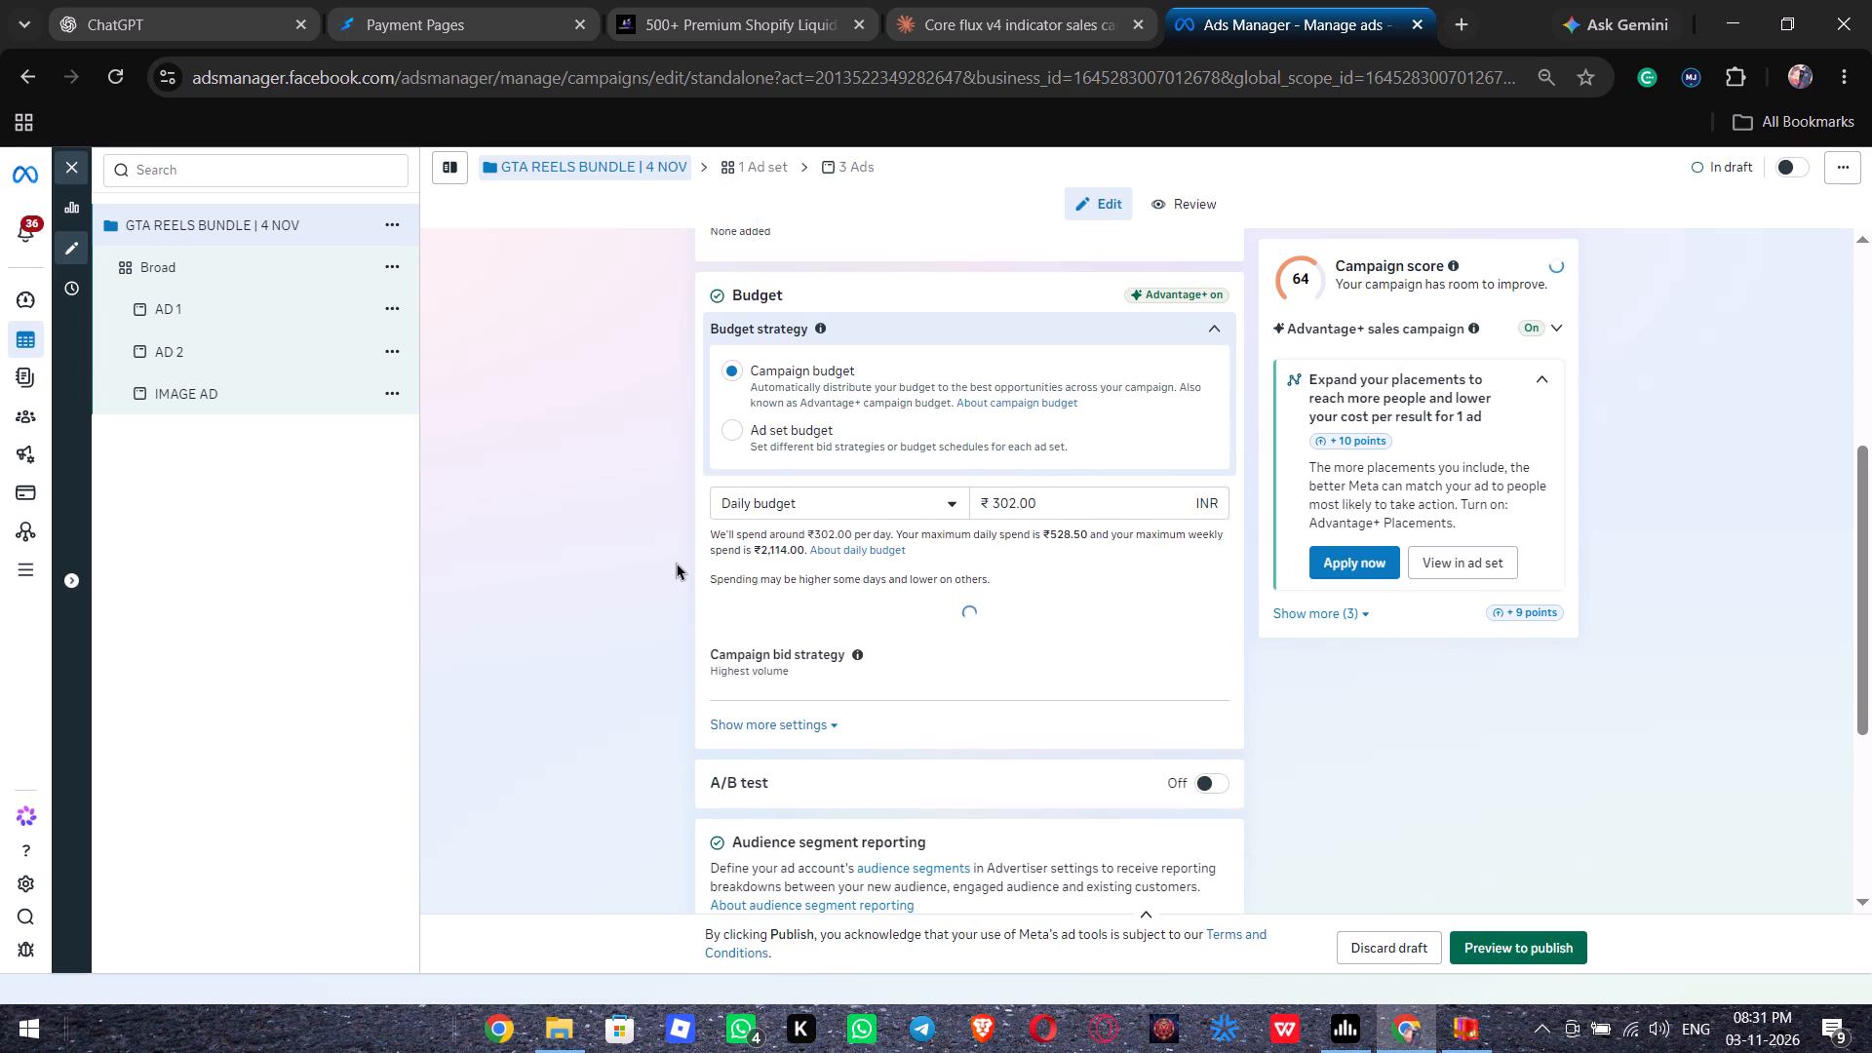
Schedule the Broad ad set to start on Nov 4, 2026 at 02:00 AM.
scroll(677, 563, "down", 1, "ctrl")
scroll(677, 563, "down", 2)
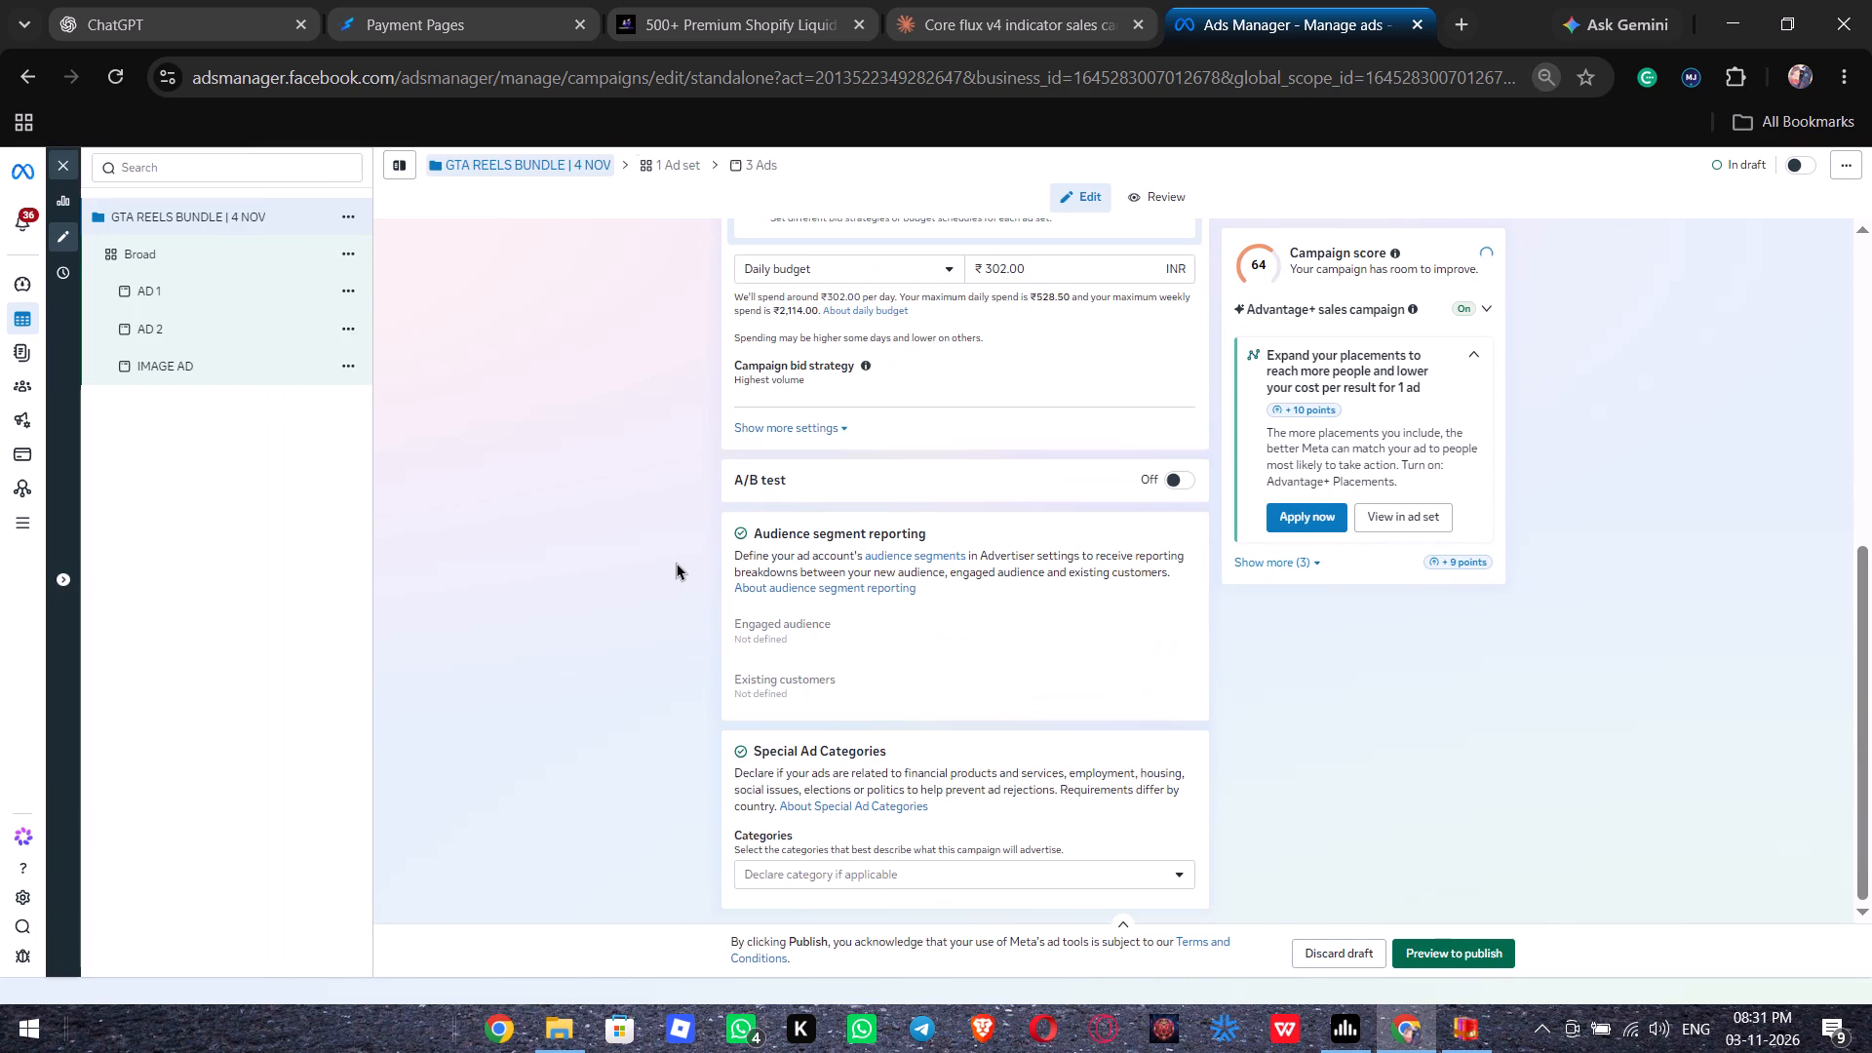
scroll(677, 563, "down", 3)
left_click(176, 243)
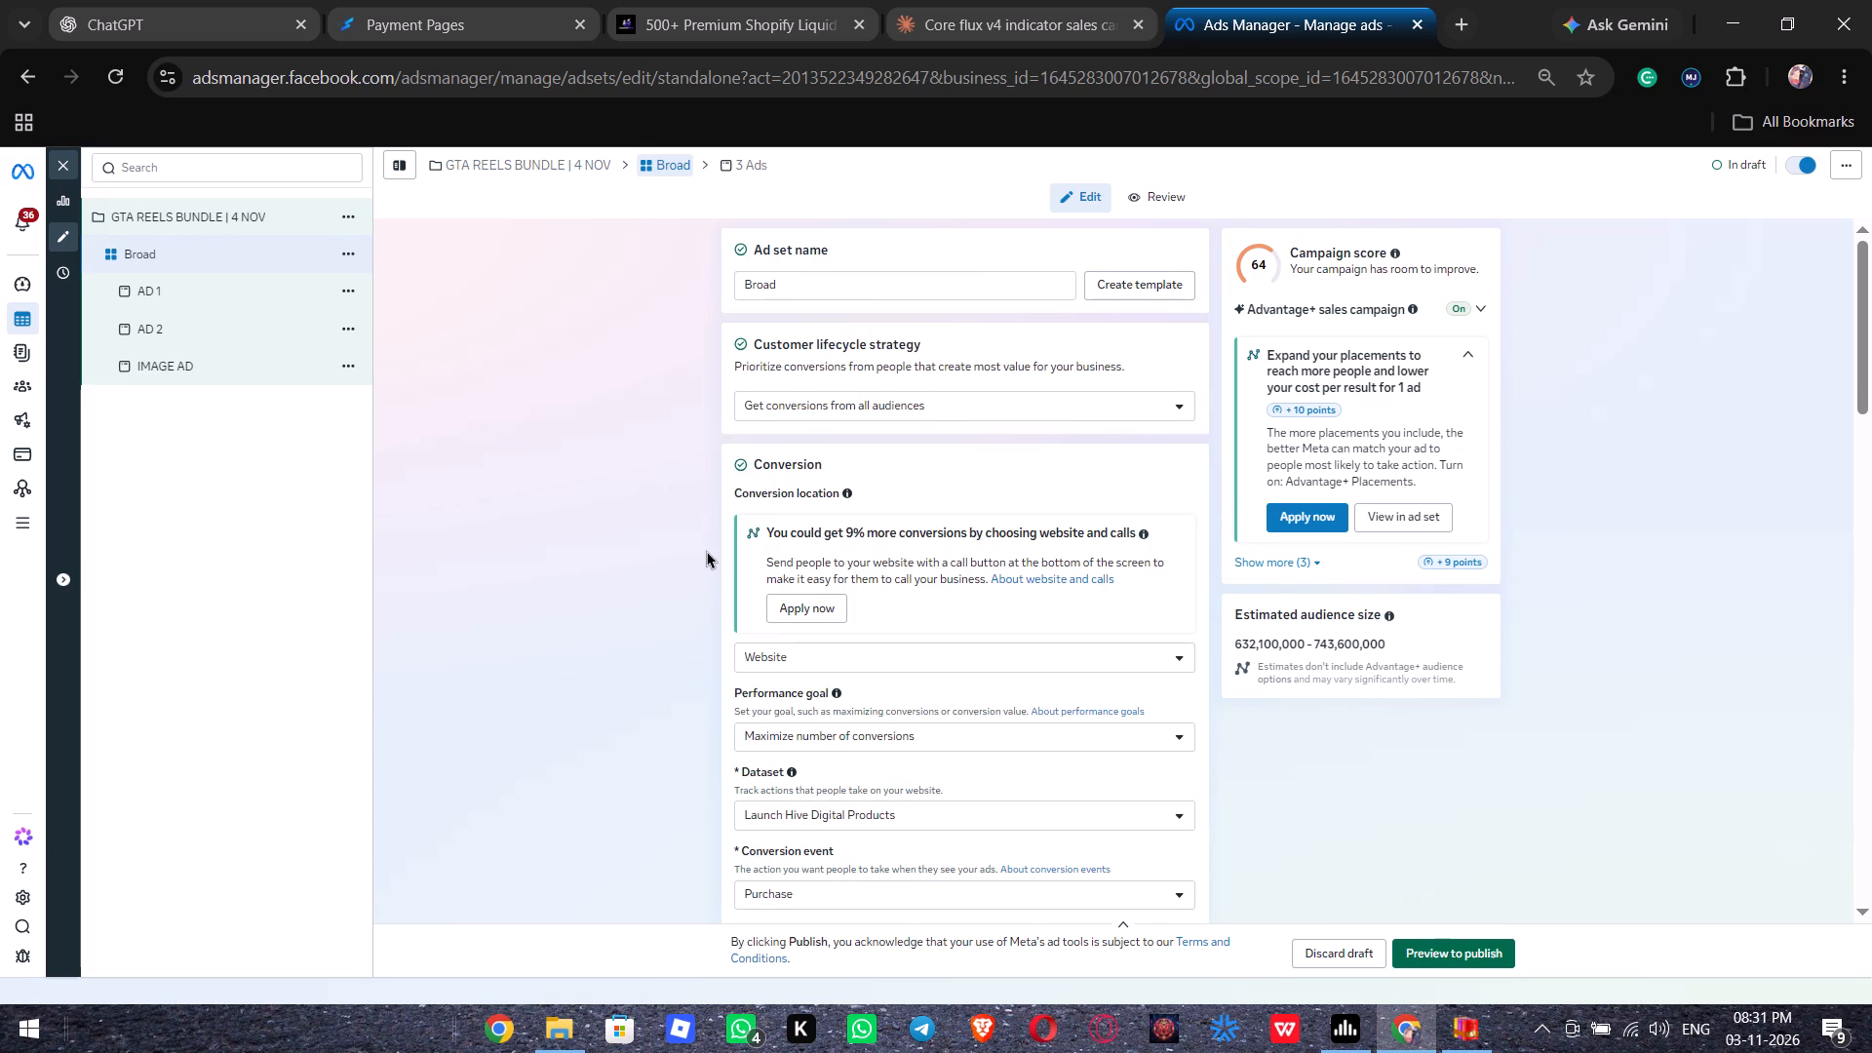
scroll(707, 551, "down", 2)
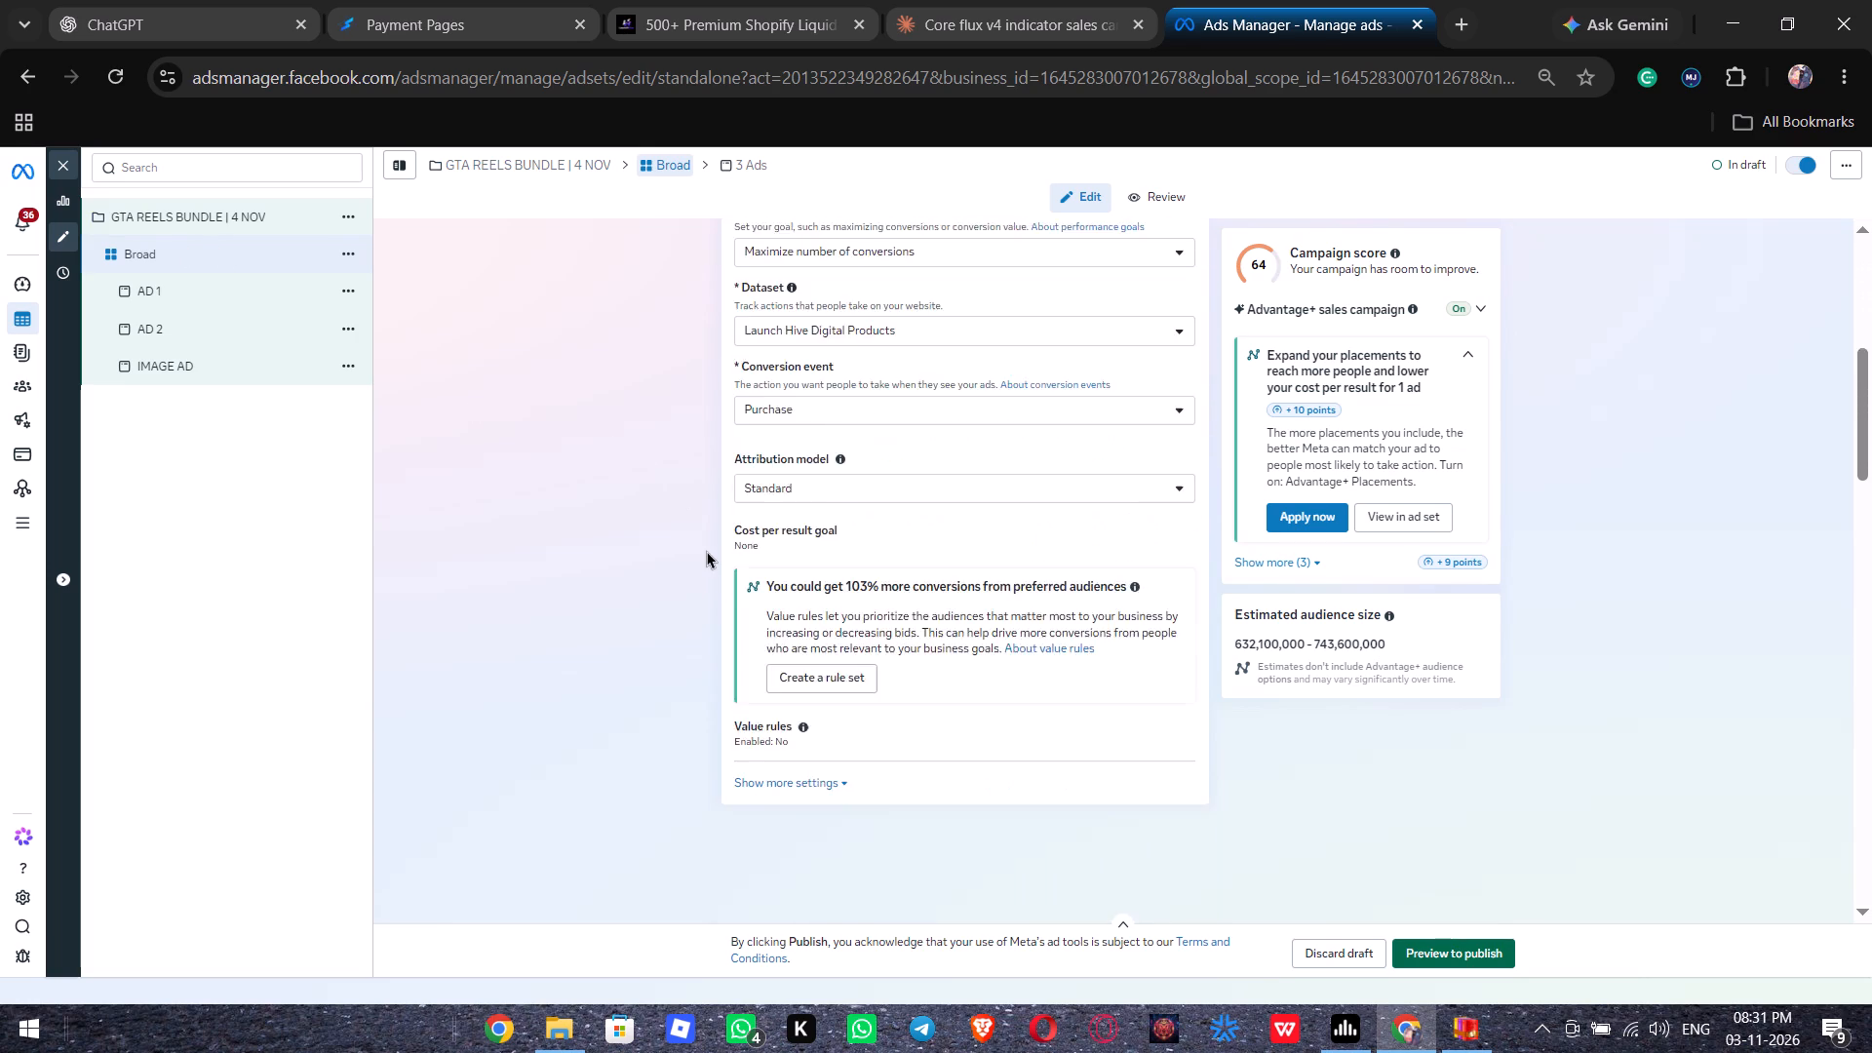
scroll(707, 551, "down", 3)
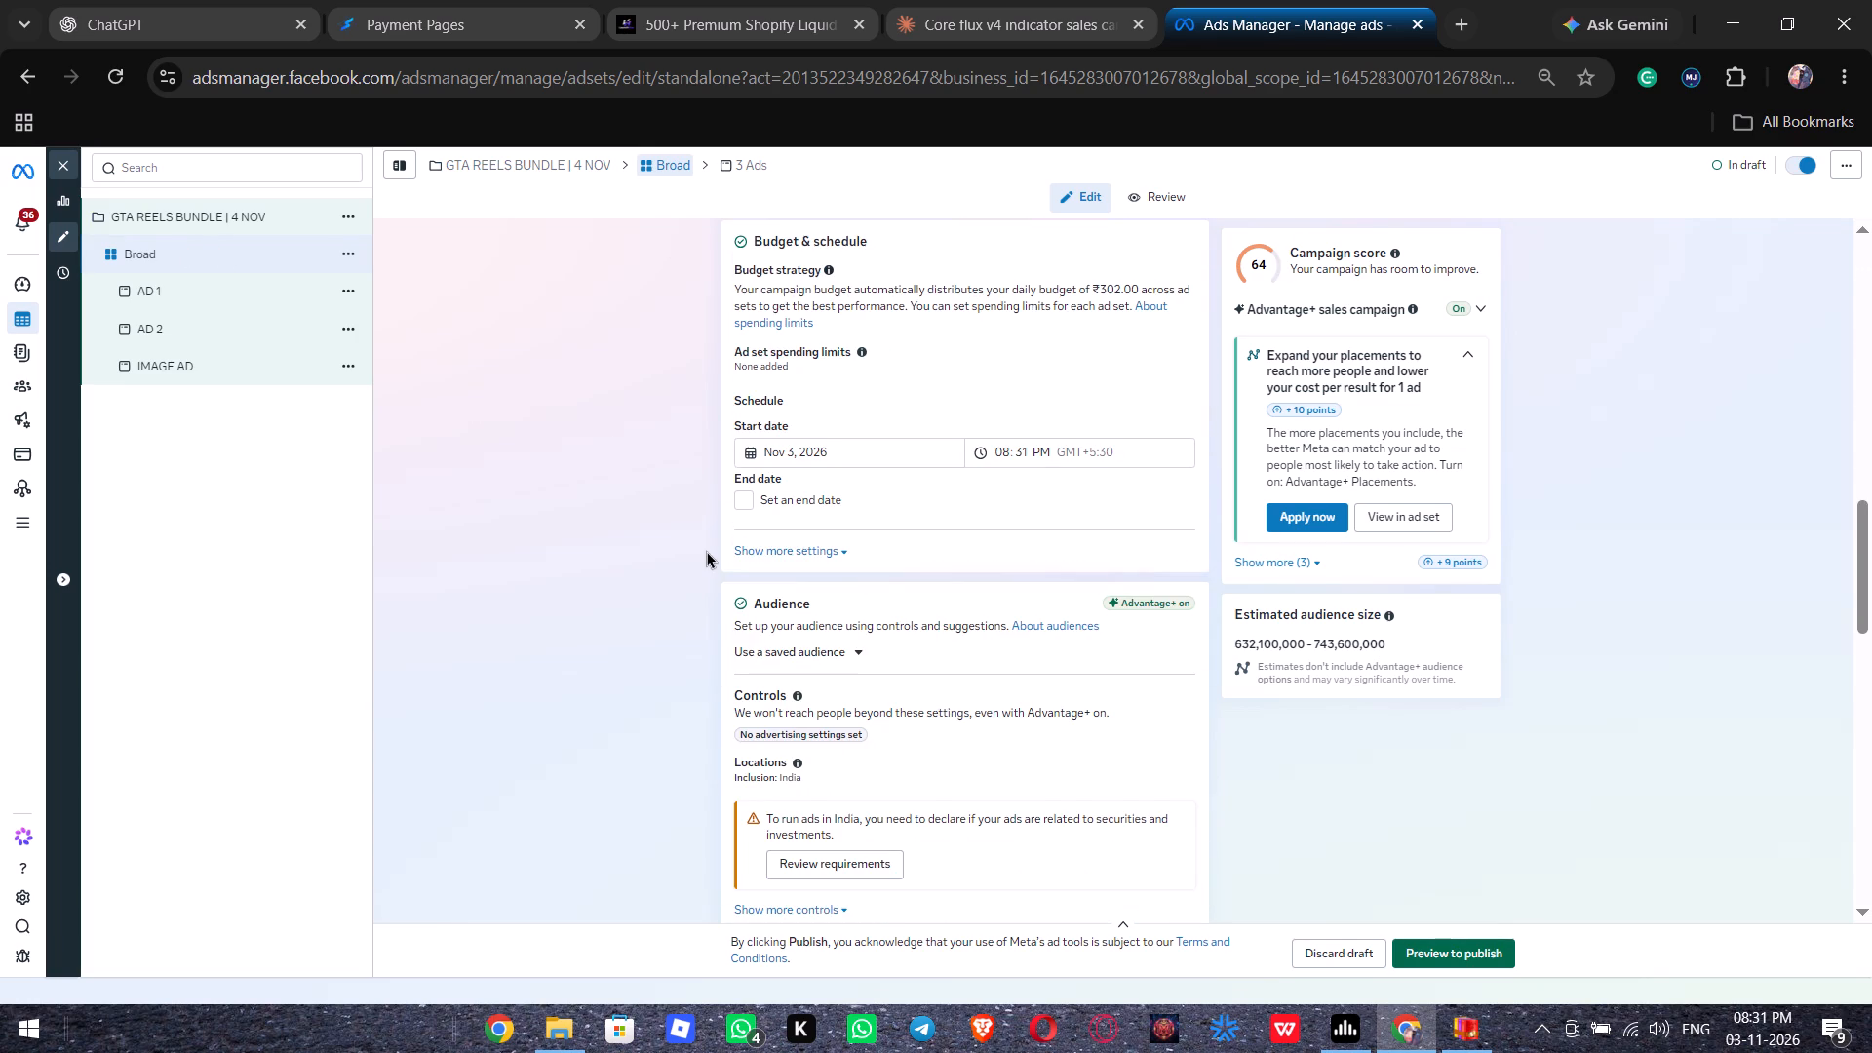
left_click(884, 453)
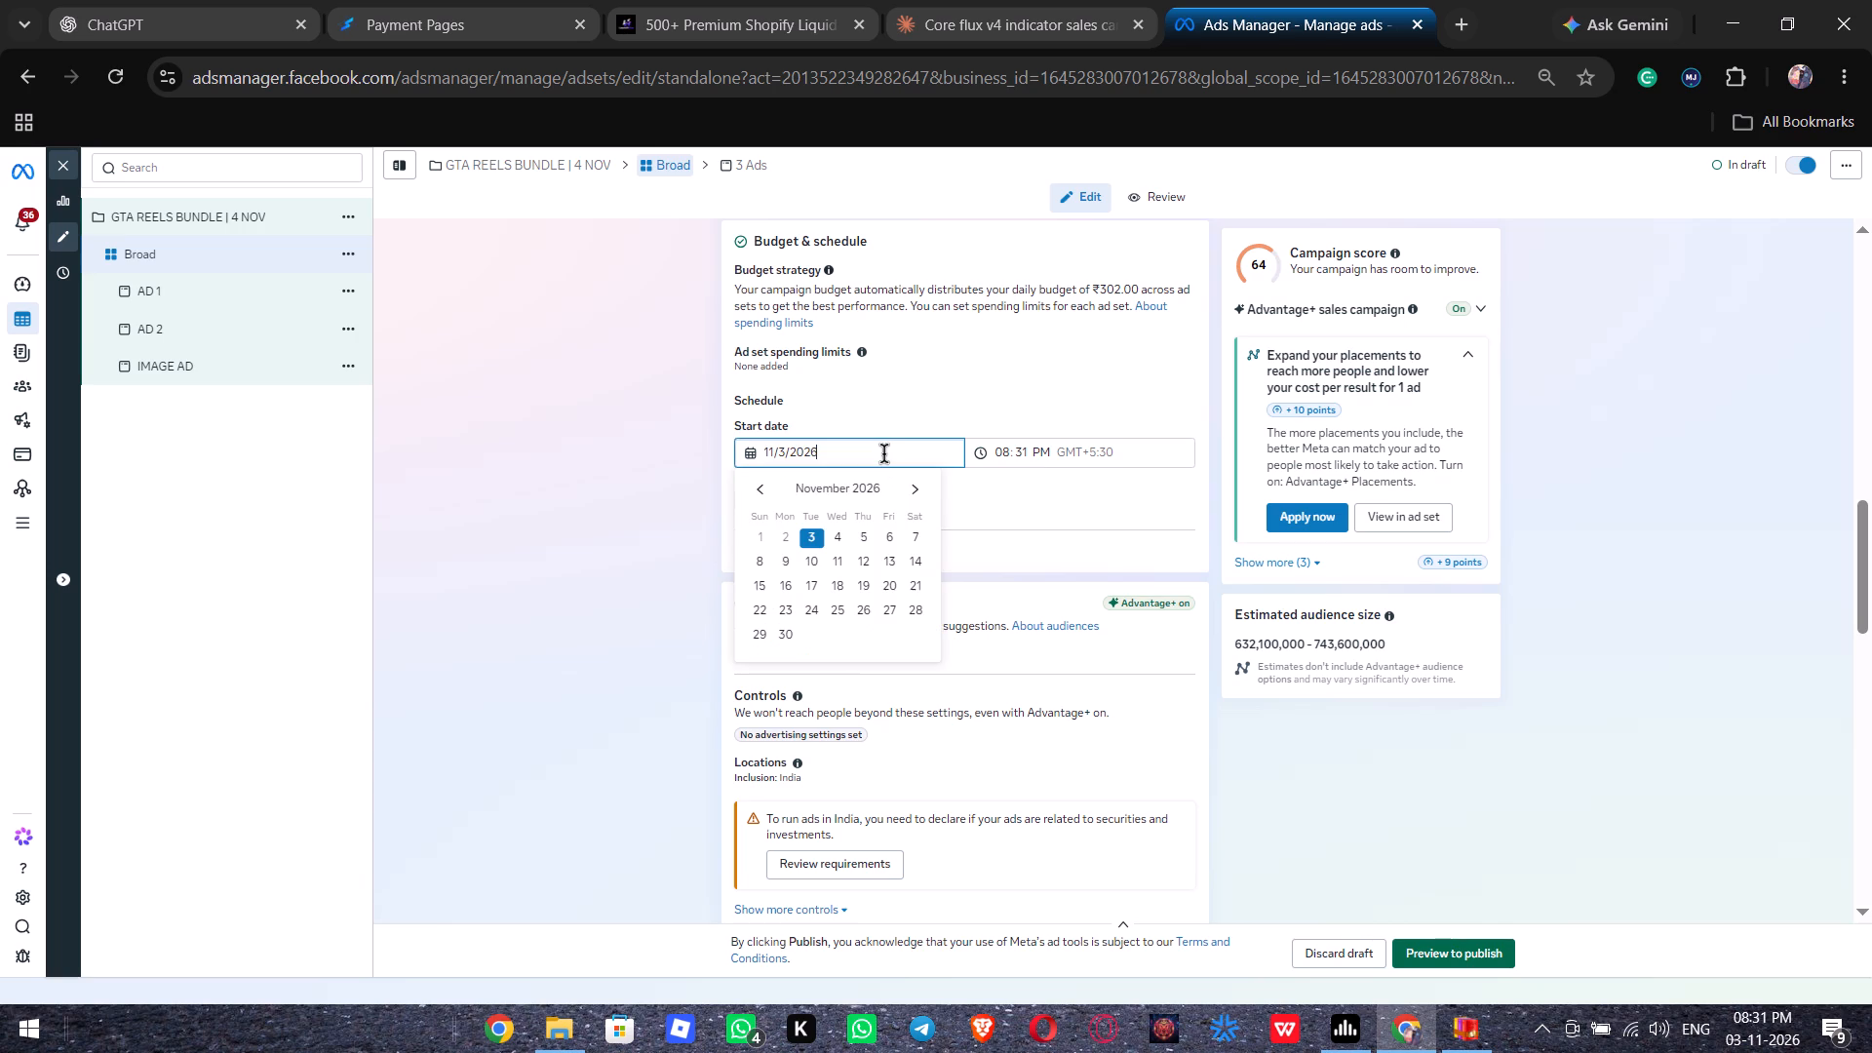
left_click(840, 533)
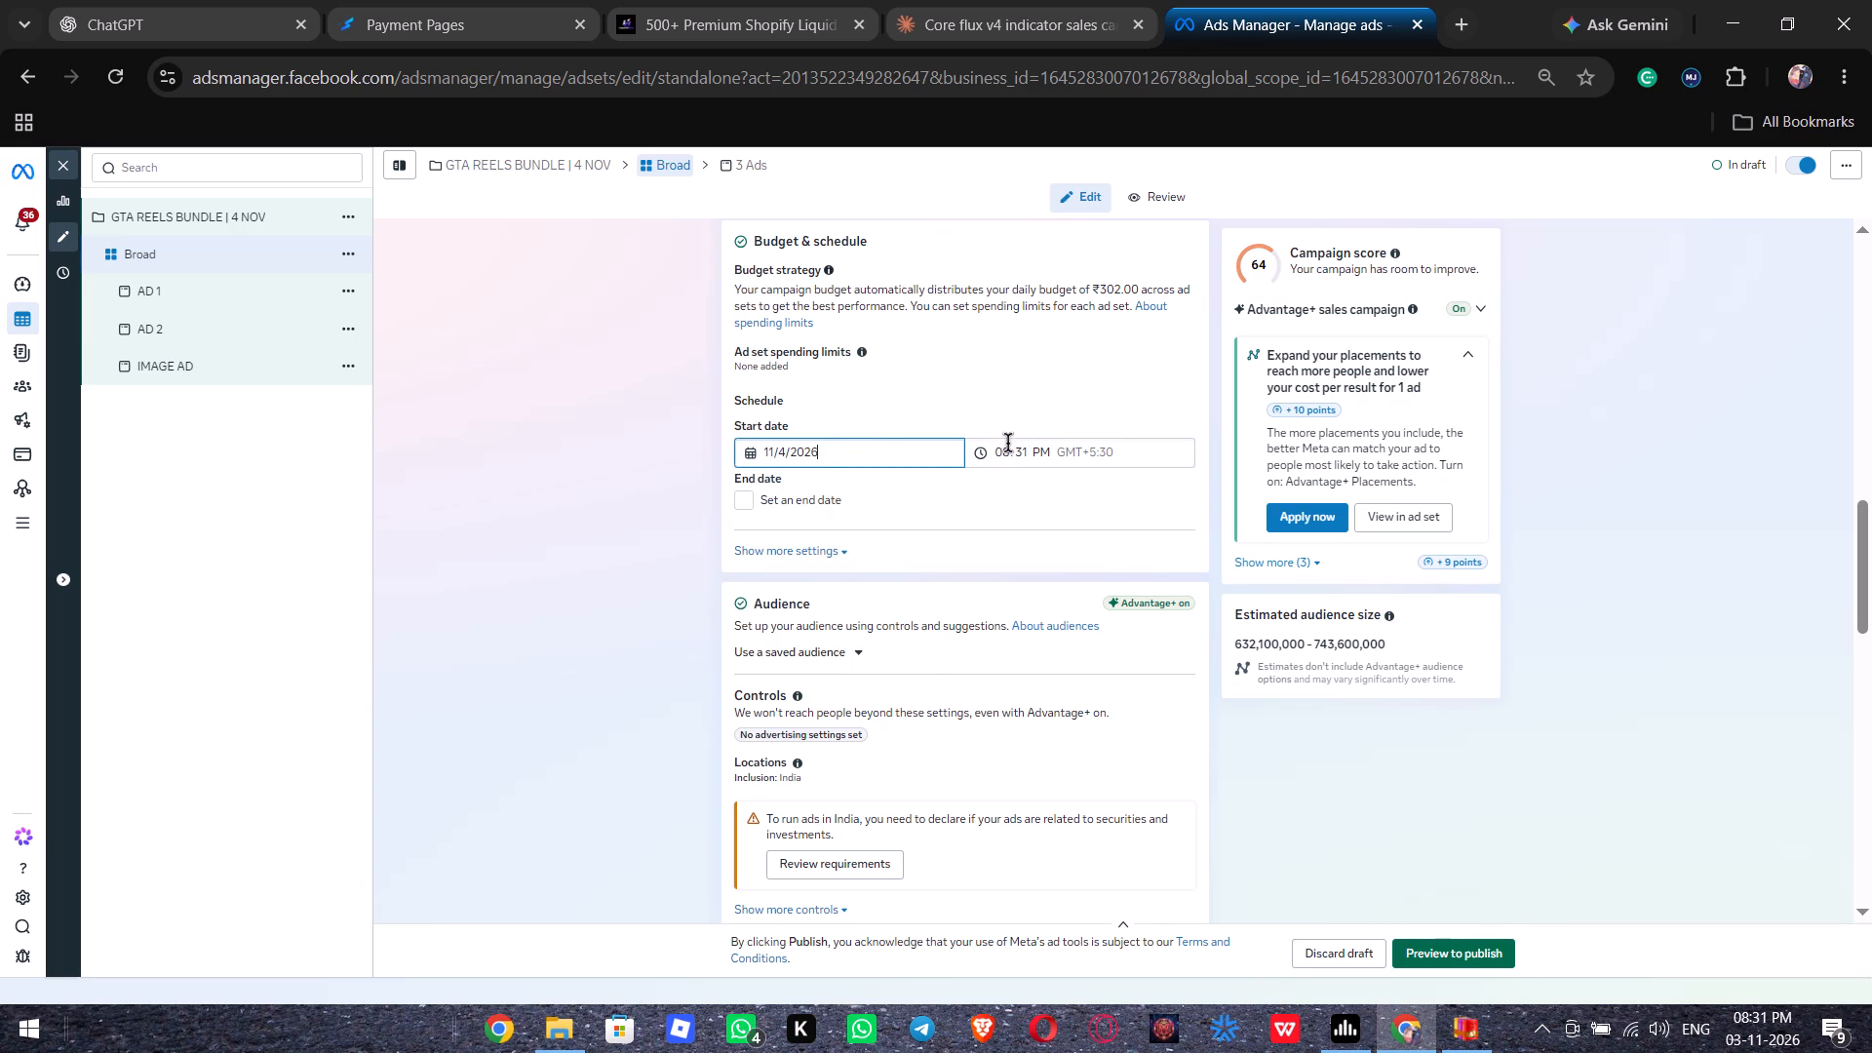
left_click(1007, 441)
left_click(997, 452)
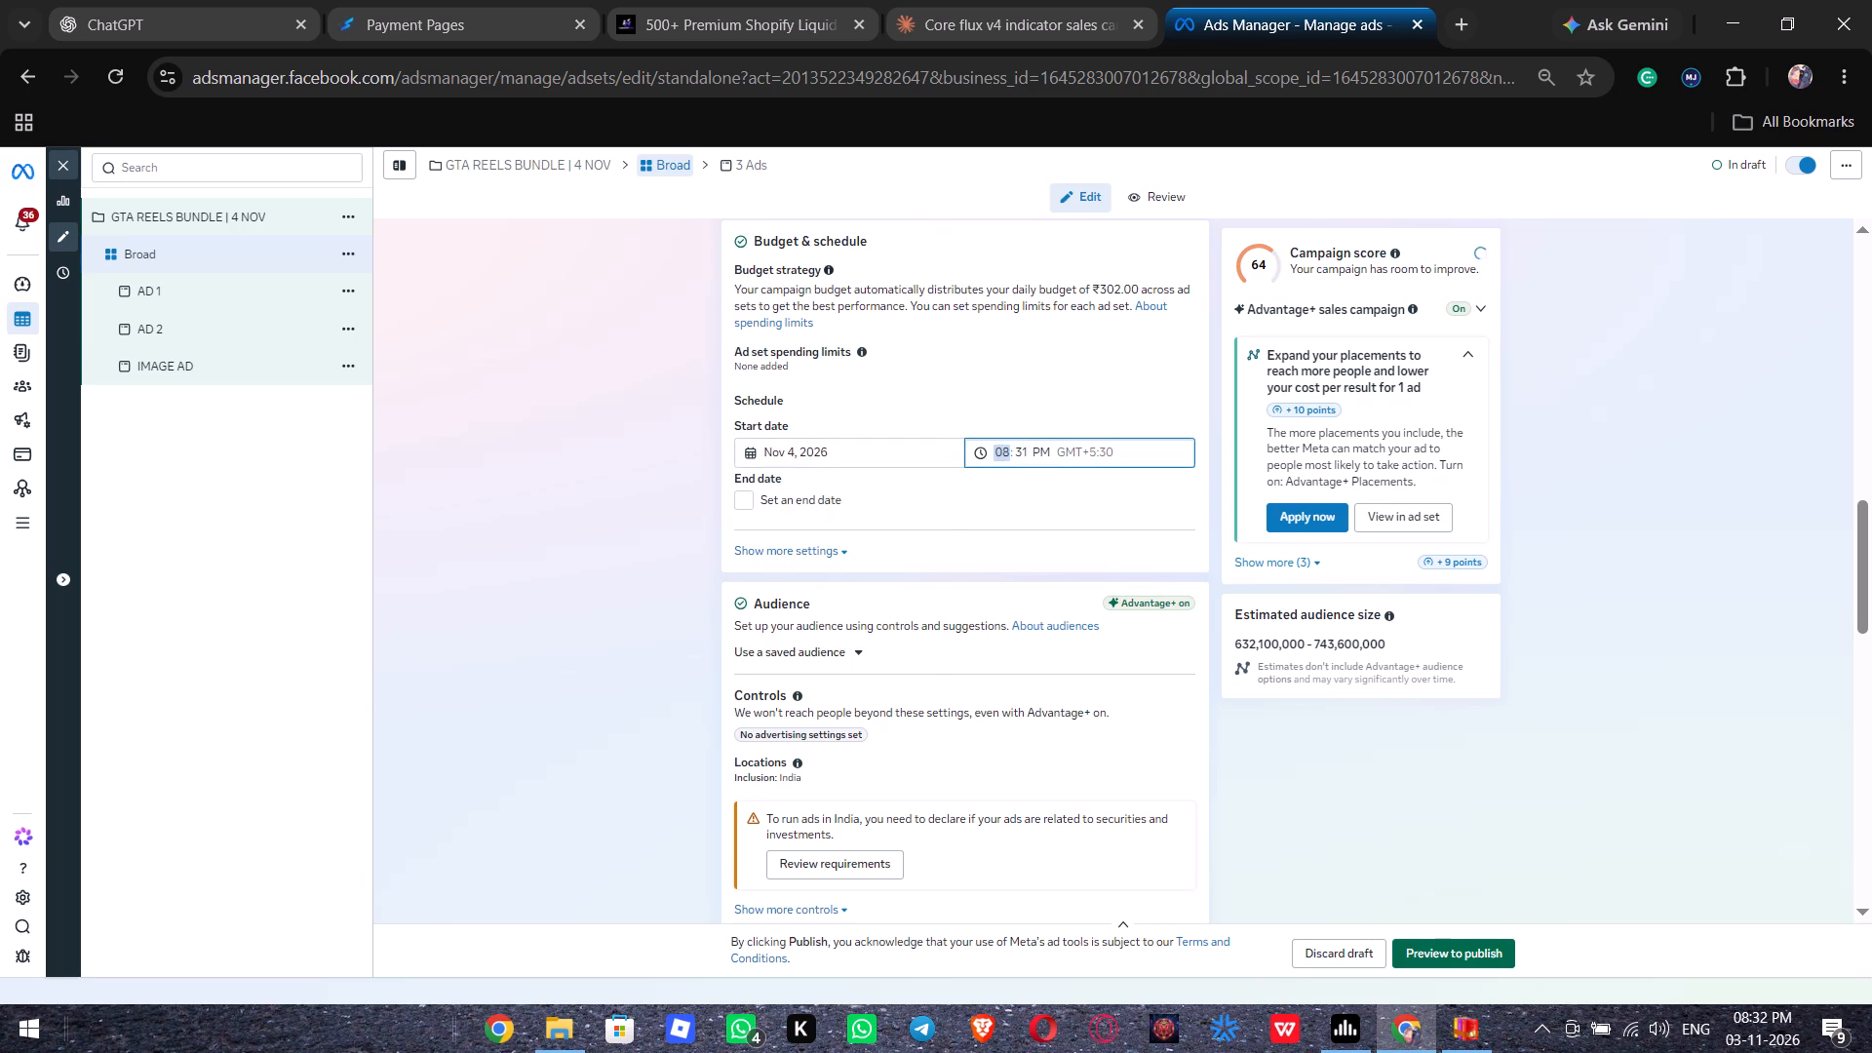
key("2")
key("Right")
key("0")
key("Right")
key("a")
left_click(631, 583)
Add the Grand Theft Auto V video game interest to the Broad ad set's suggested audience detailed targeting.
scroll(631, 583, "down", 1)
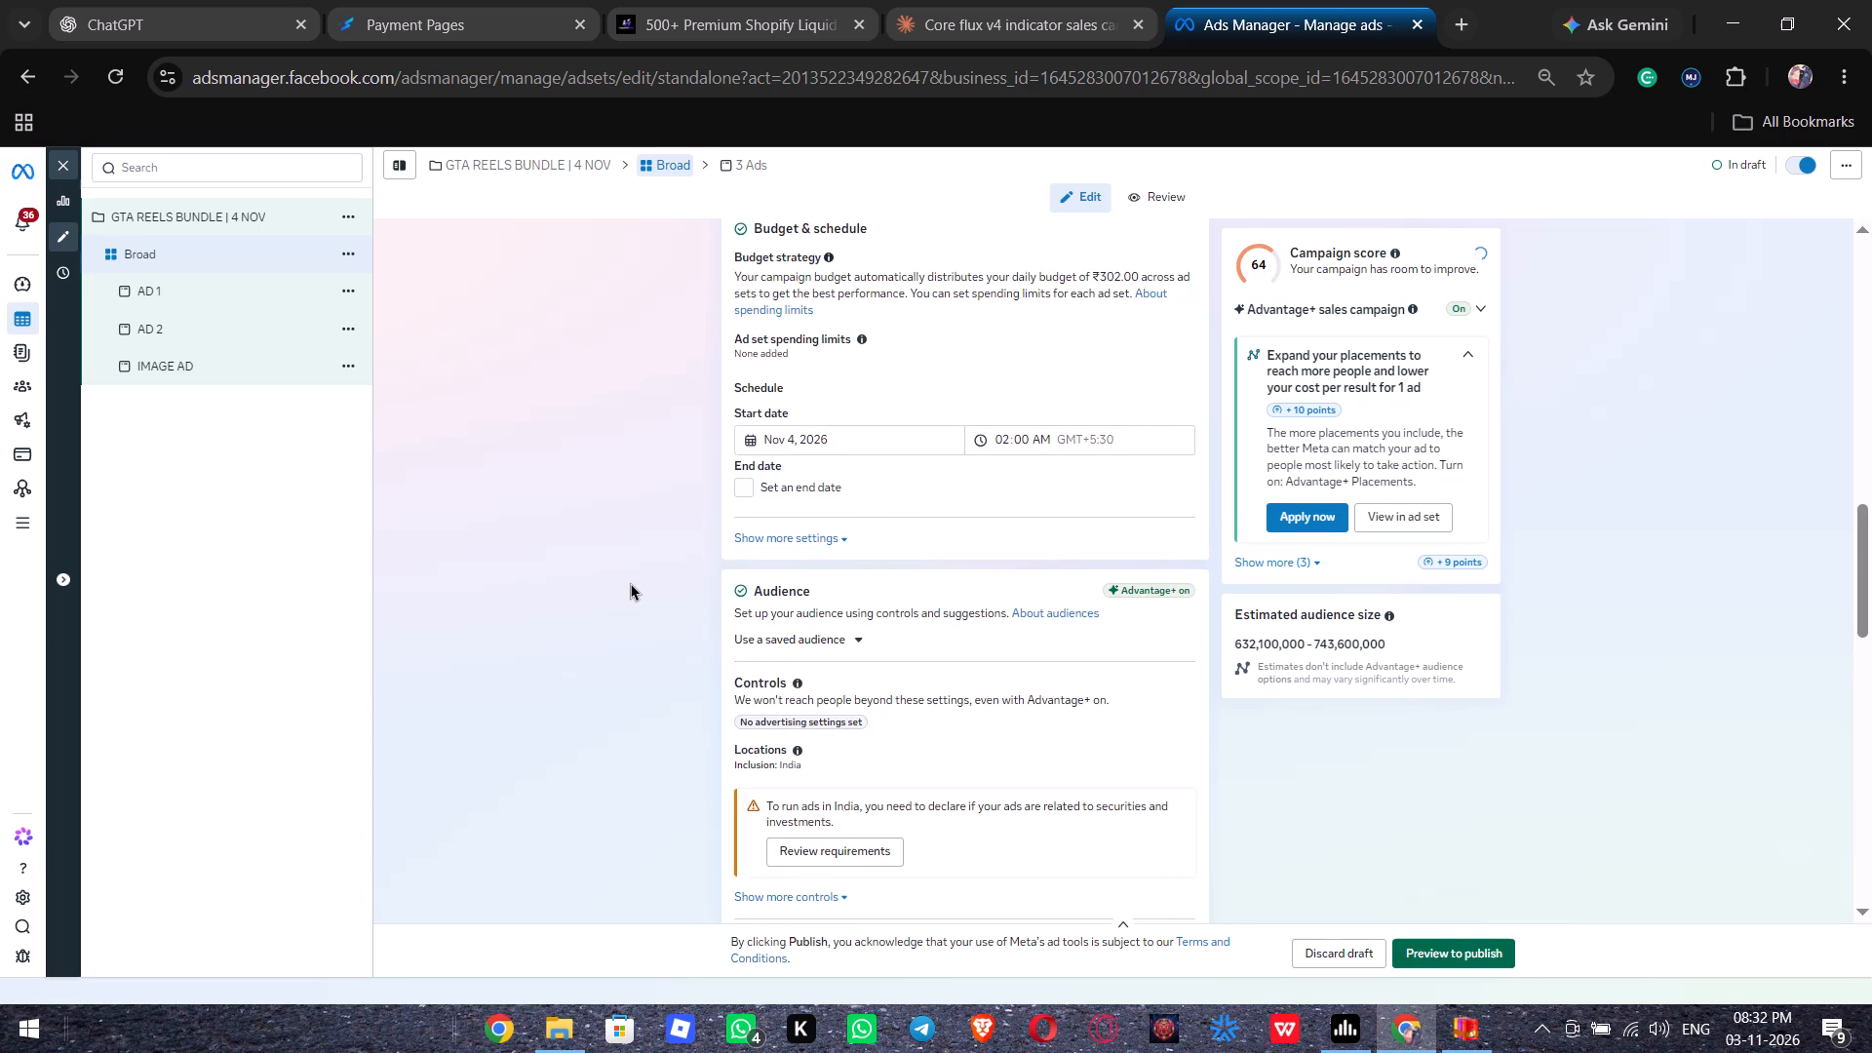
scroll(631, 583, "down", 1)
left_click(800, 511)
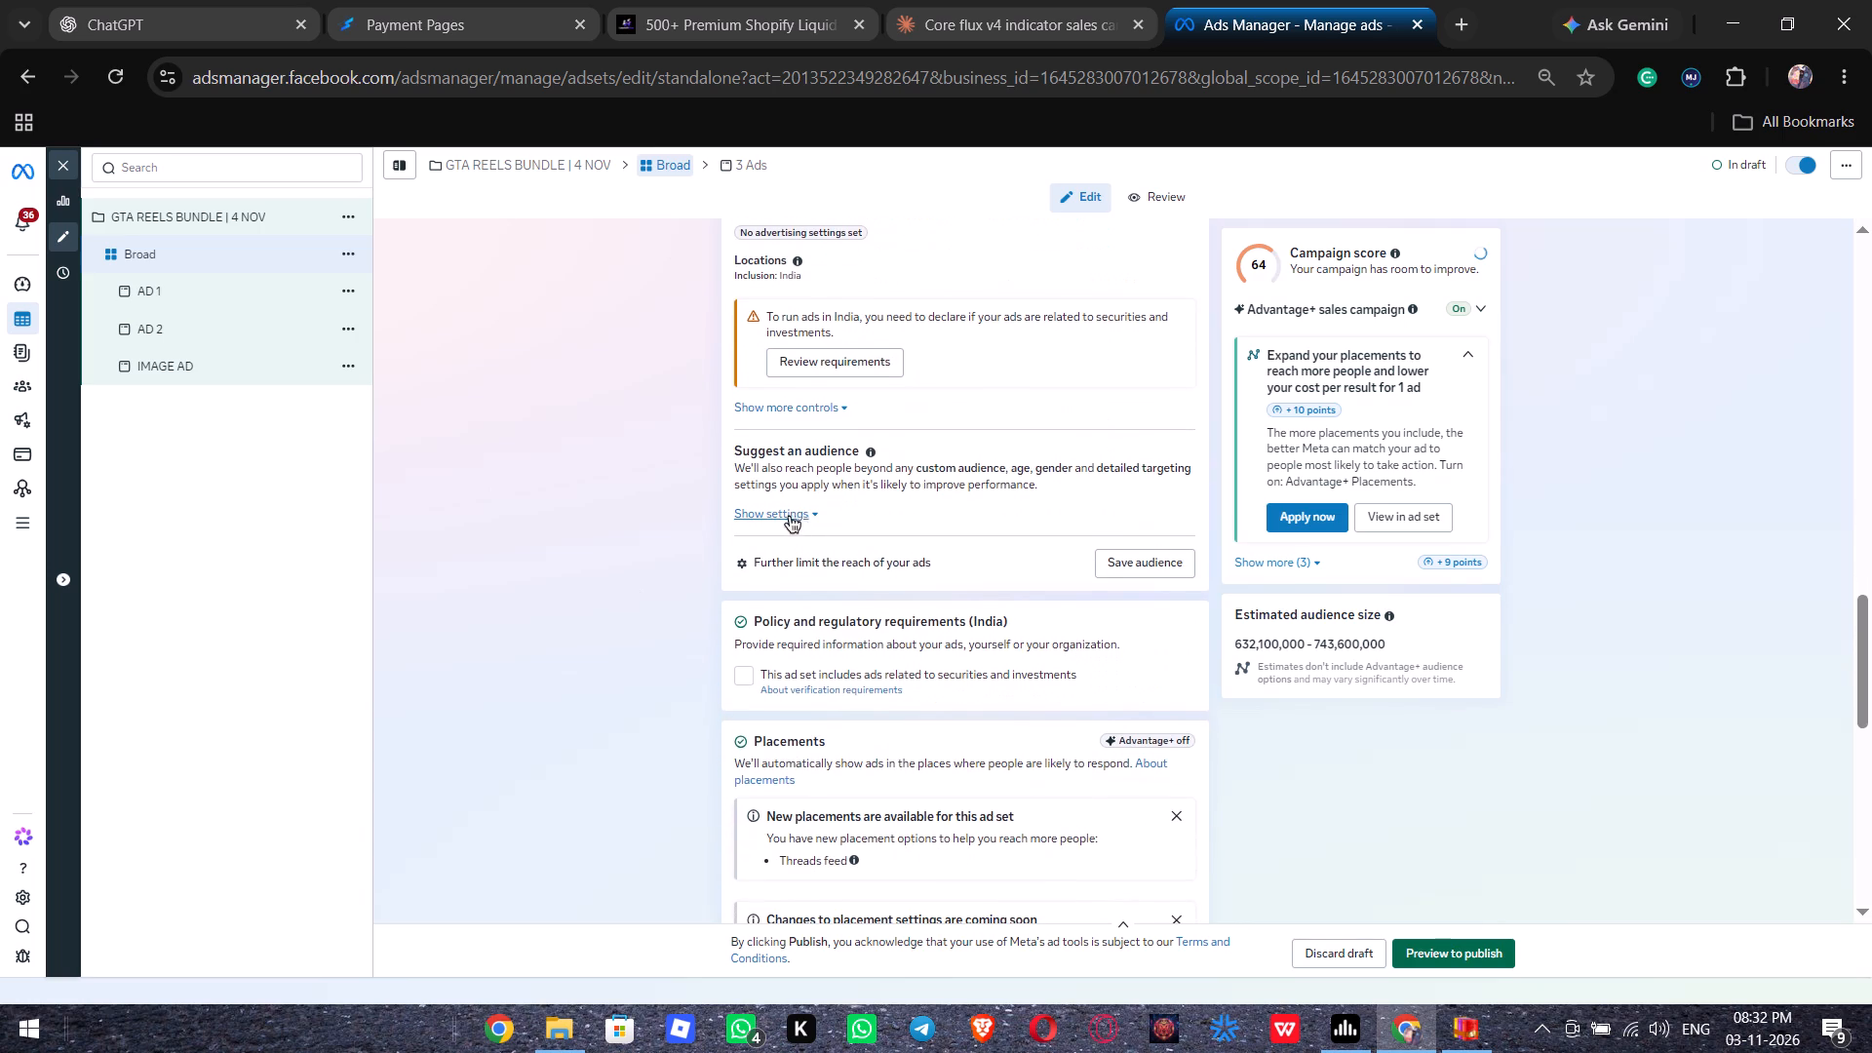
scroll(709, 549, "down", 1)
left_click(835, 631)
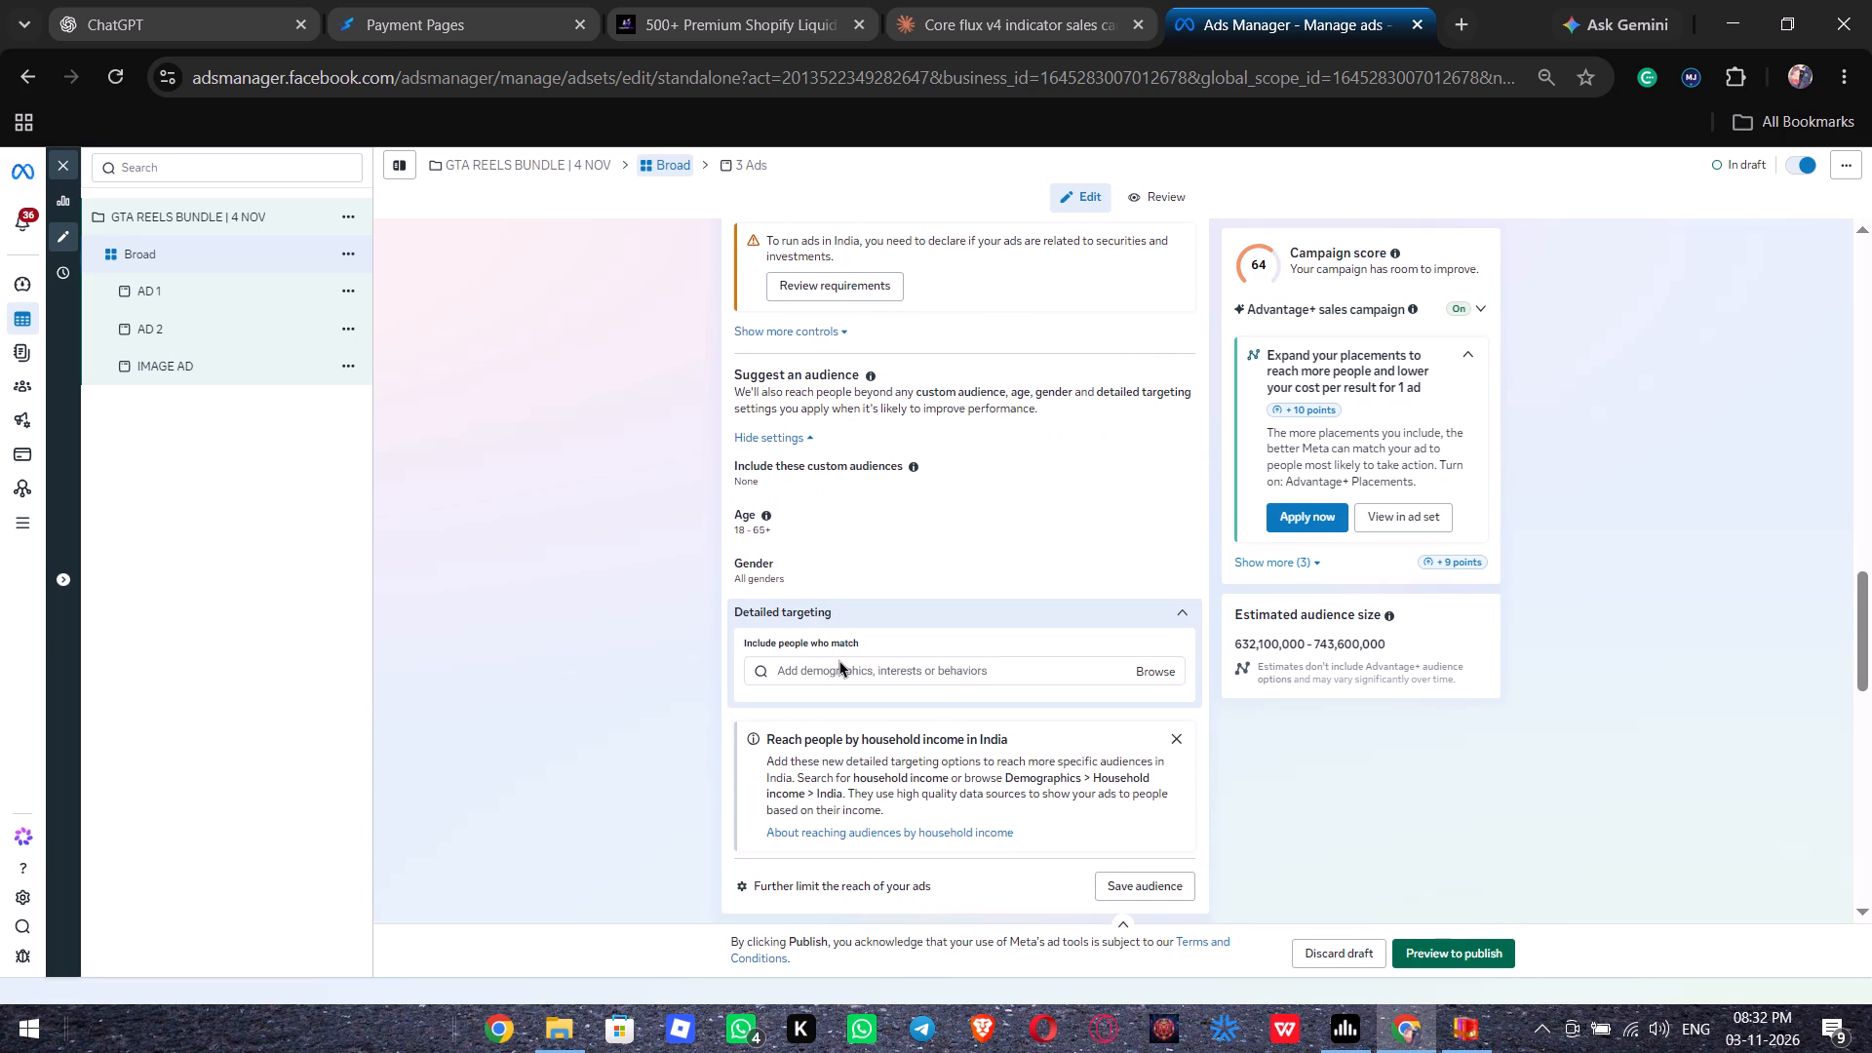
left_click(839, 660)
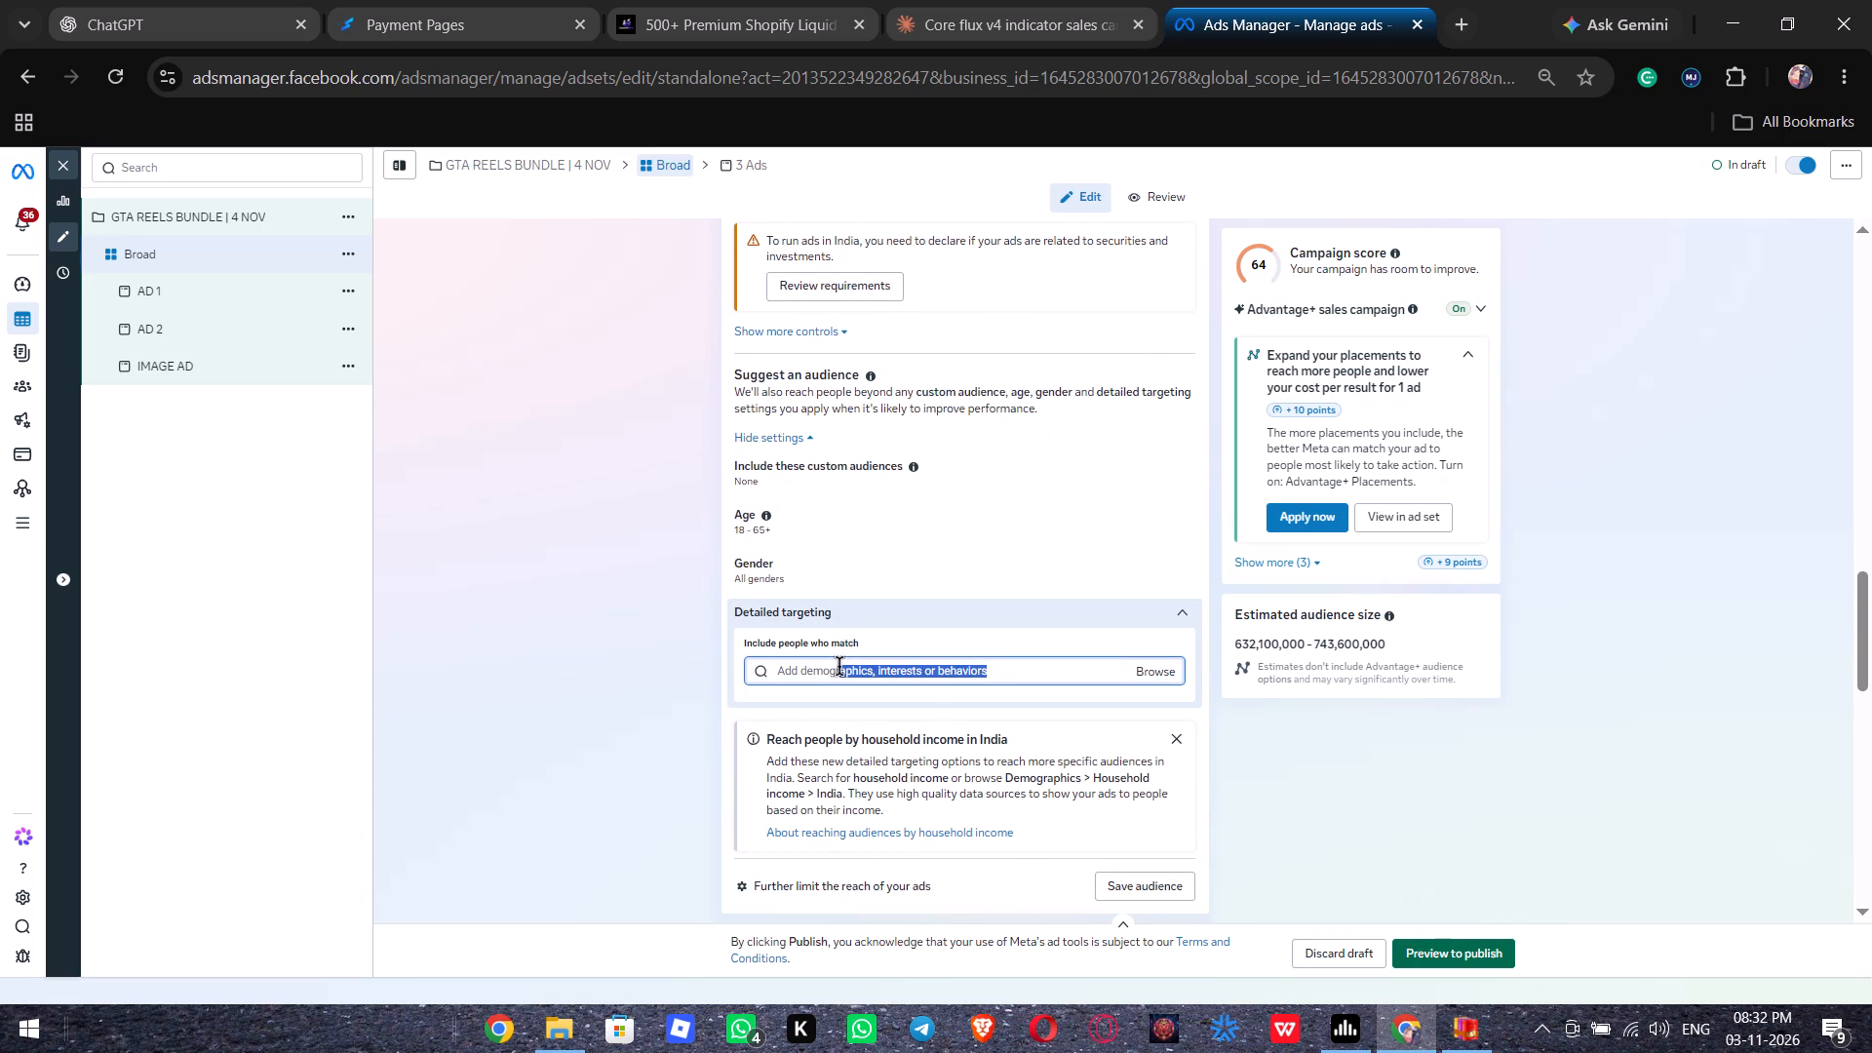
type("gr")
left_click(826, 665)
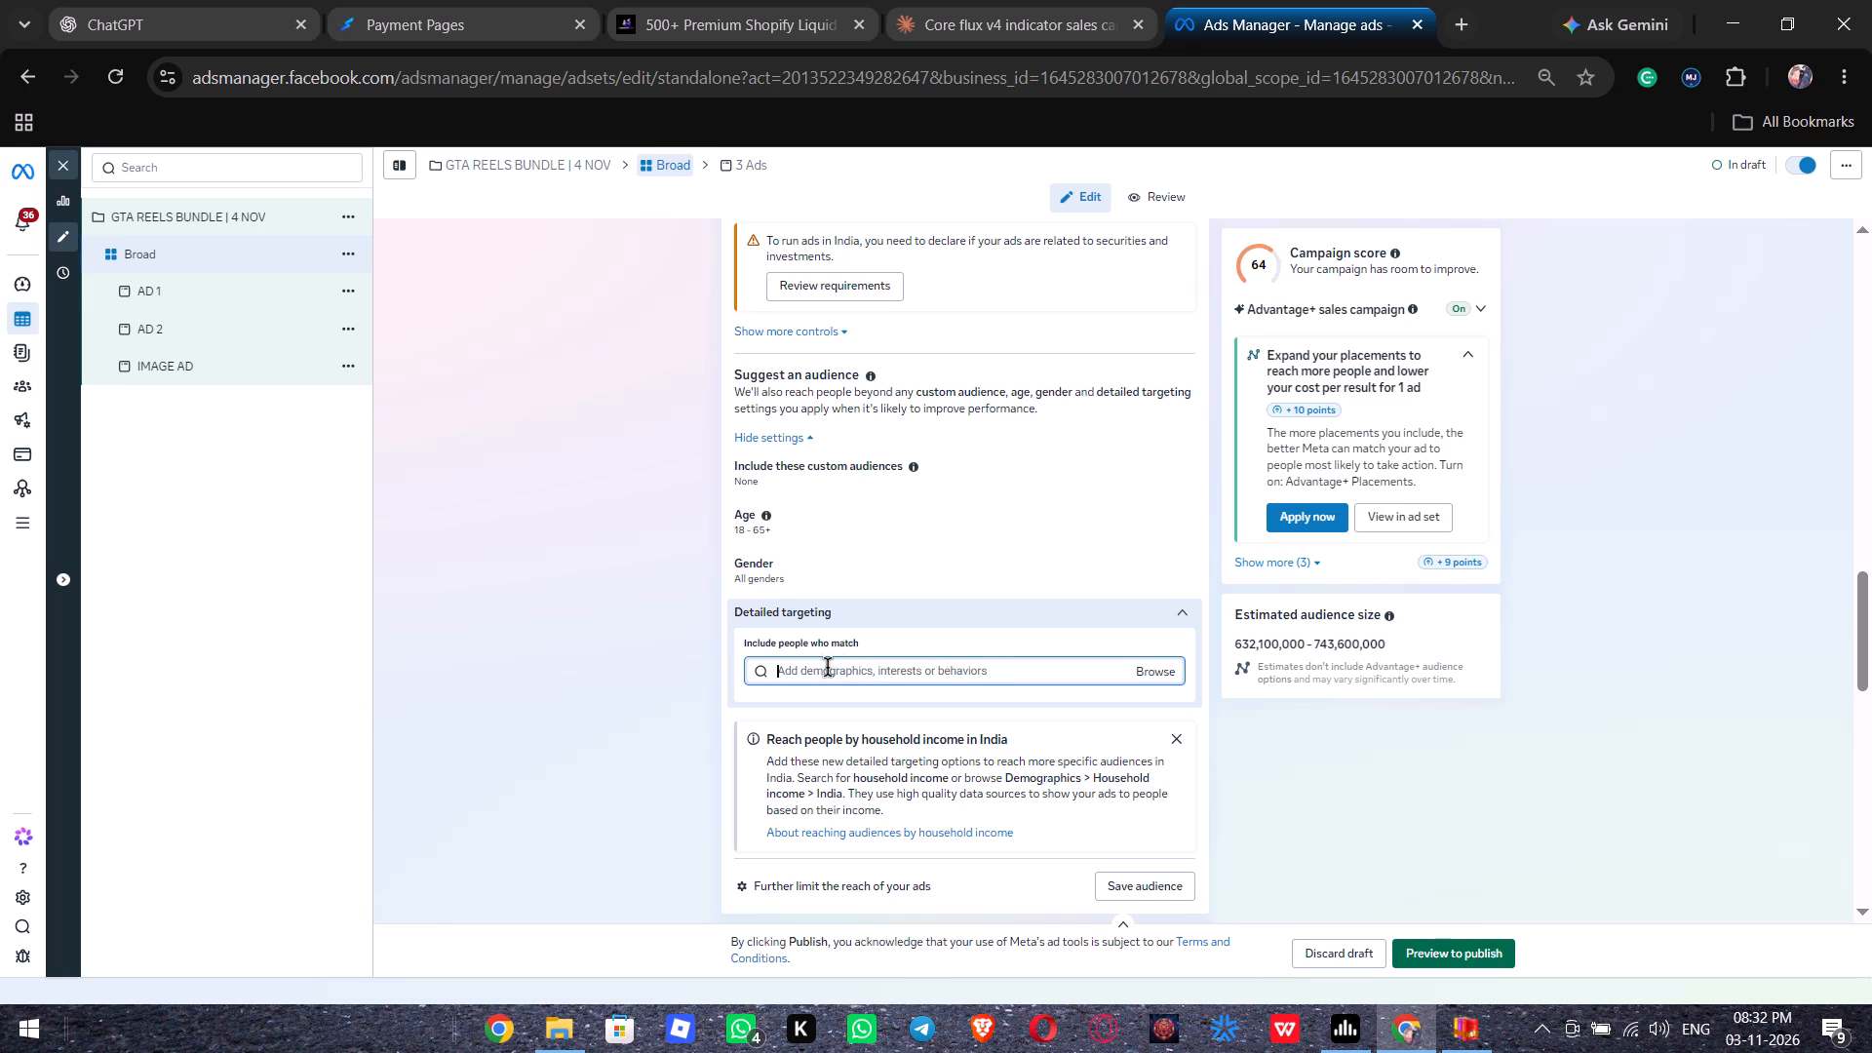
type("grand theft")
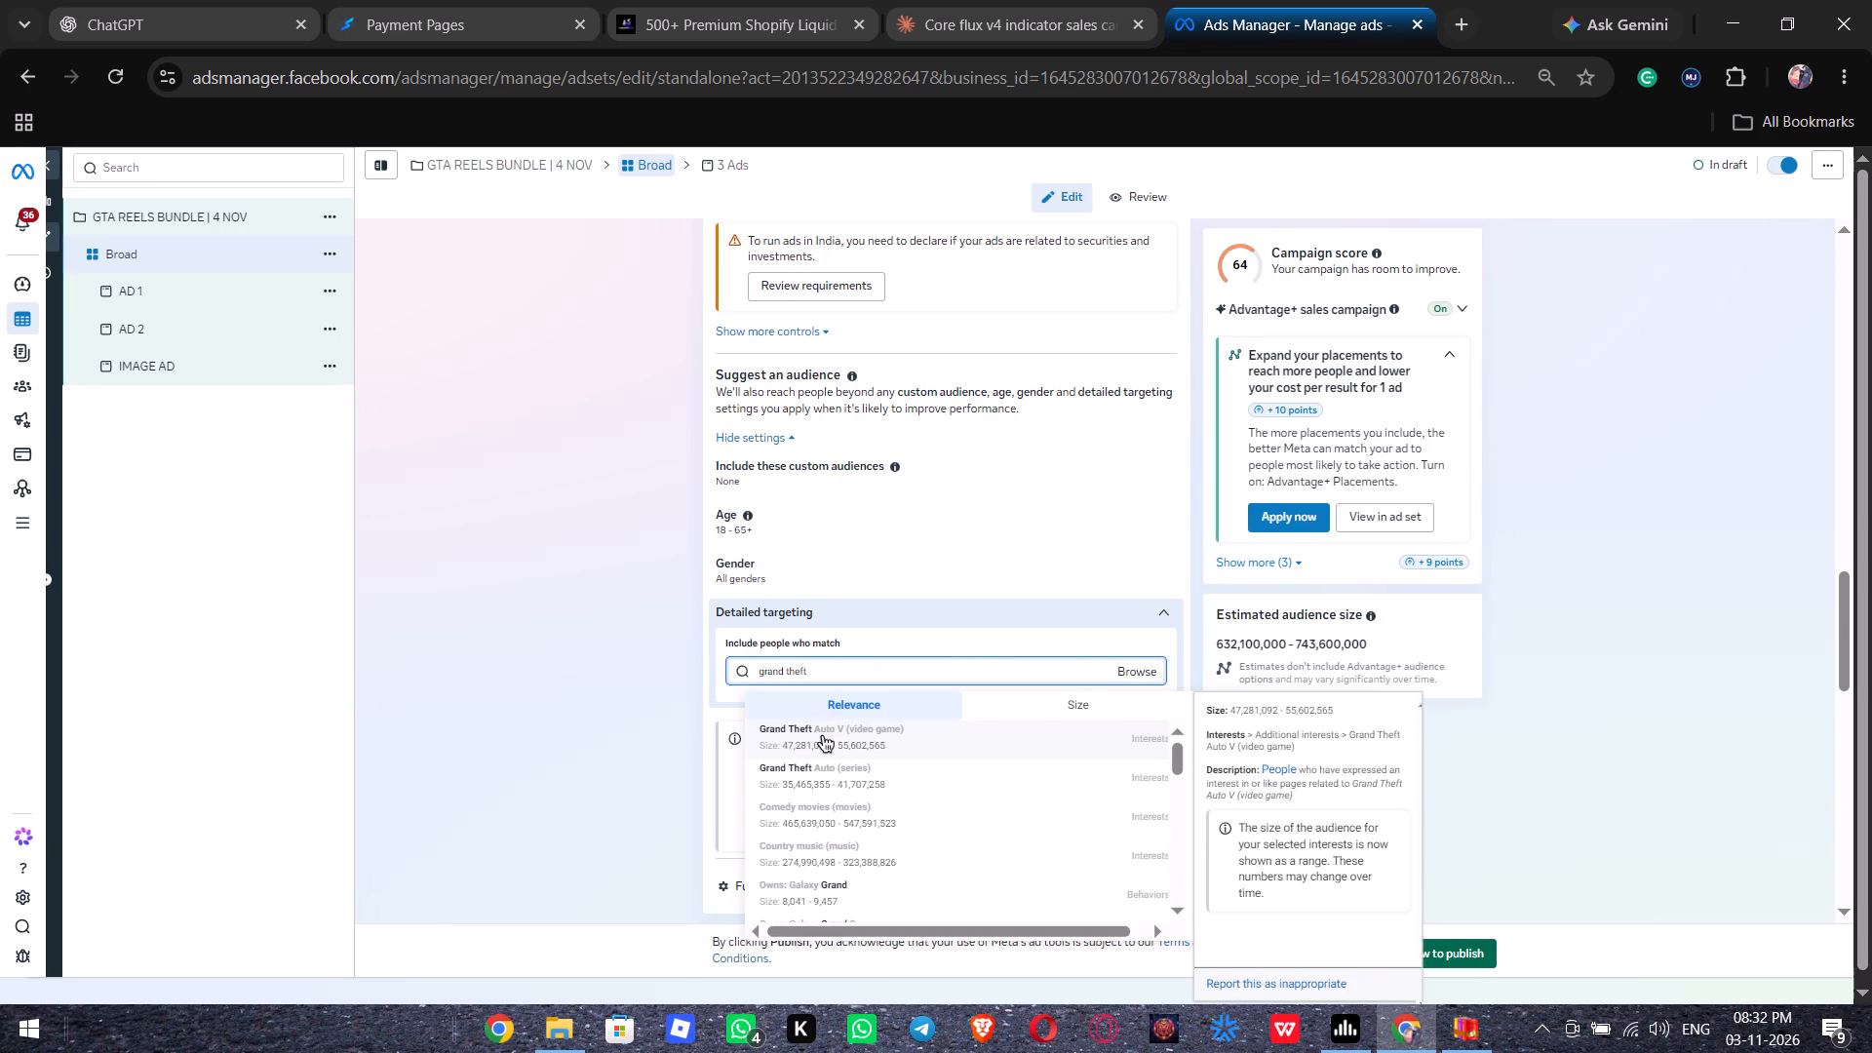
left_click(822, 736)
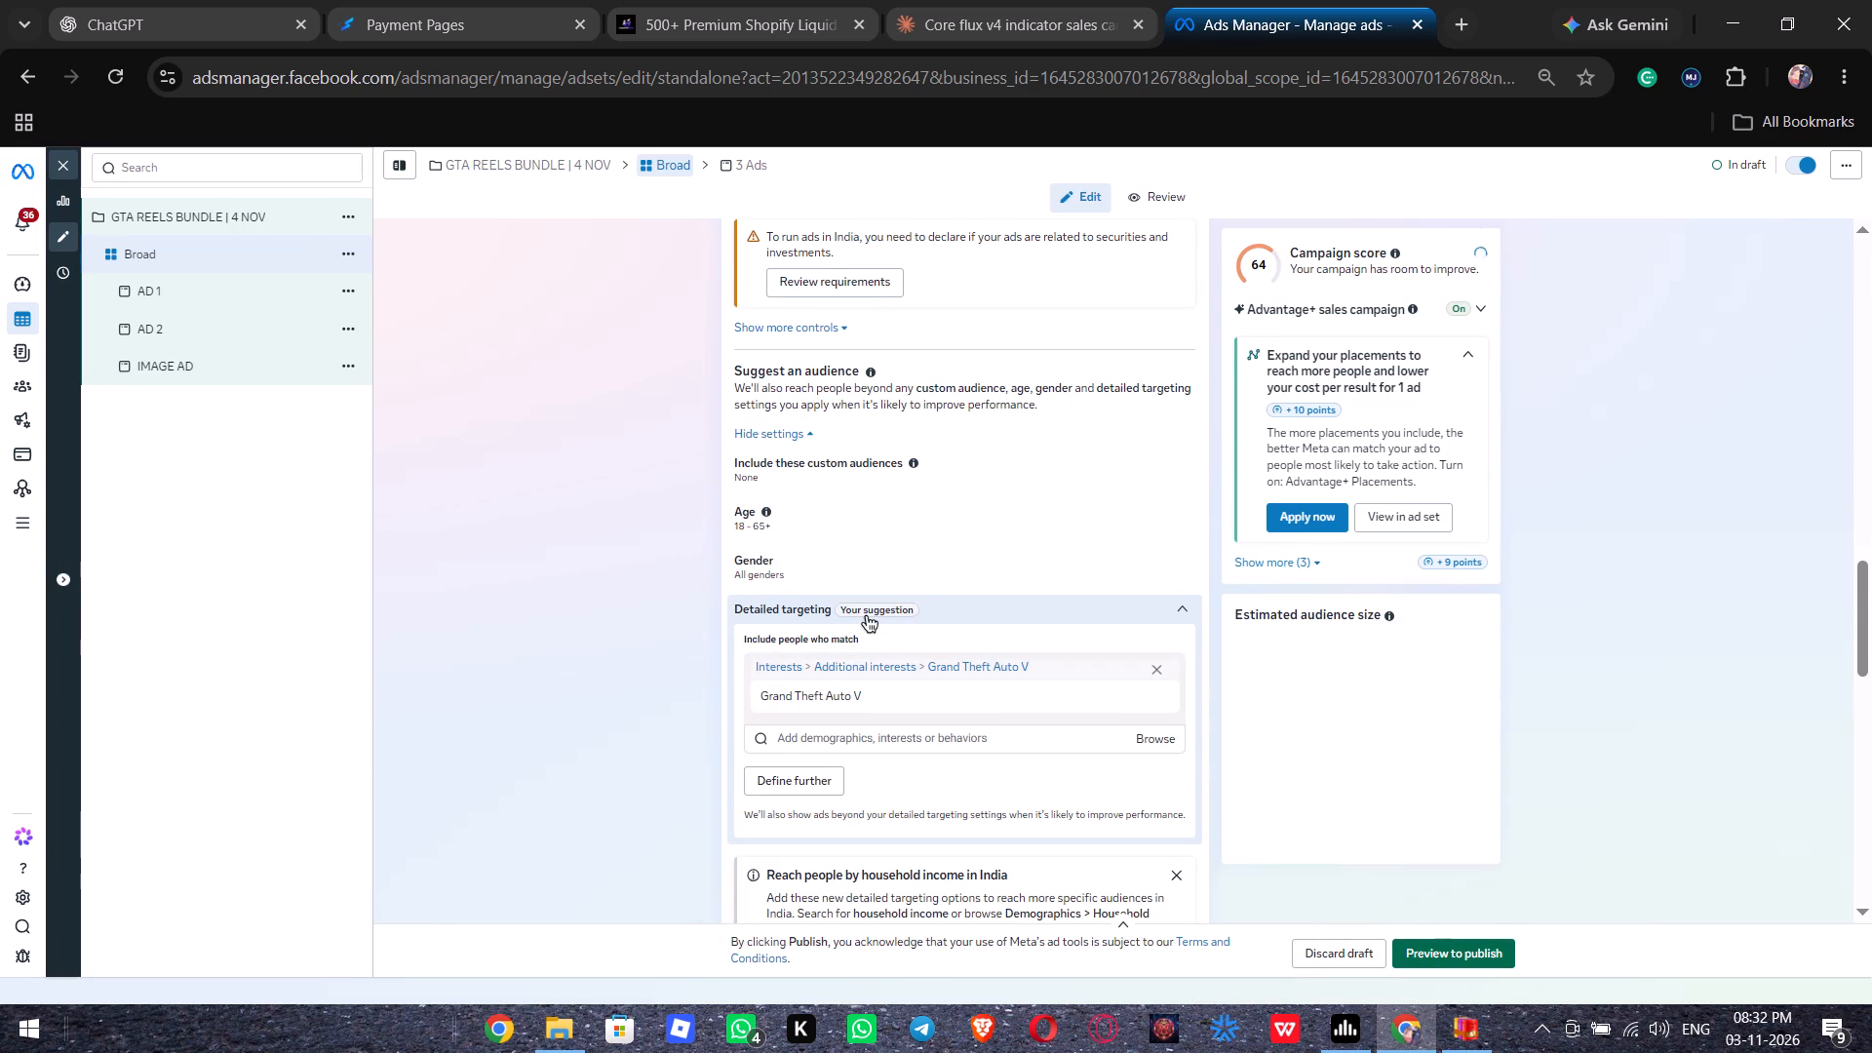
left_click(866, 616)
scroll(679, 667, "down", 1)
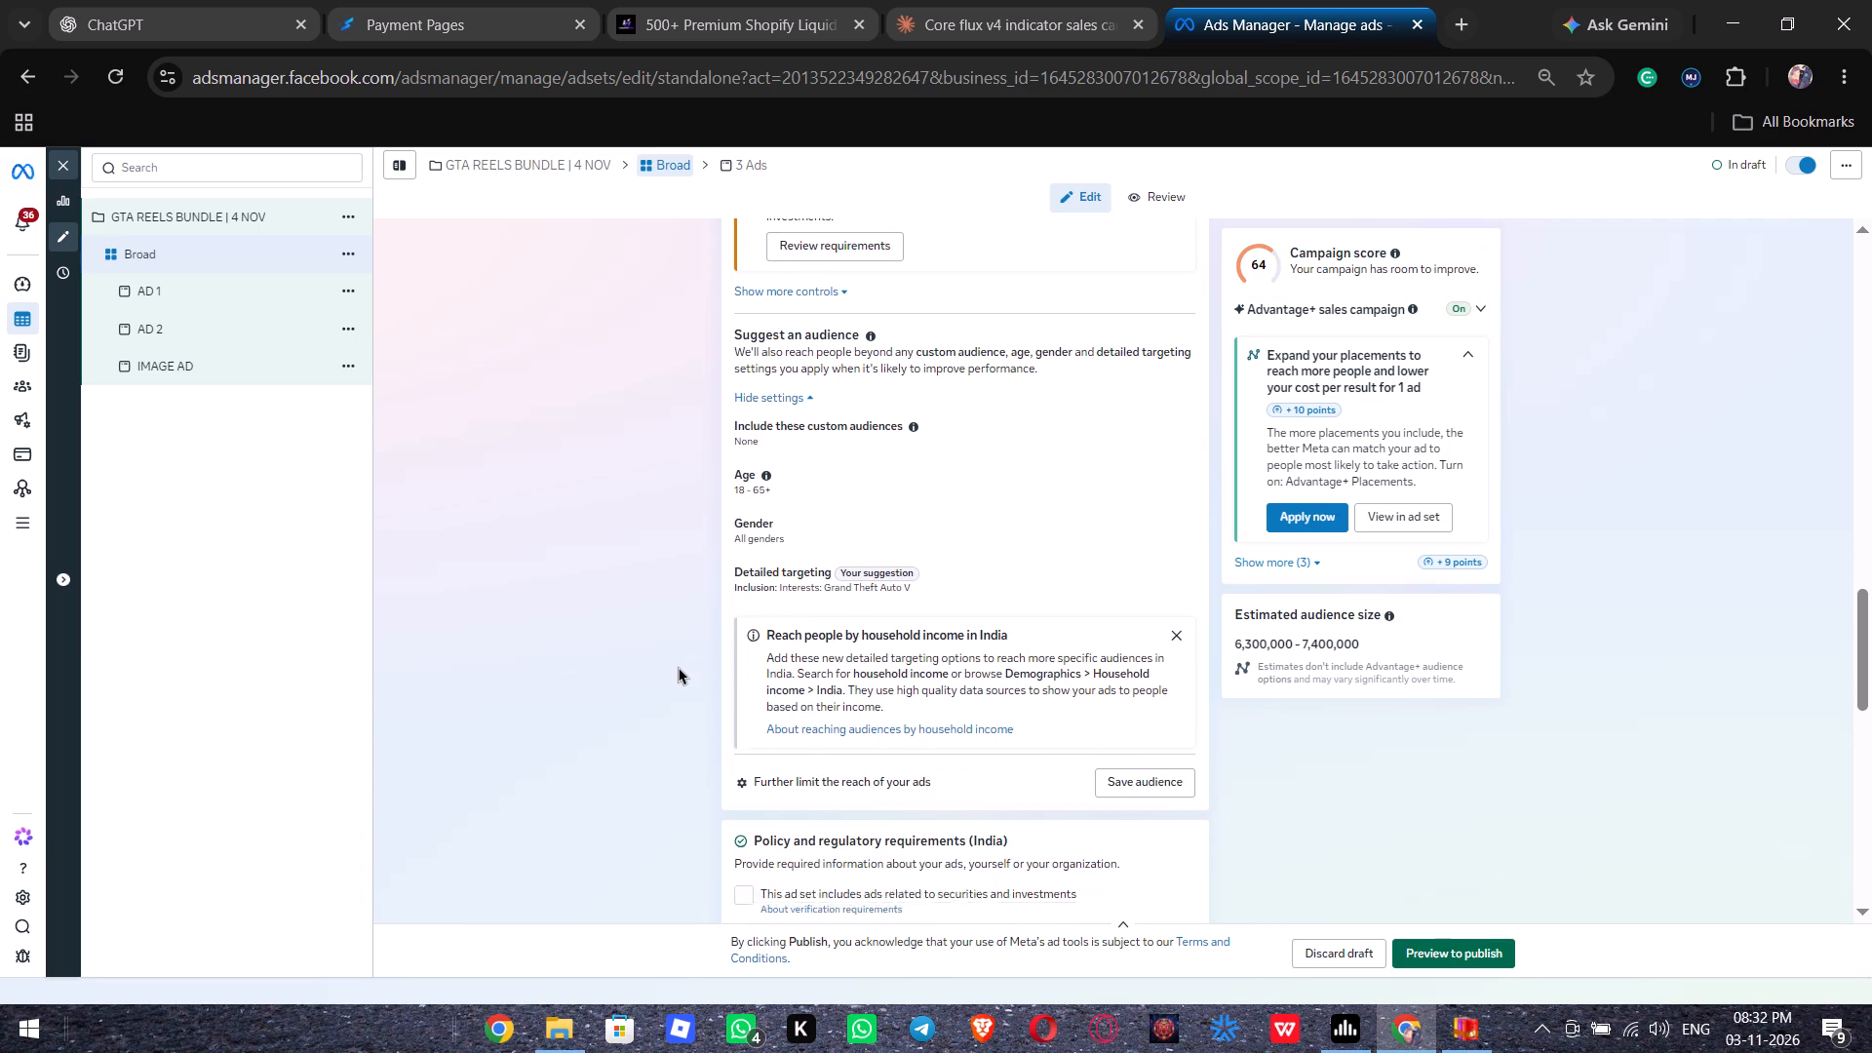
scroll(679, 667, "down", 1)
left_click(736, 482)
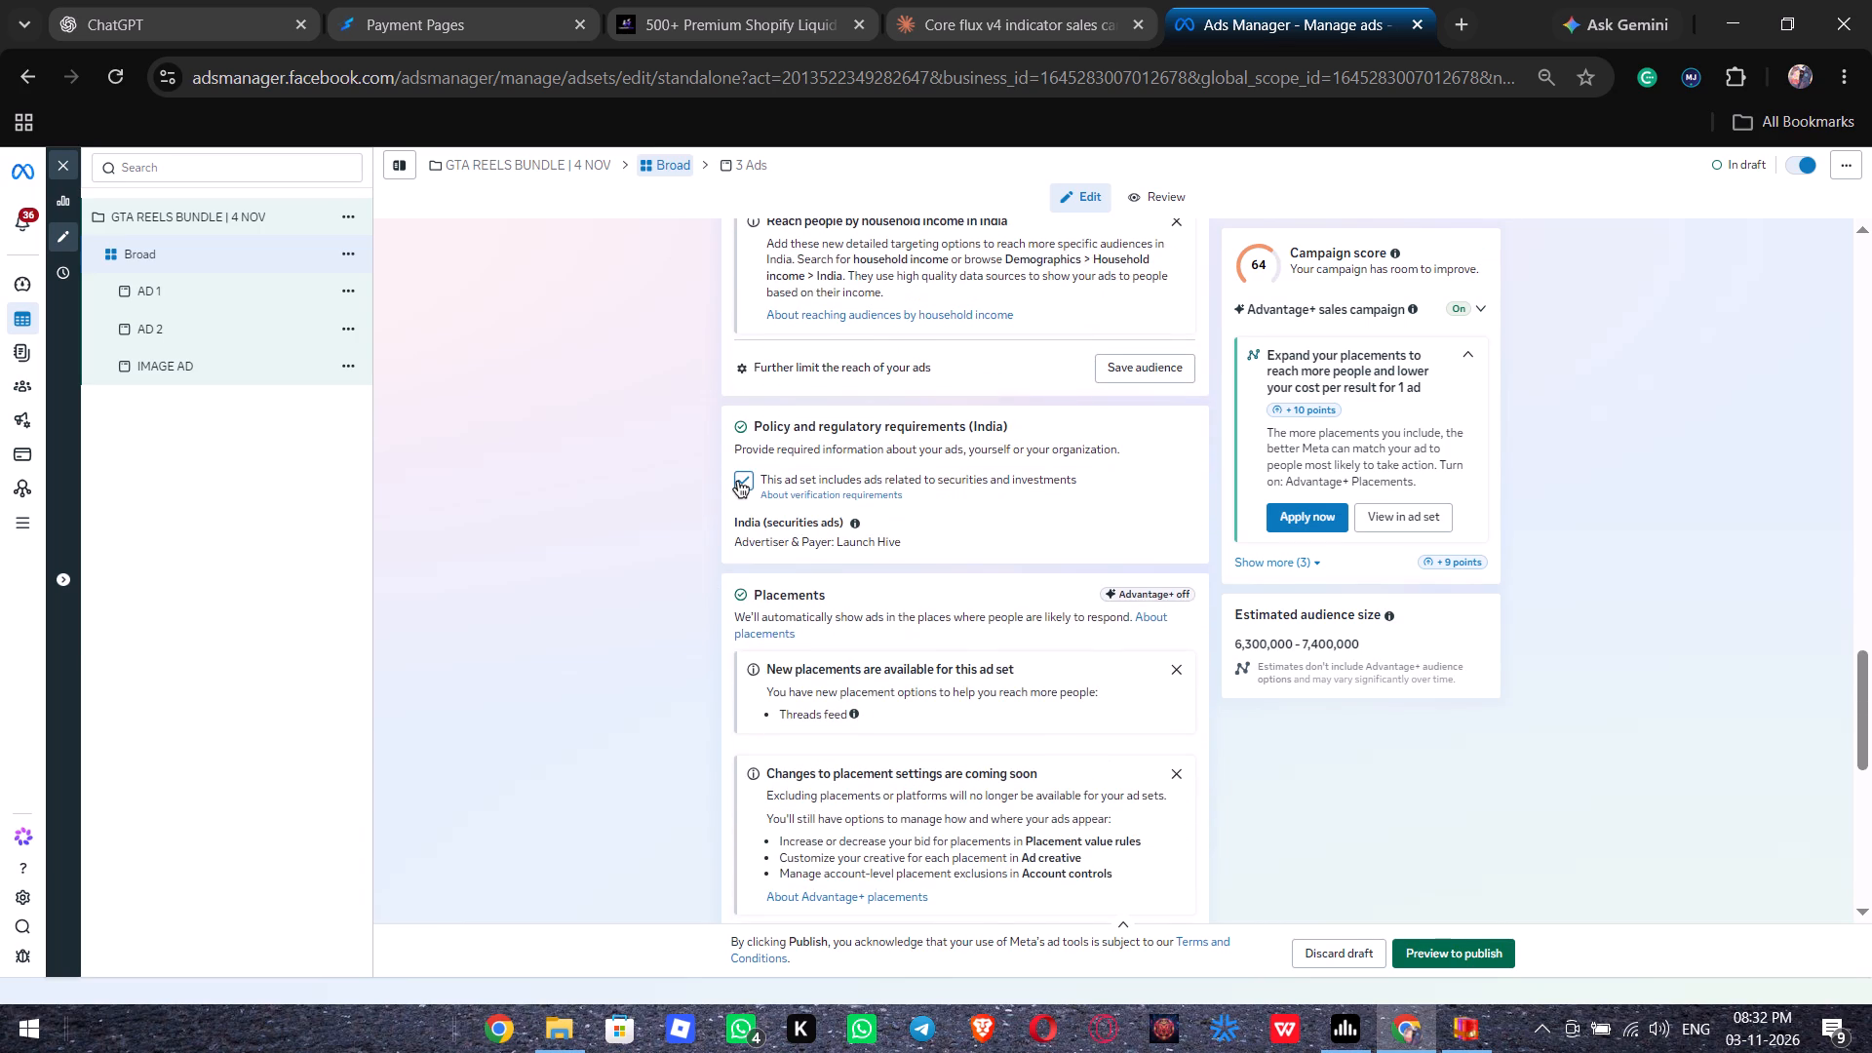
Expand the Broad ad set's additional brand safety options and placement settings to check the platforms, placements and exclusions.
scroll(699, 675, "down", 4)
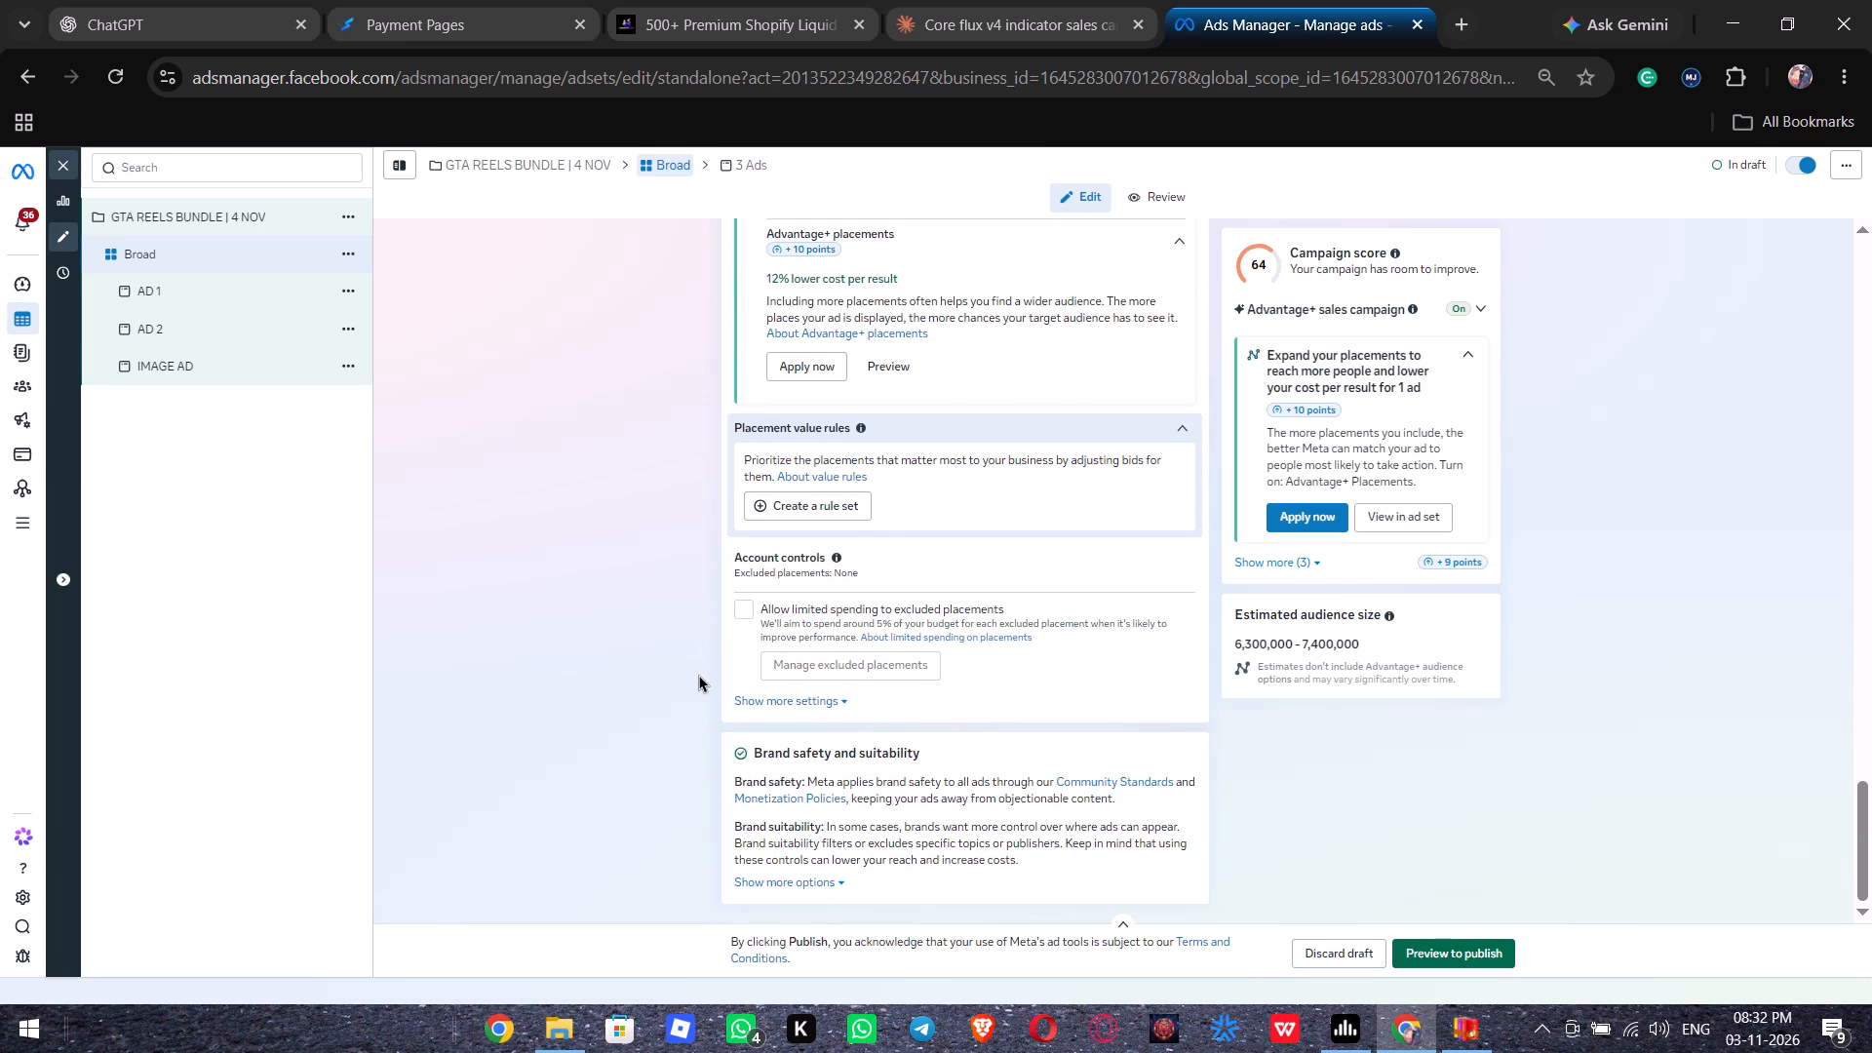
scroll(699, 675, "down", 2)
left_click(808, 883)
scroll(808, 883, "down", 1)
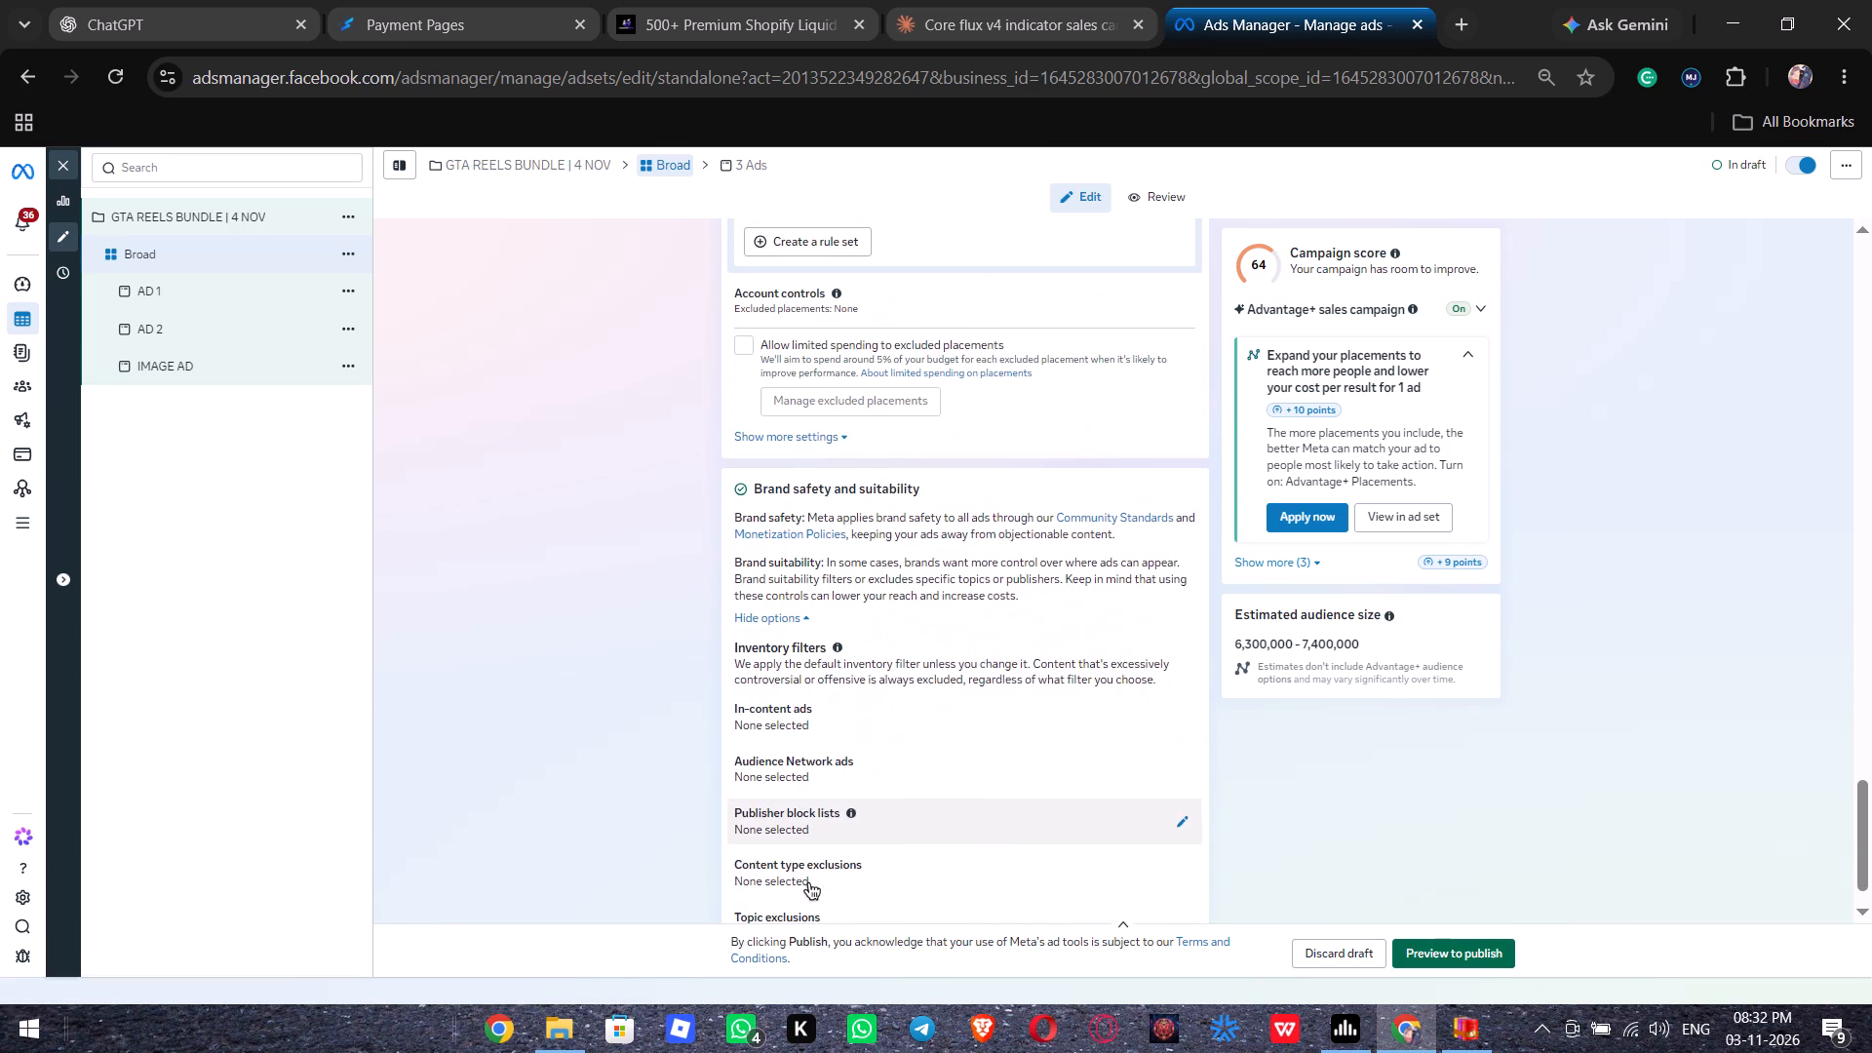
left_click(777, 435)
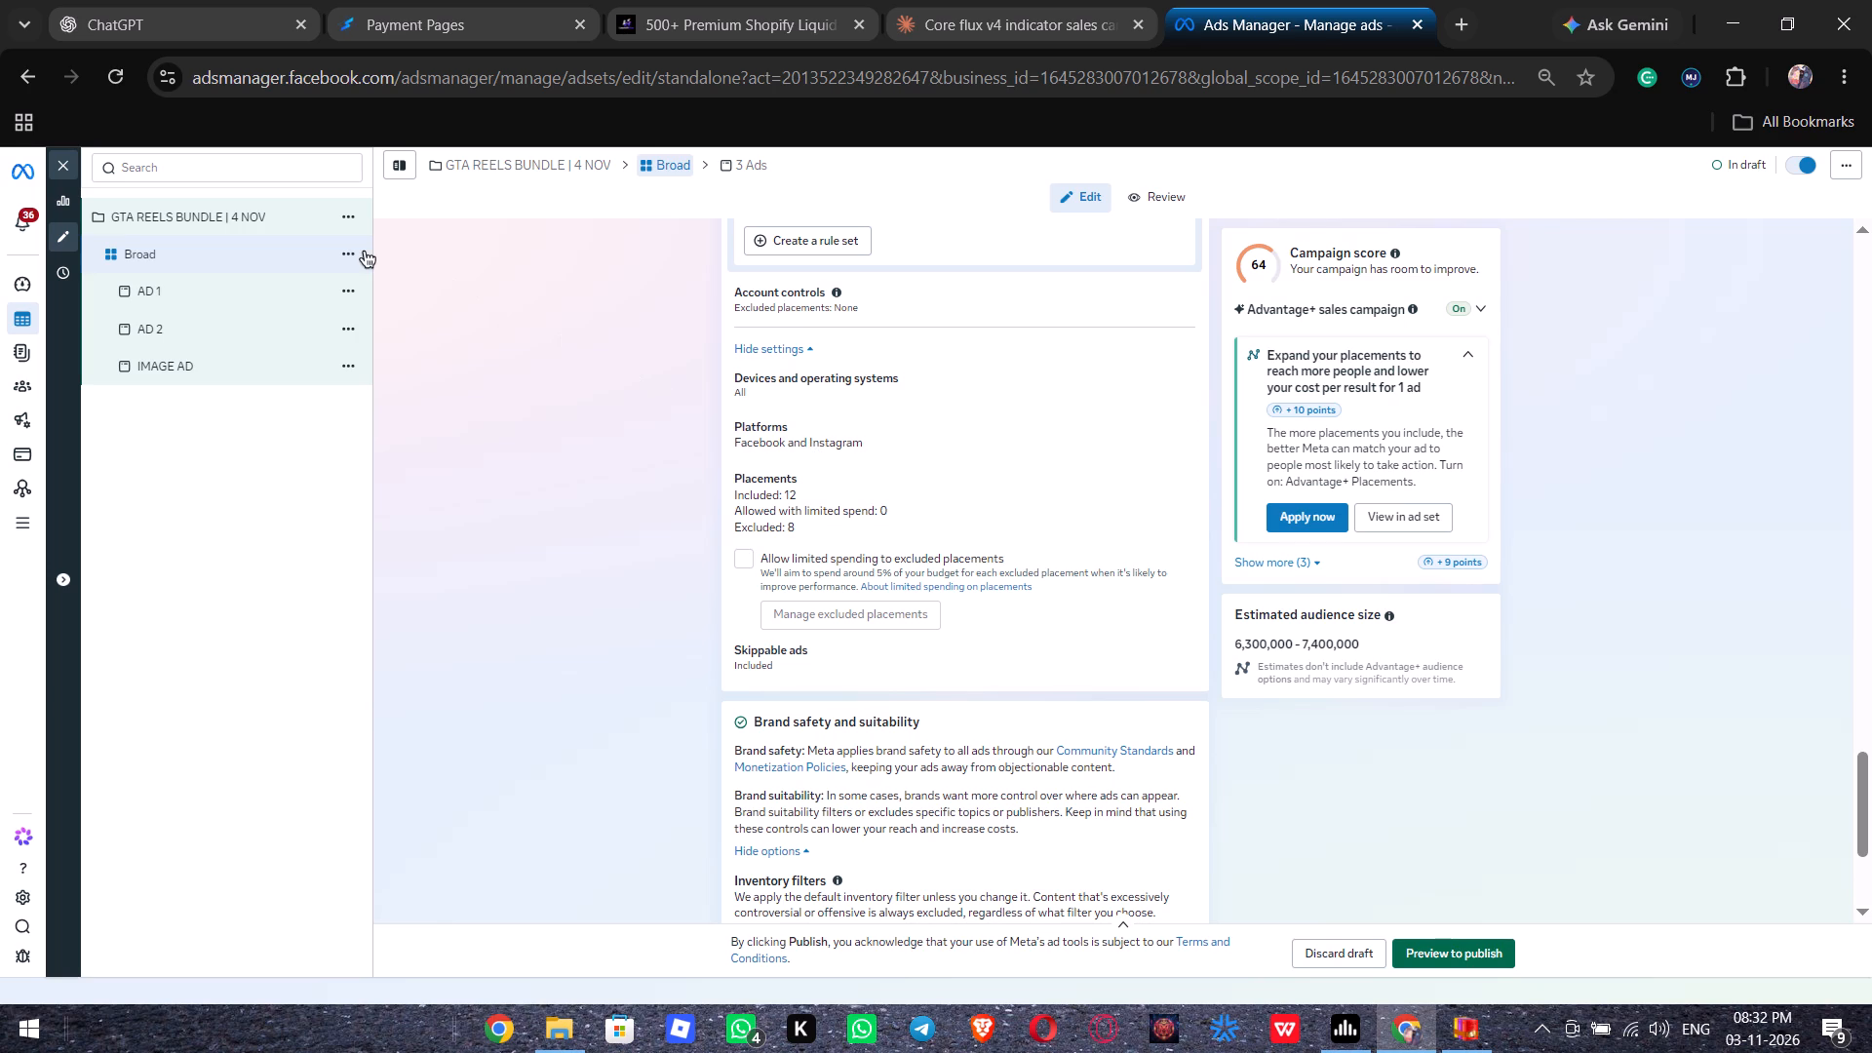
Delete the IMAGE AD from the Broad ad set.
left_click(346, 359)
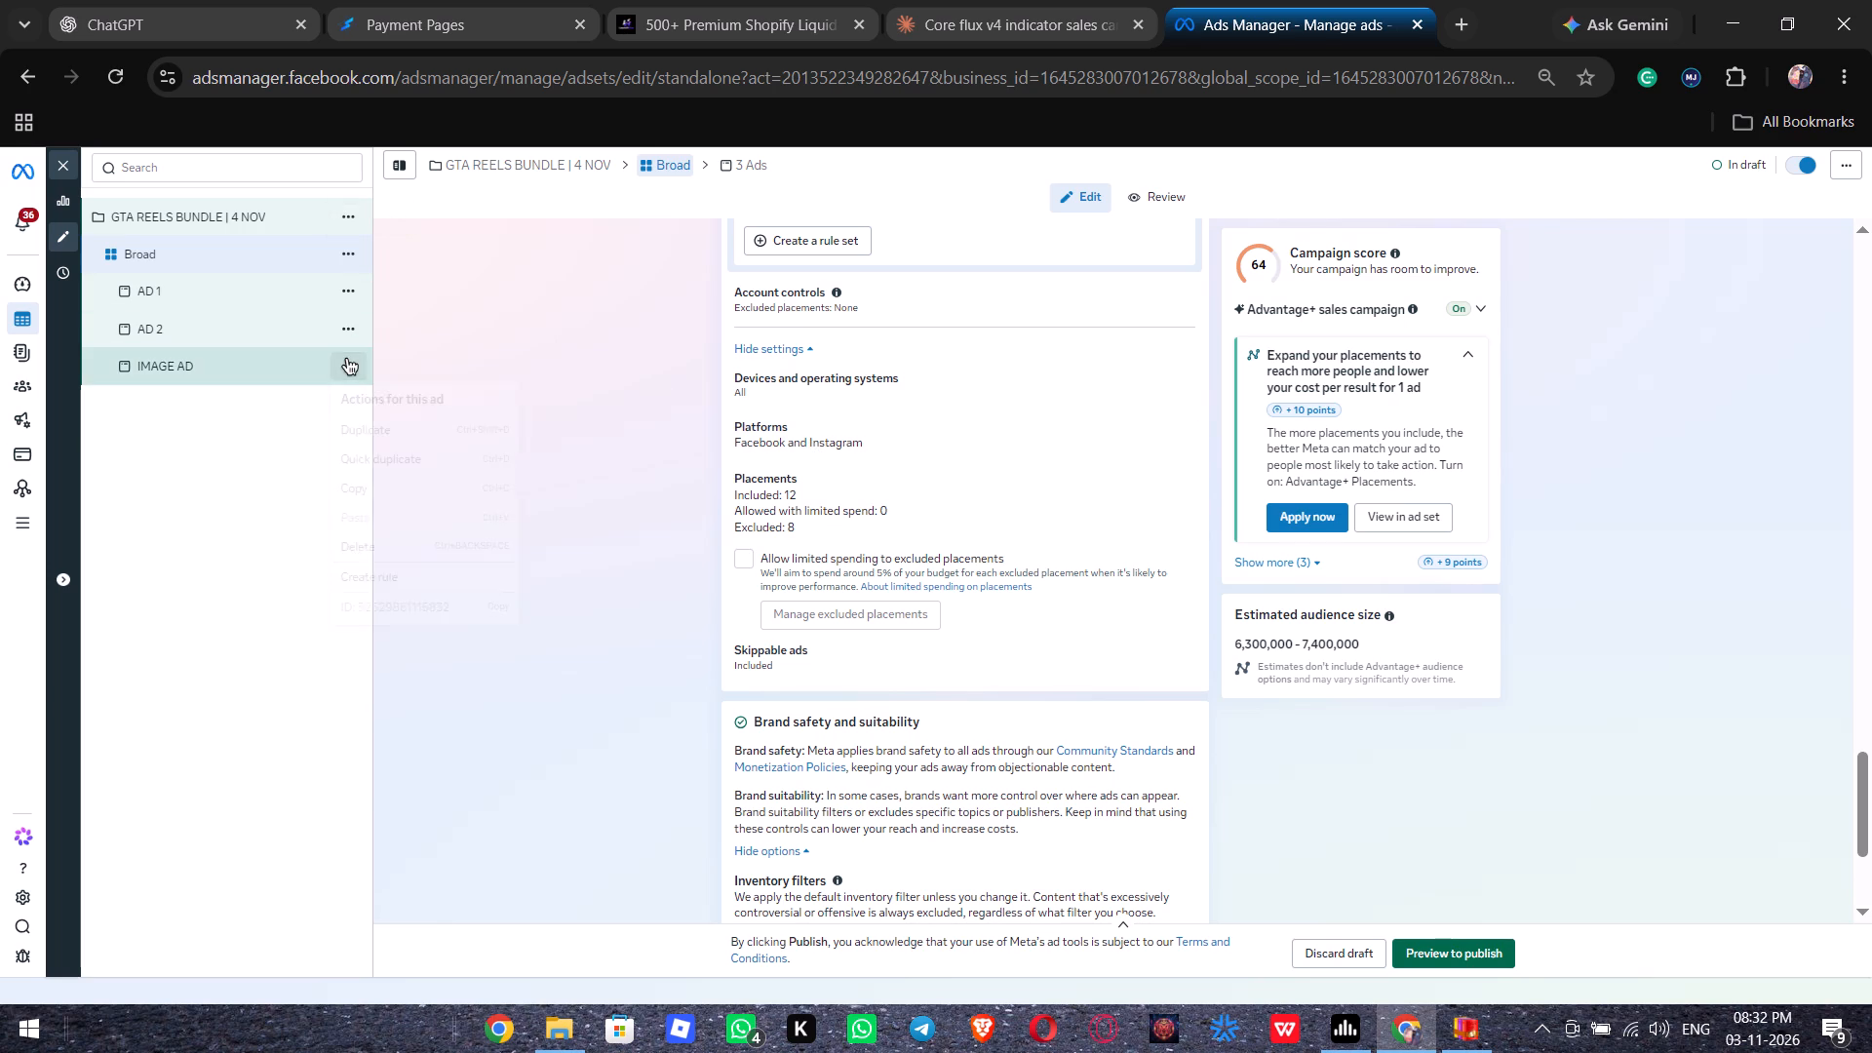
left_click(376, 539)
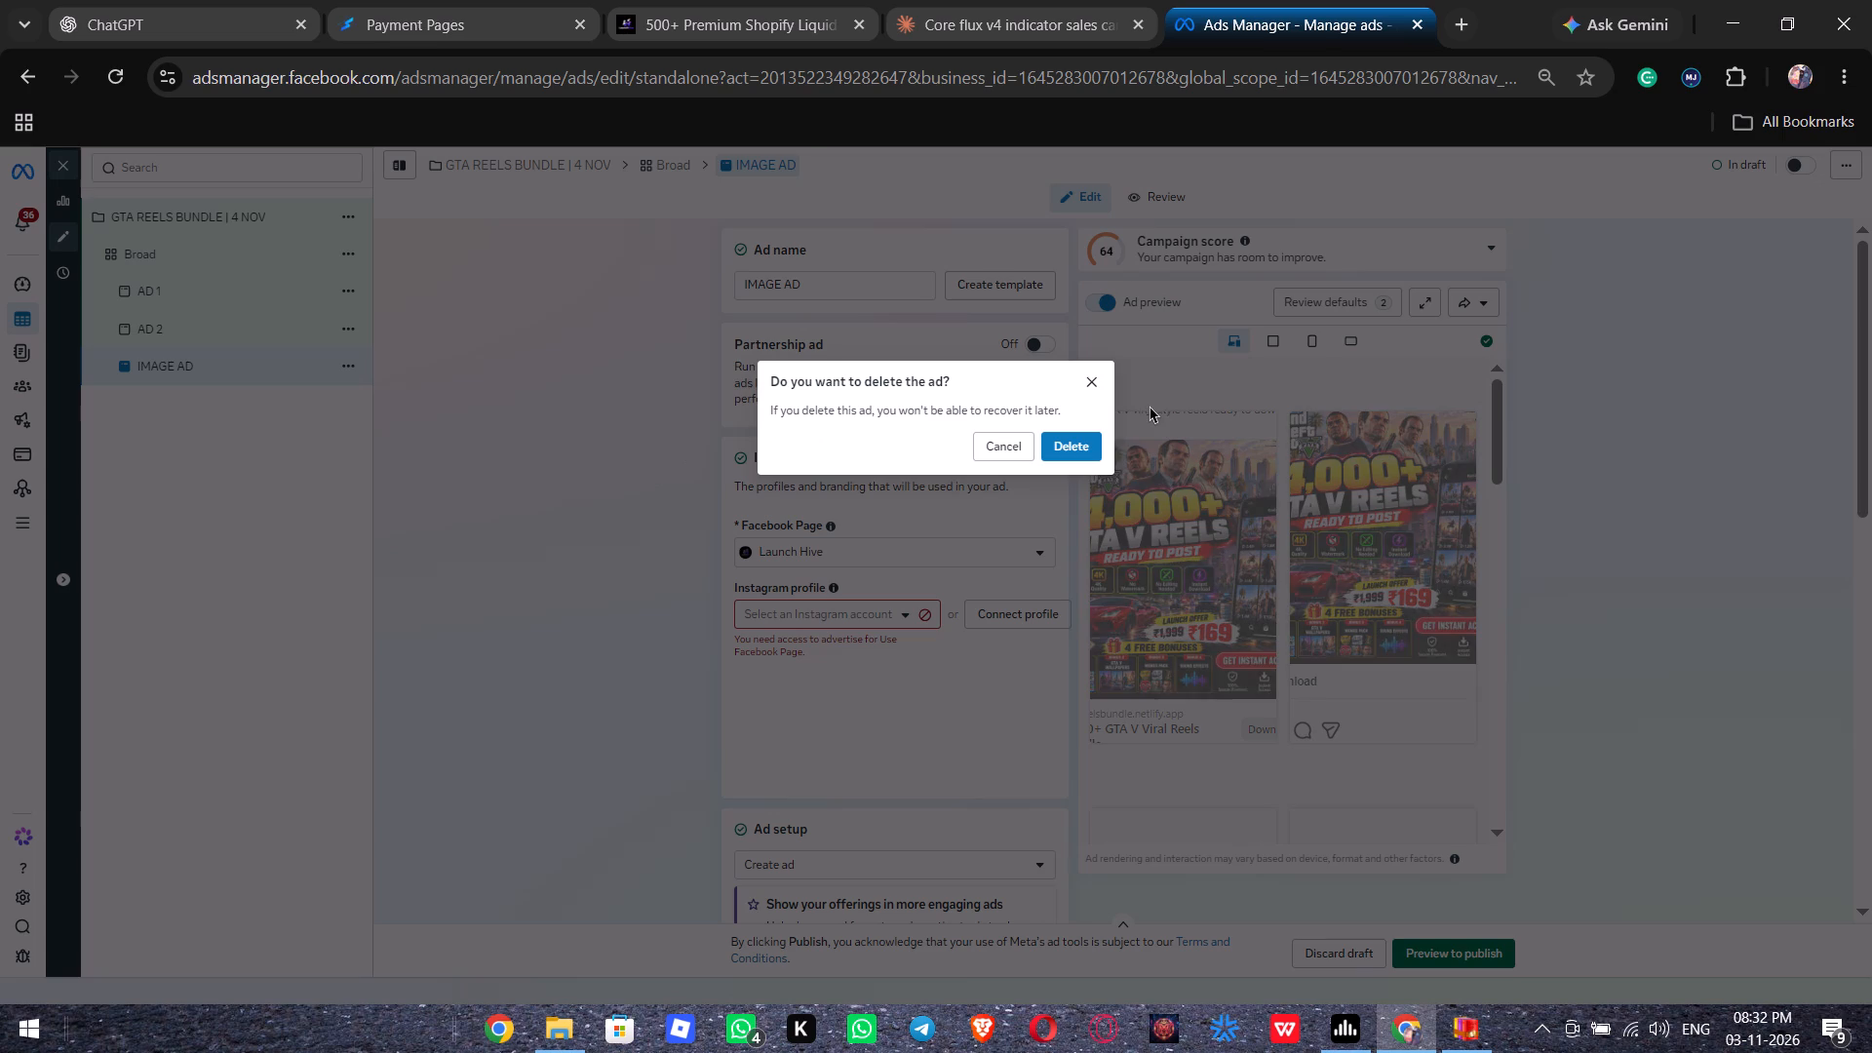
left_click(1093, 448)
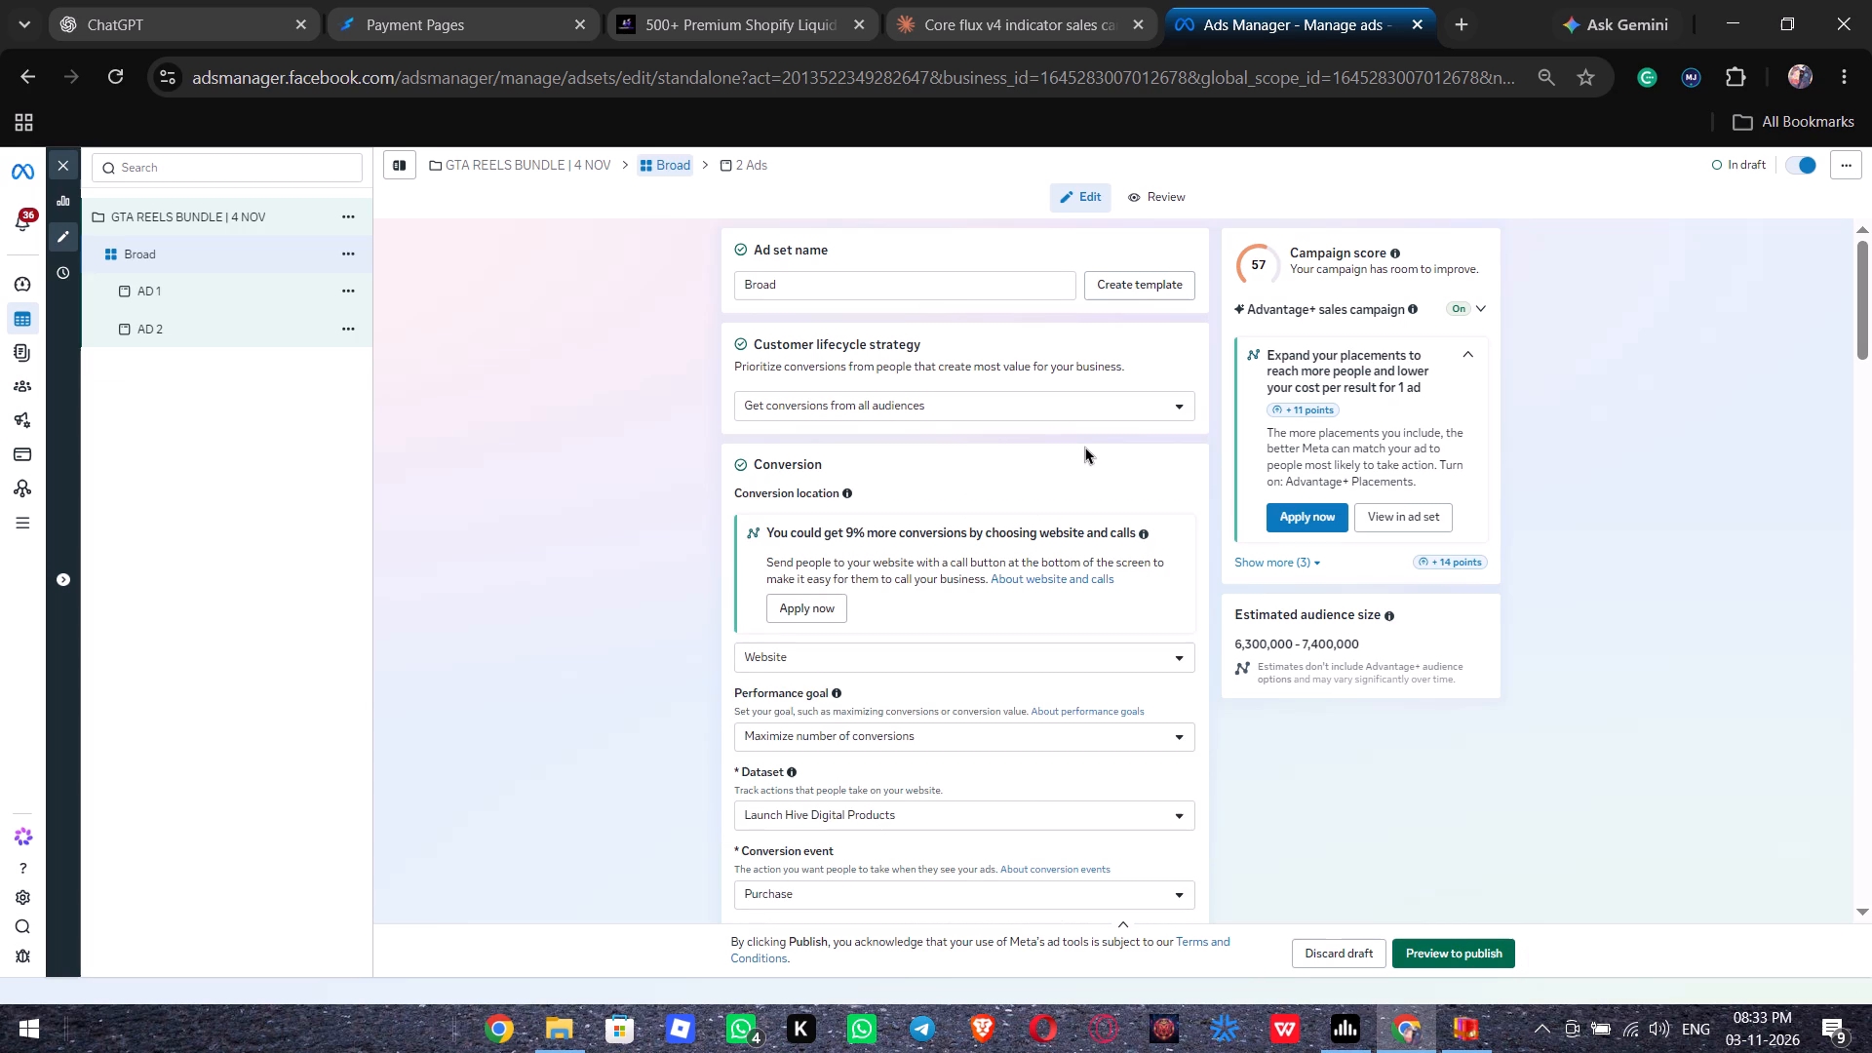
Set AD 1's Instagram profile to Use Facebook Page.
left_click(246, 291)
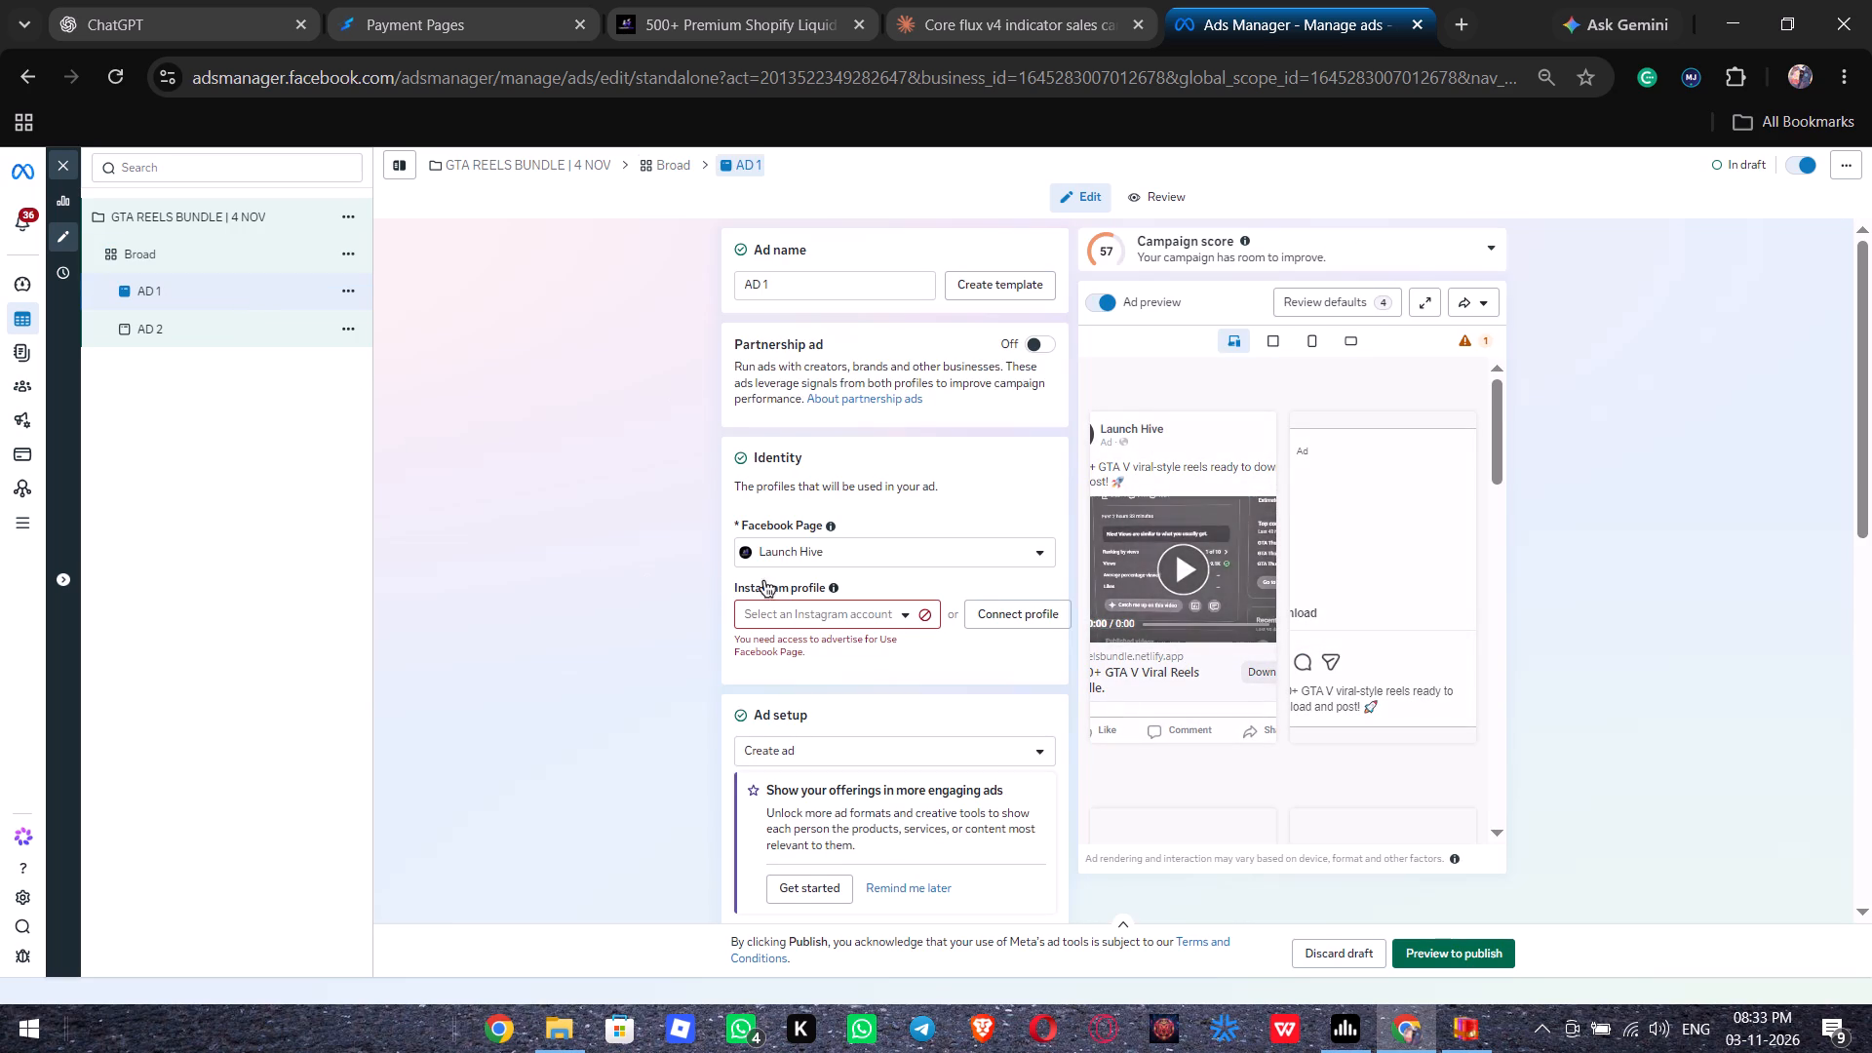
left_click(780, 608)
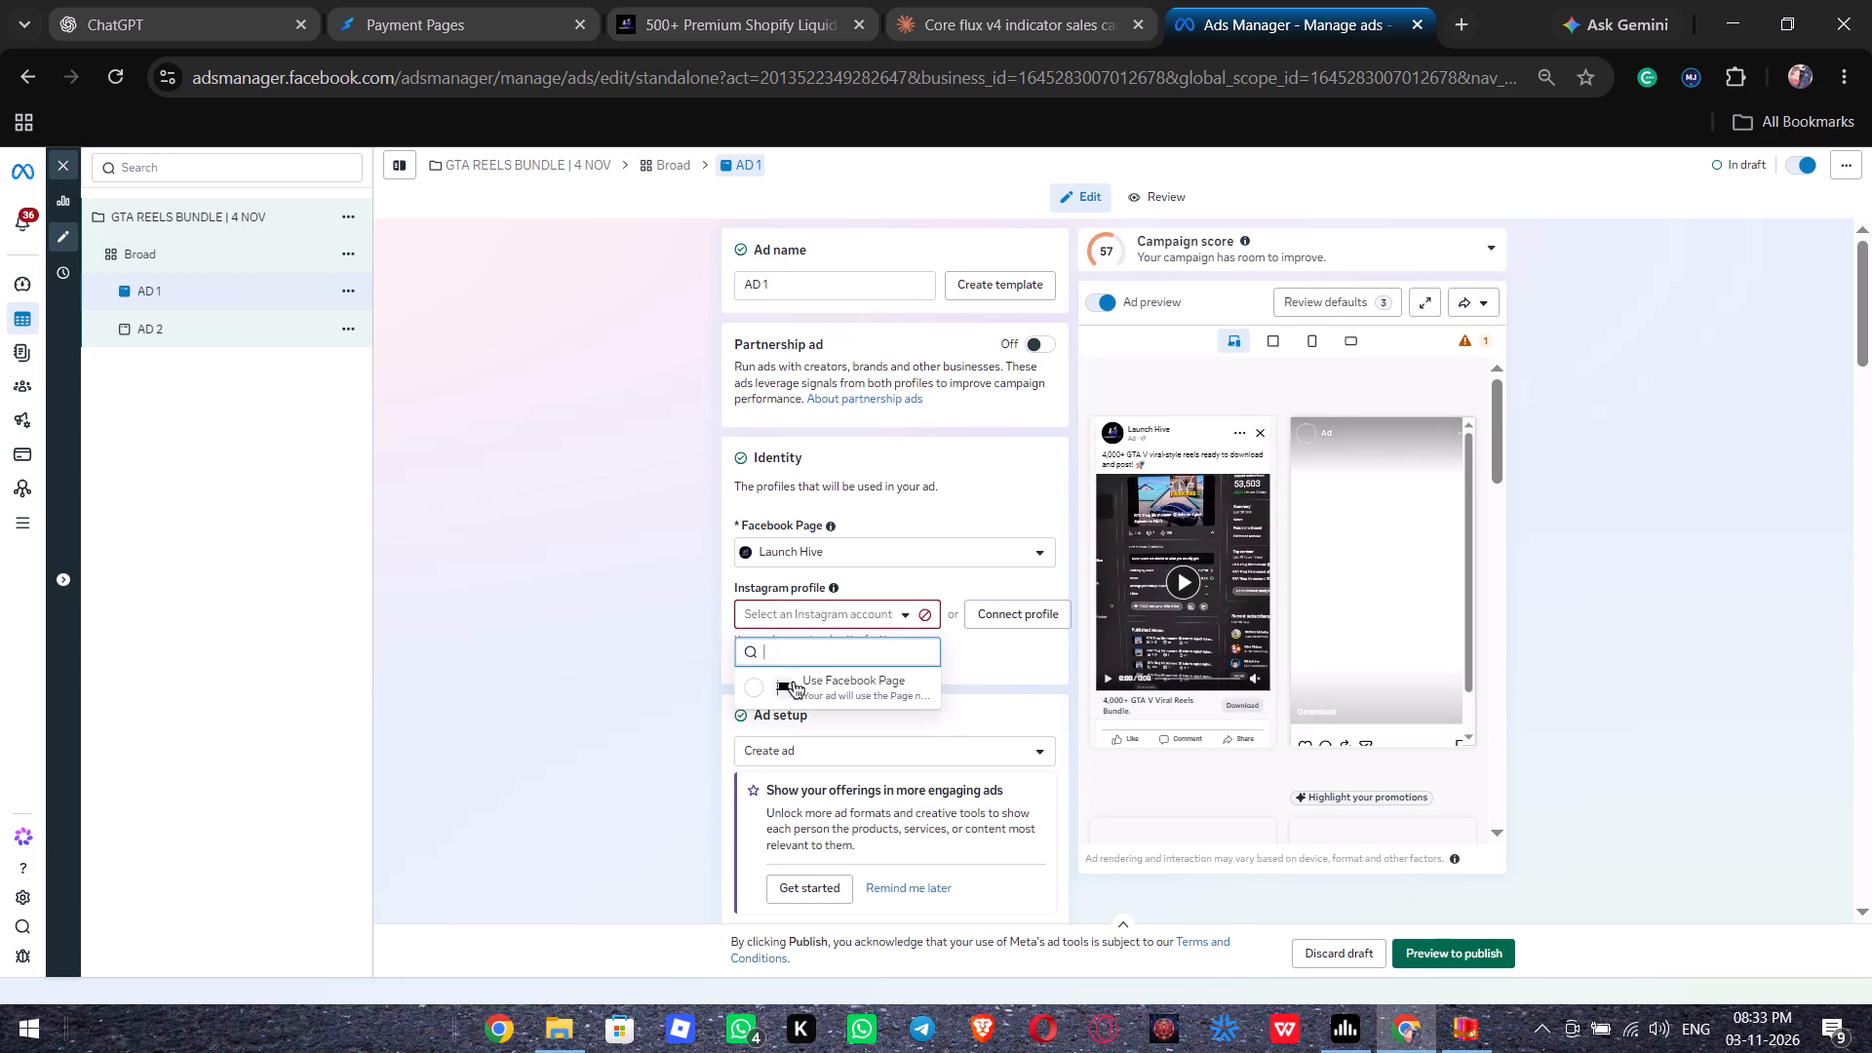
left_click(793, 682)
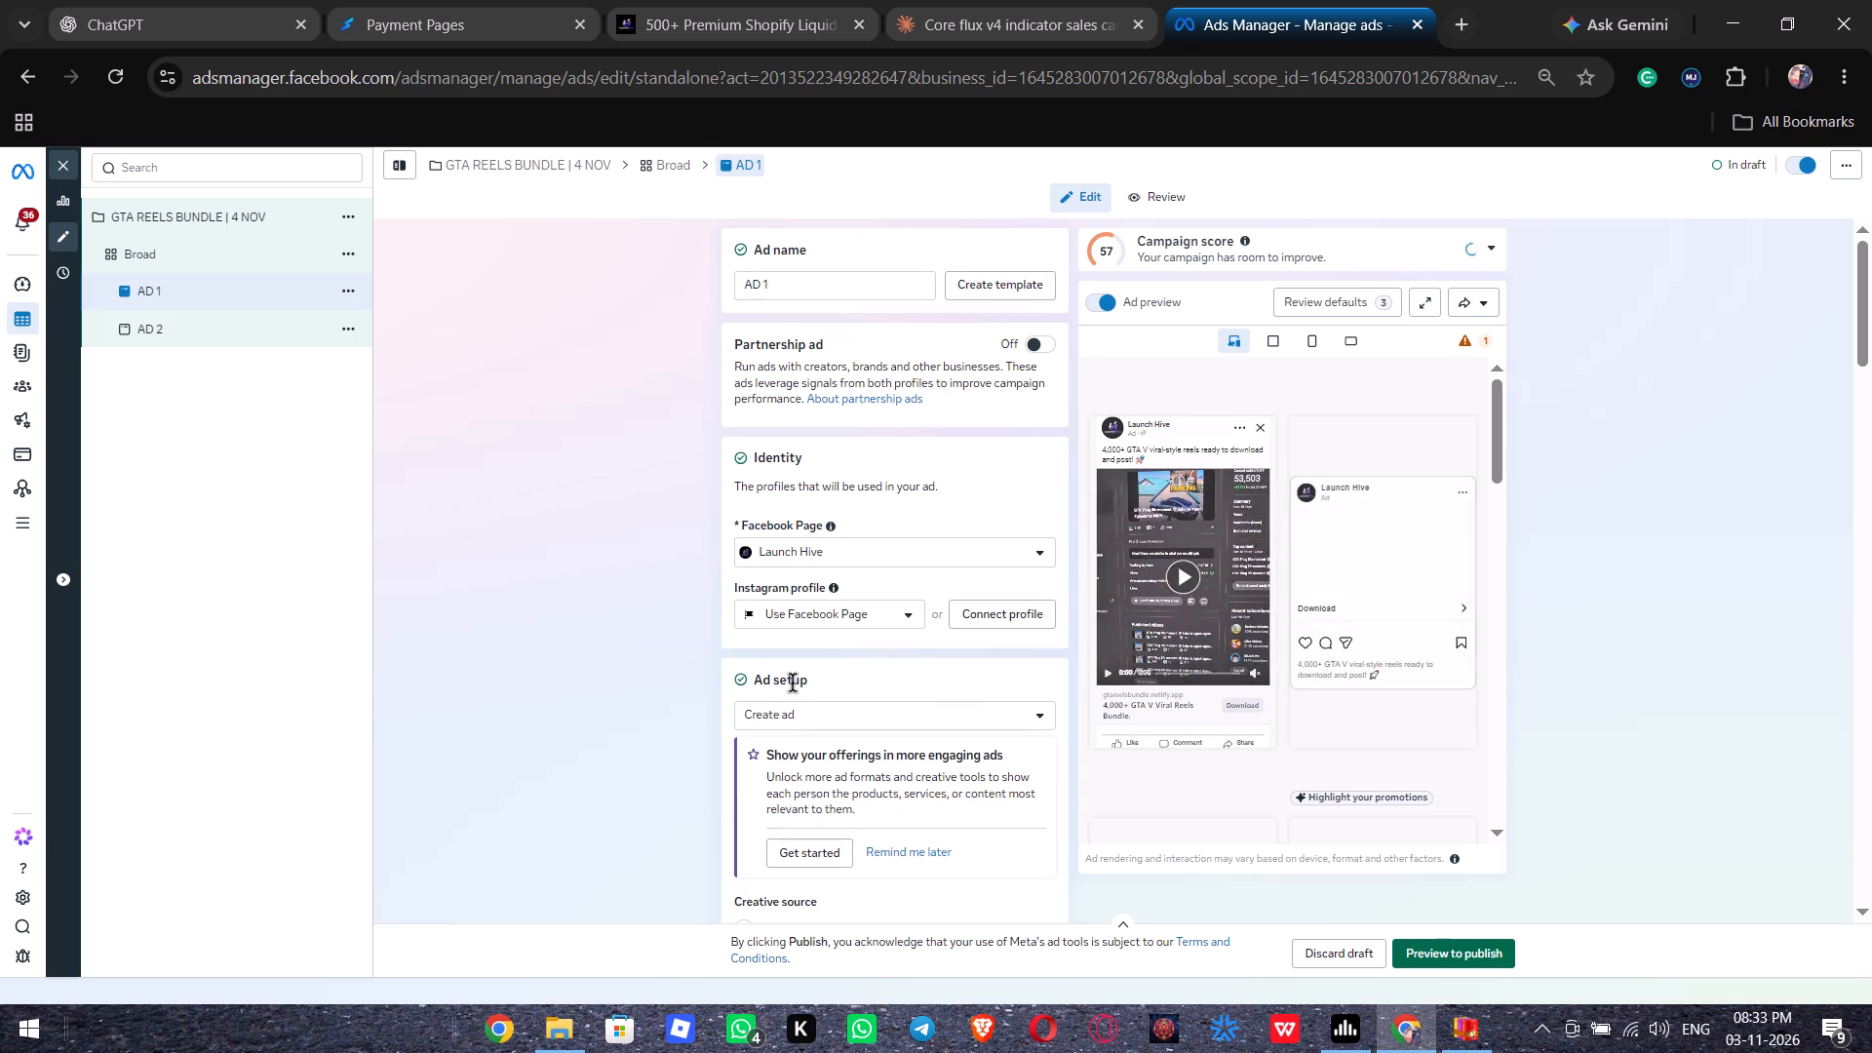
Open AD 1's destination website URL to check the GTA reels bundle landing page.
scroll(793, 682, "down", 1)
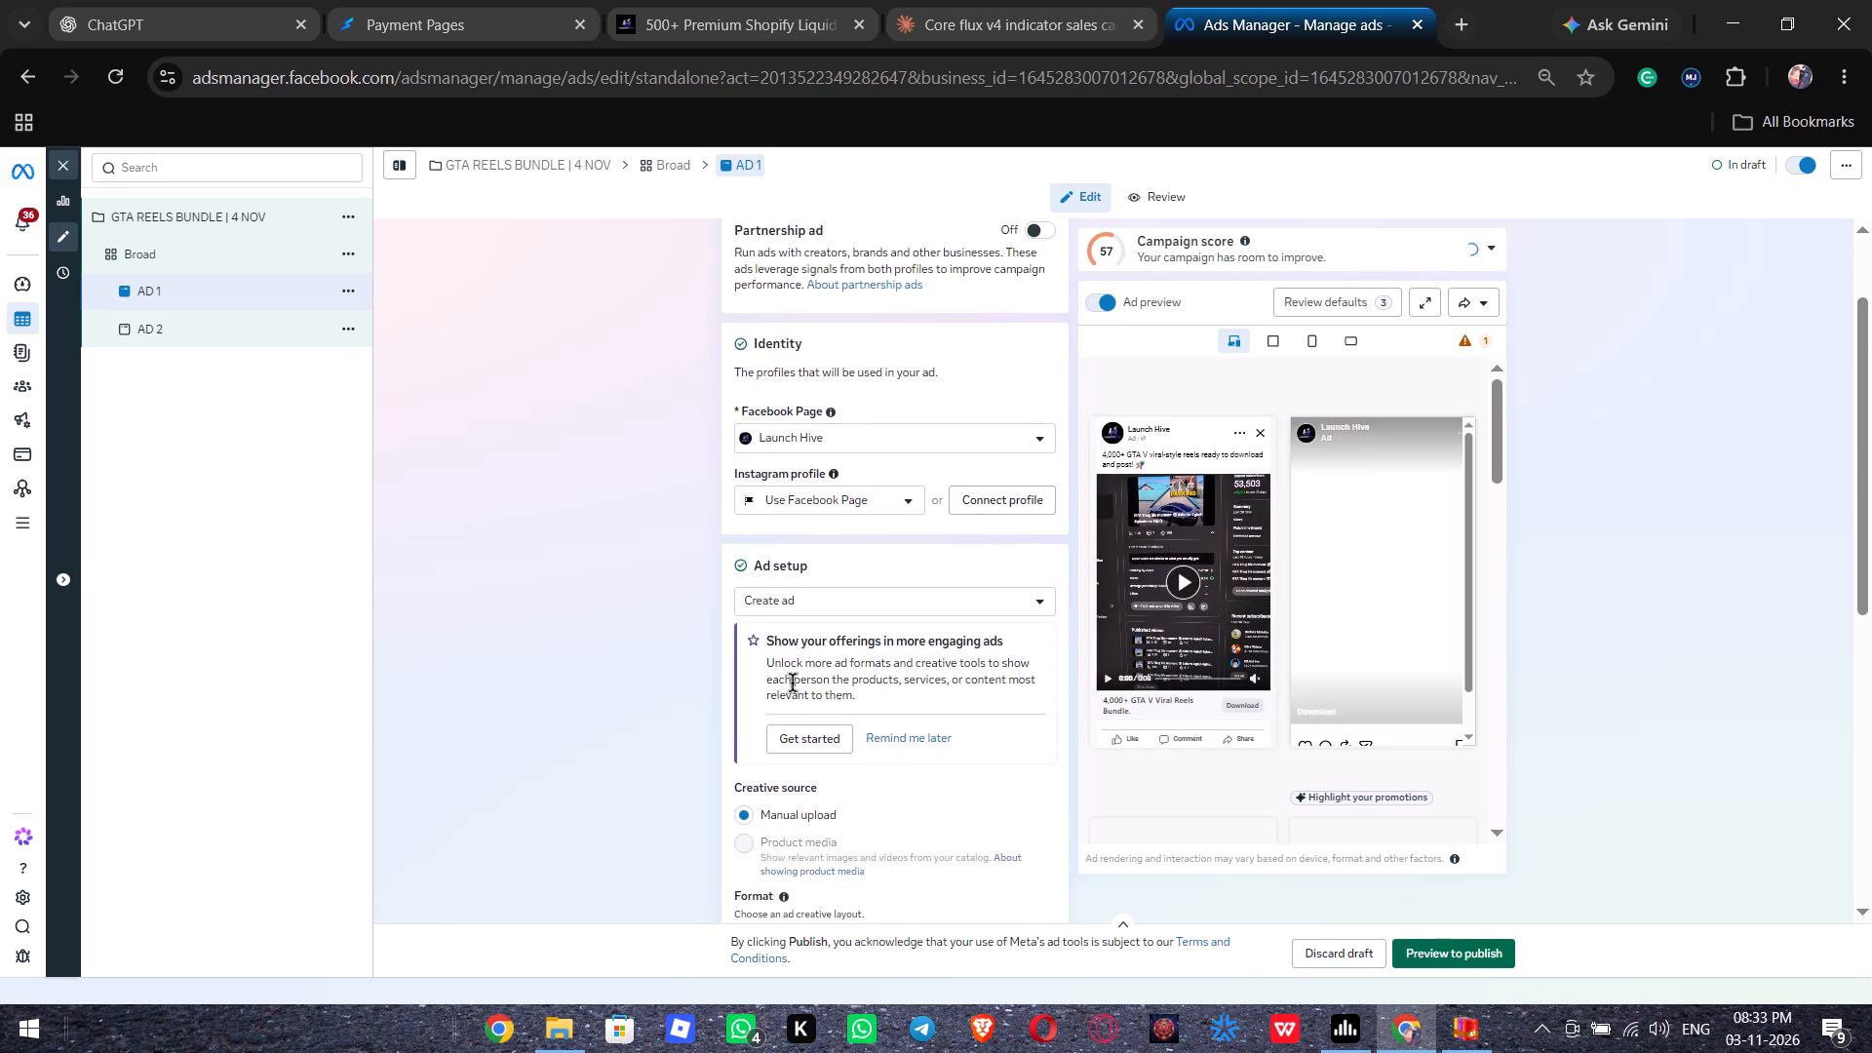
scroll(793, 682, "down", 1)
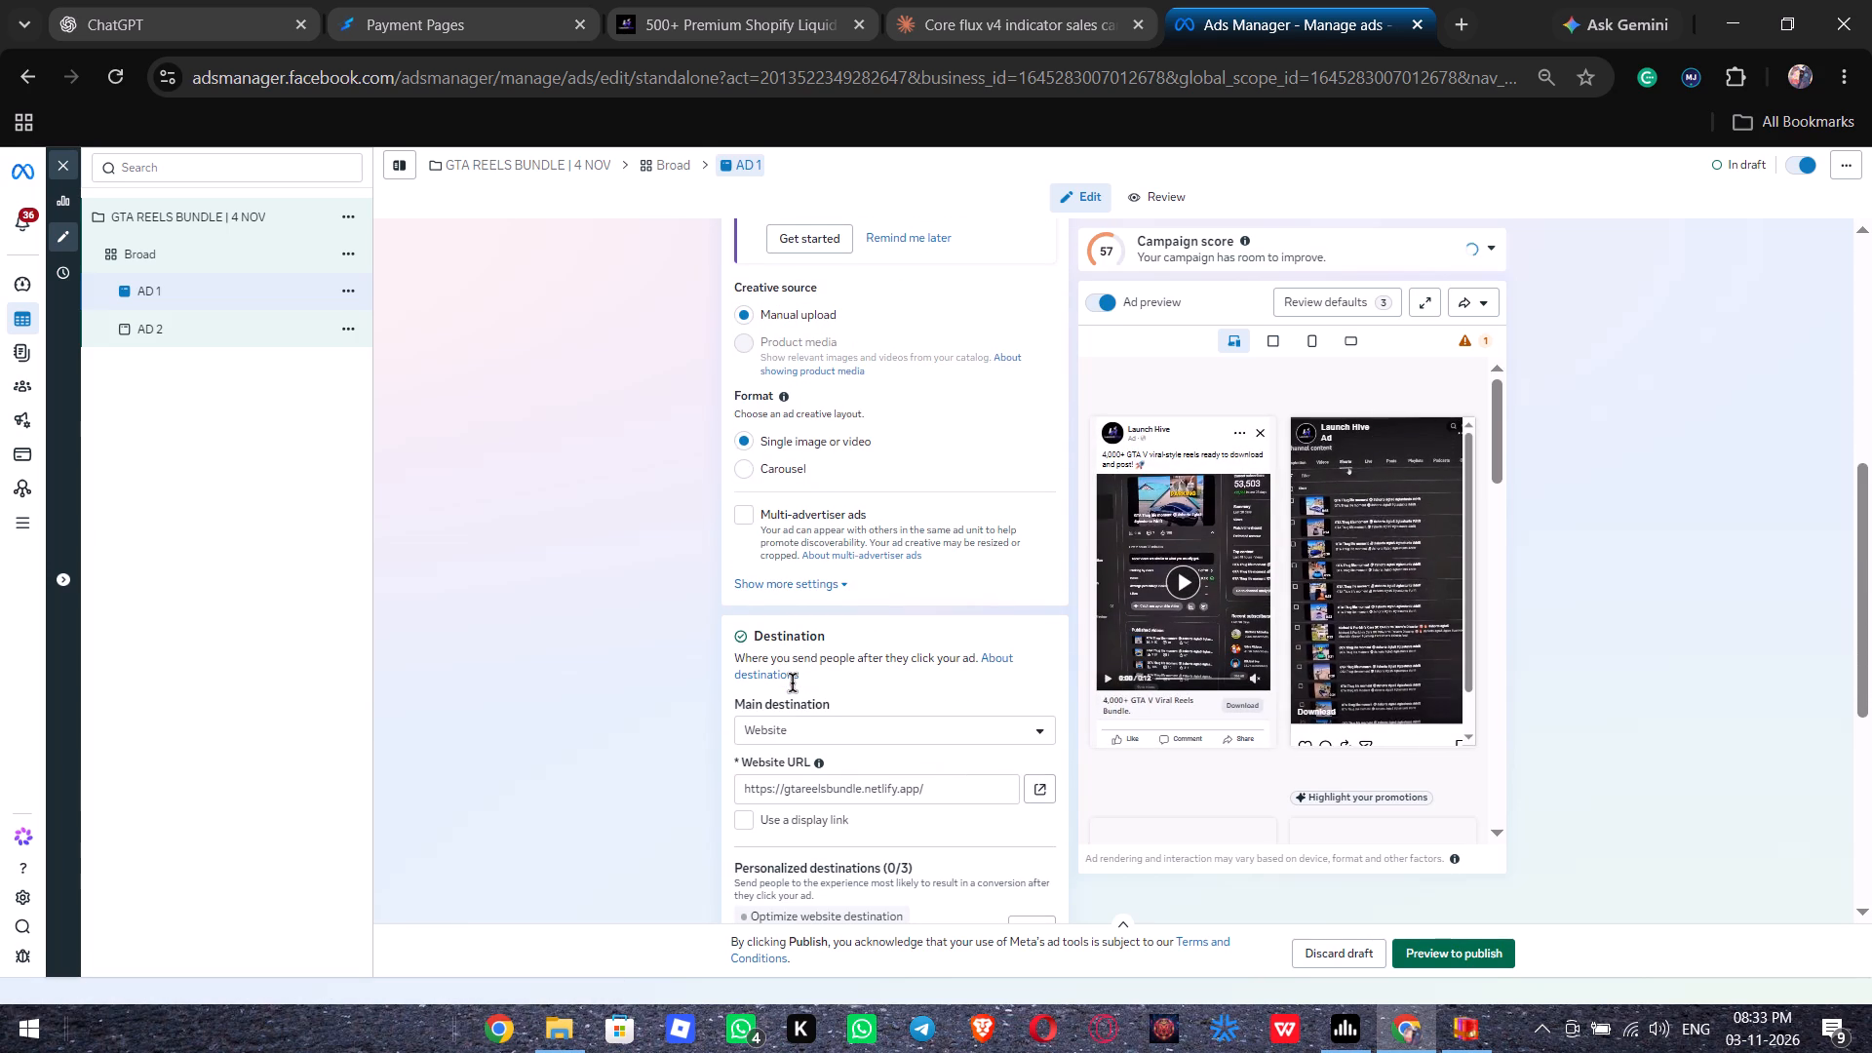
left_click(1037, 792)
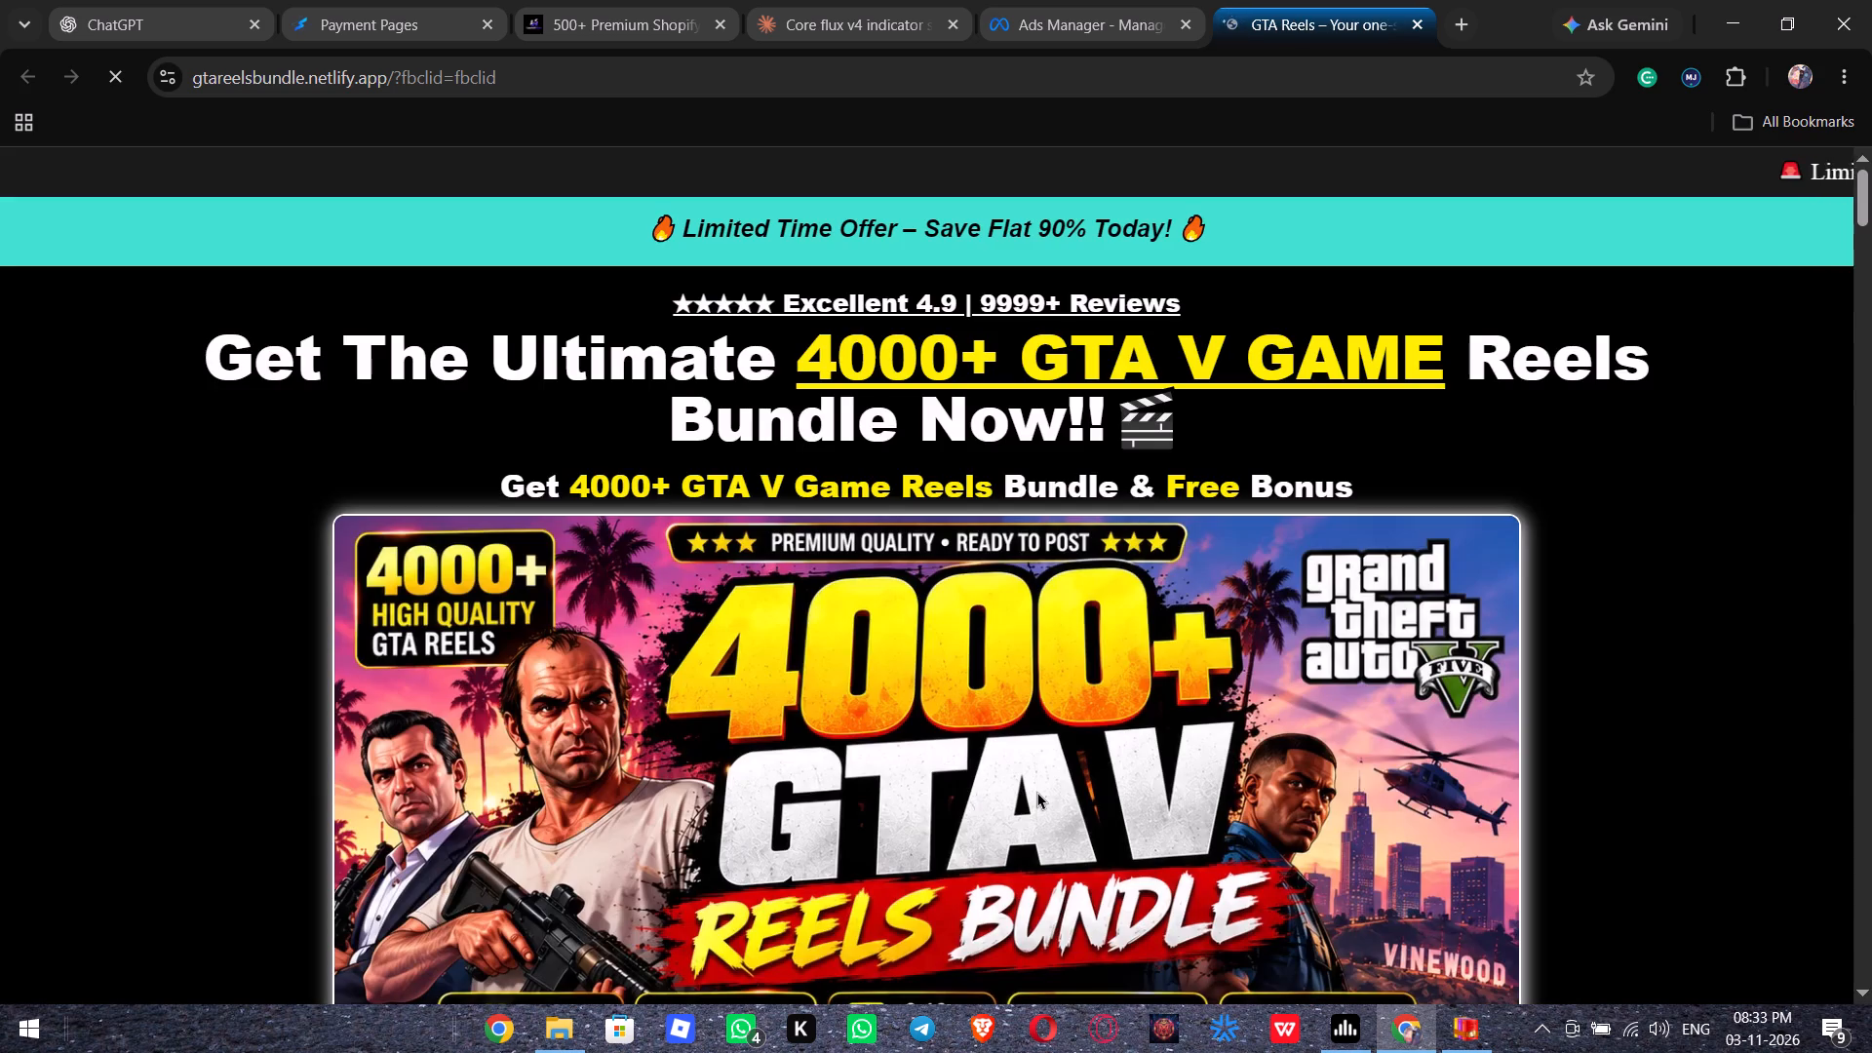
Check the GTA reels landing page and follow its purchase offer to the checkout page, closing the preview when done.
scroll(1037, 792, "down", 4)
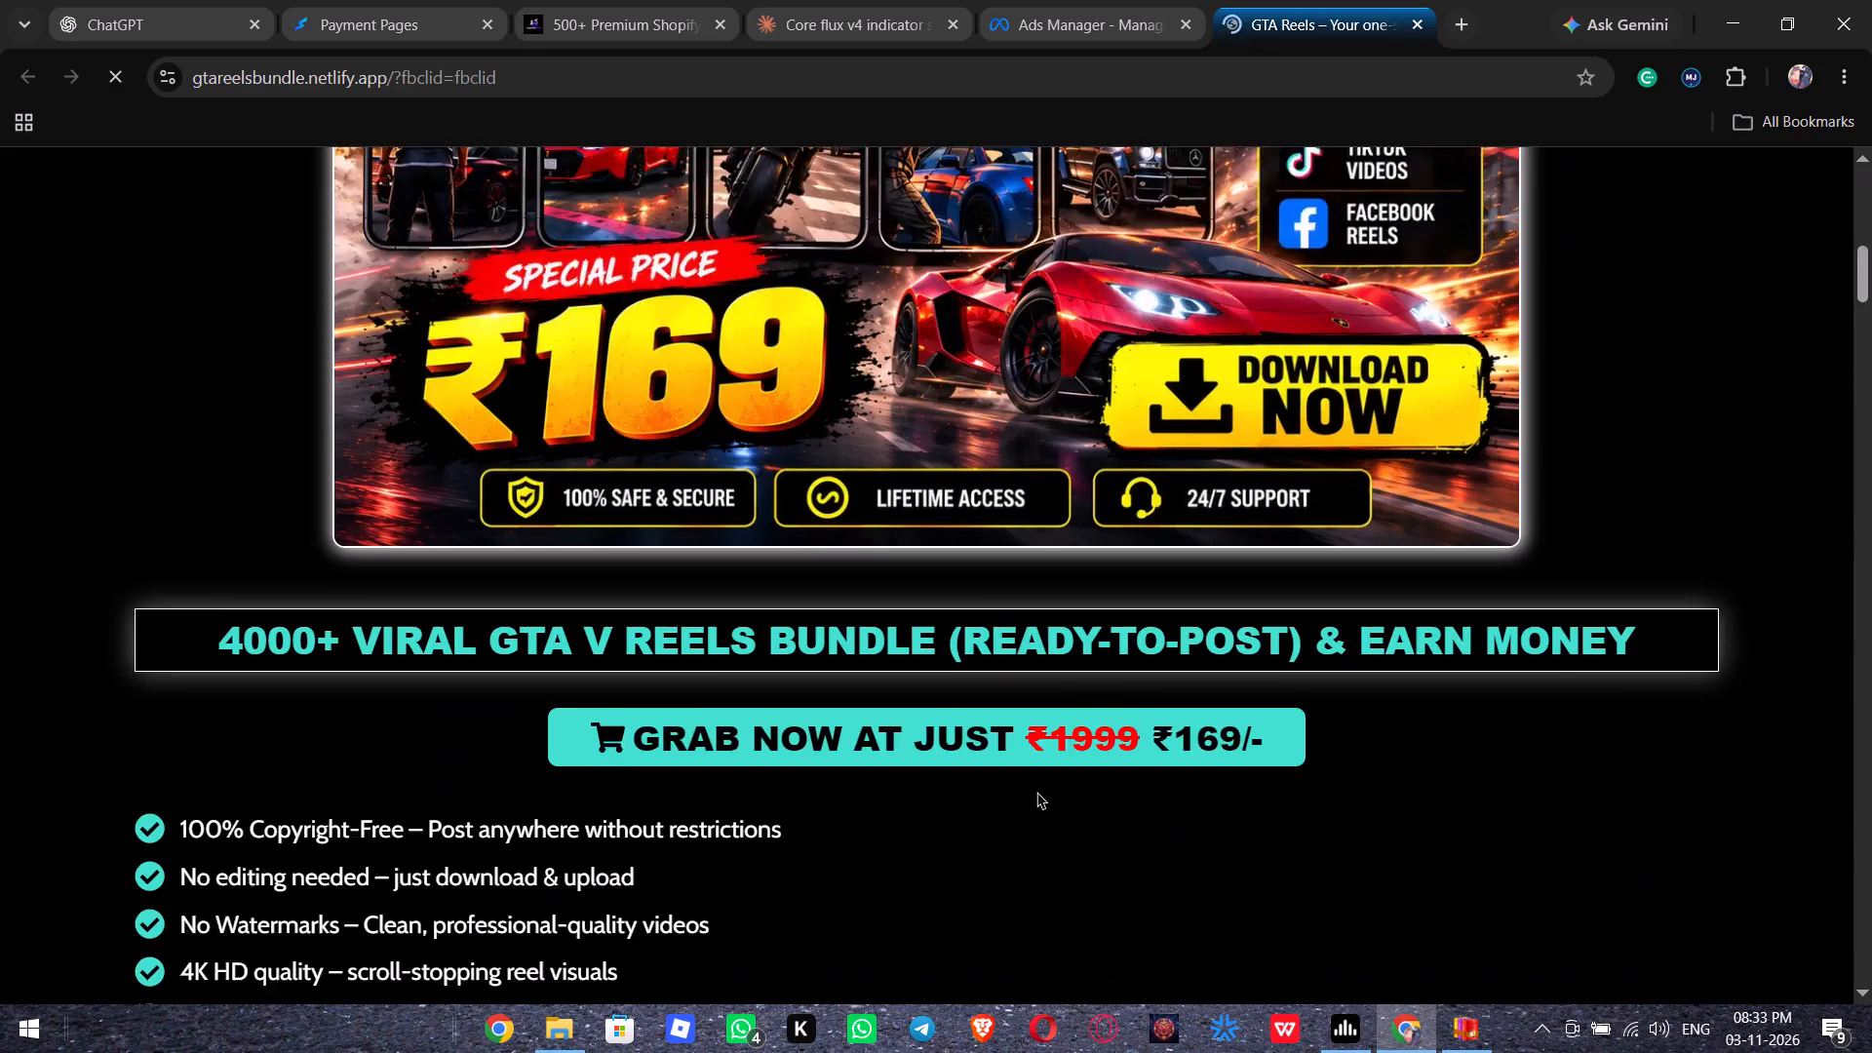
scroll(1037, 792, "down", 1)
left_click(1036, 554)
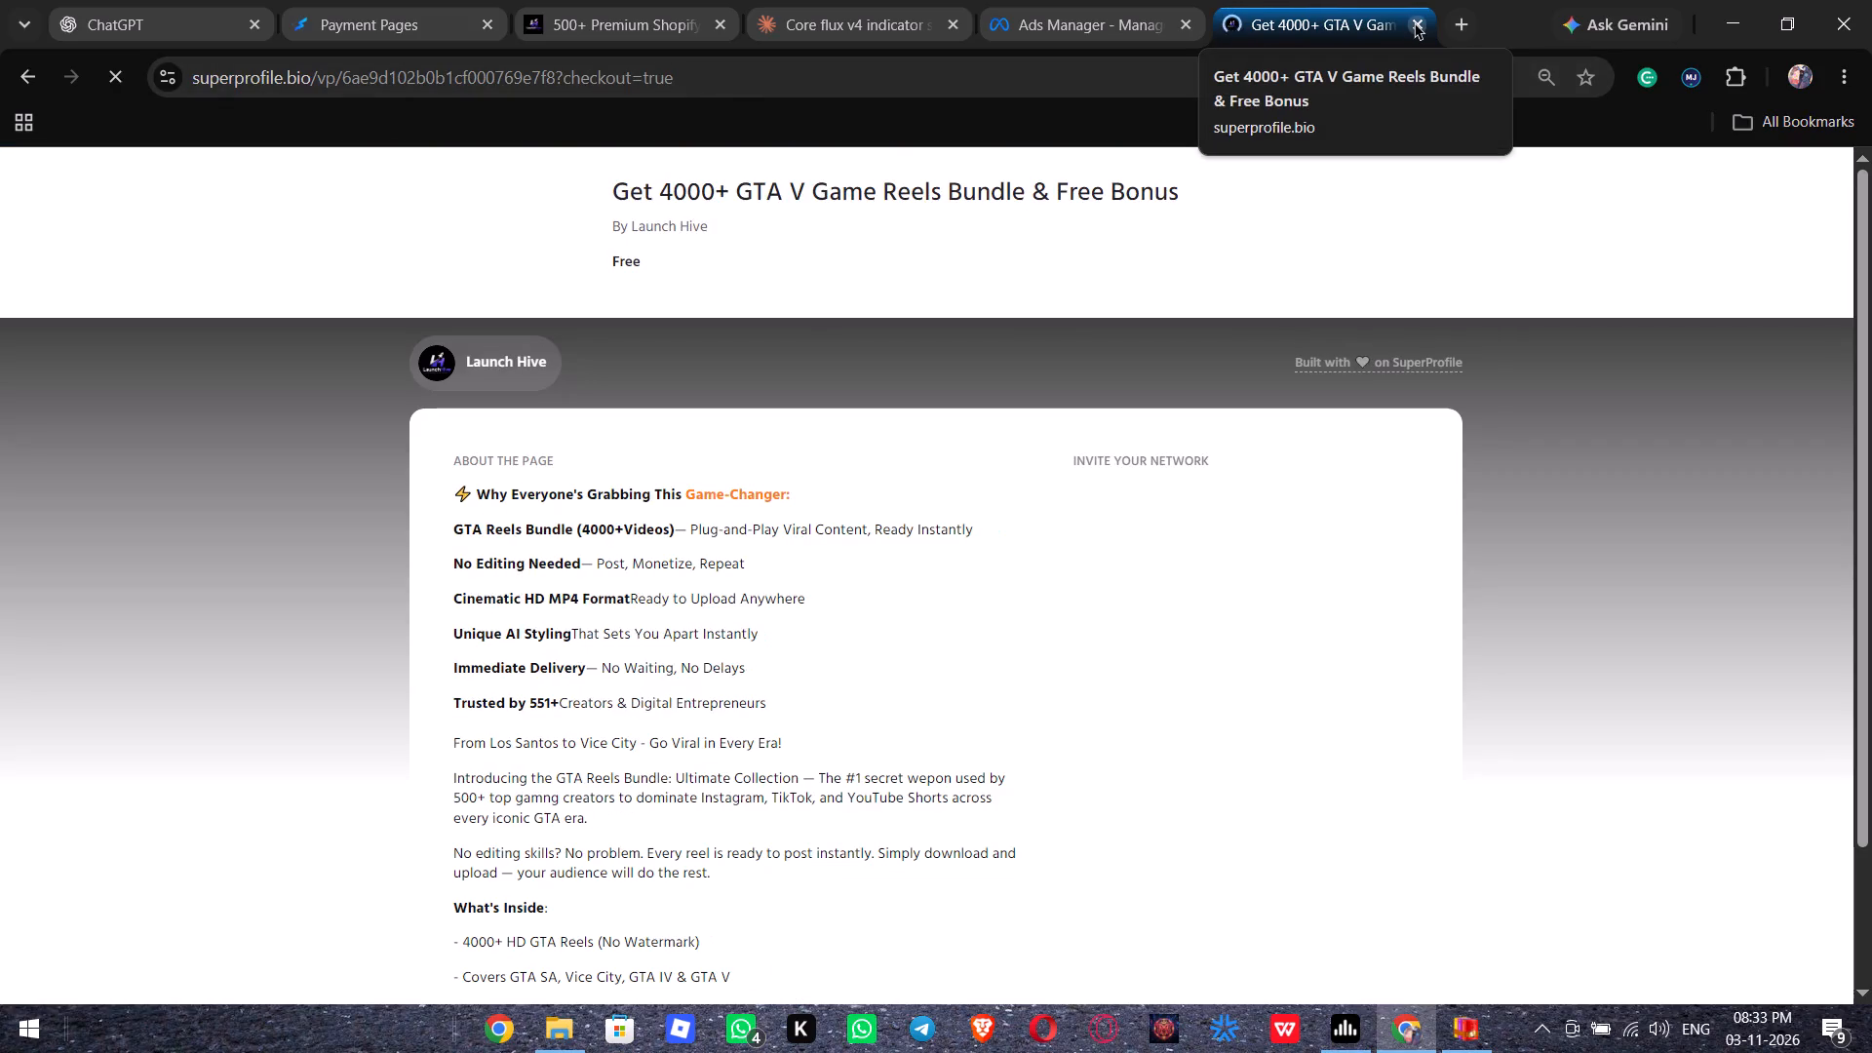
left_click(1415, 22)
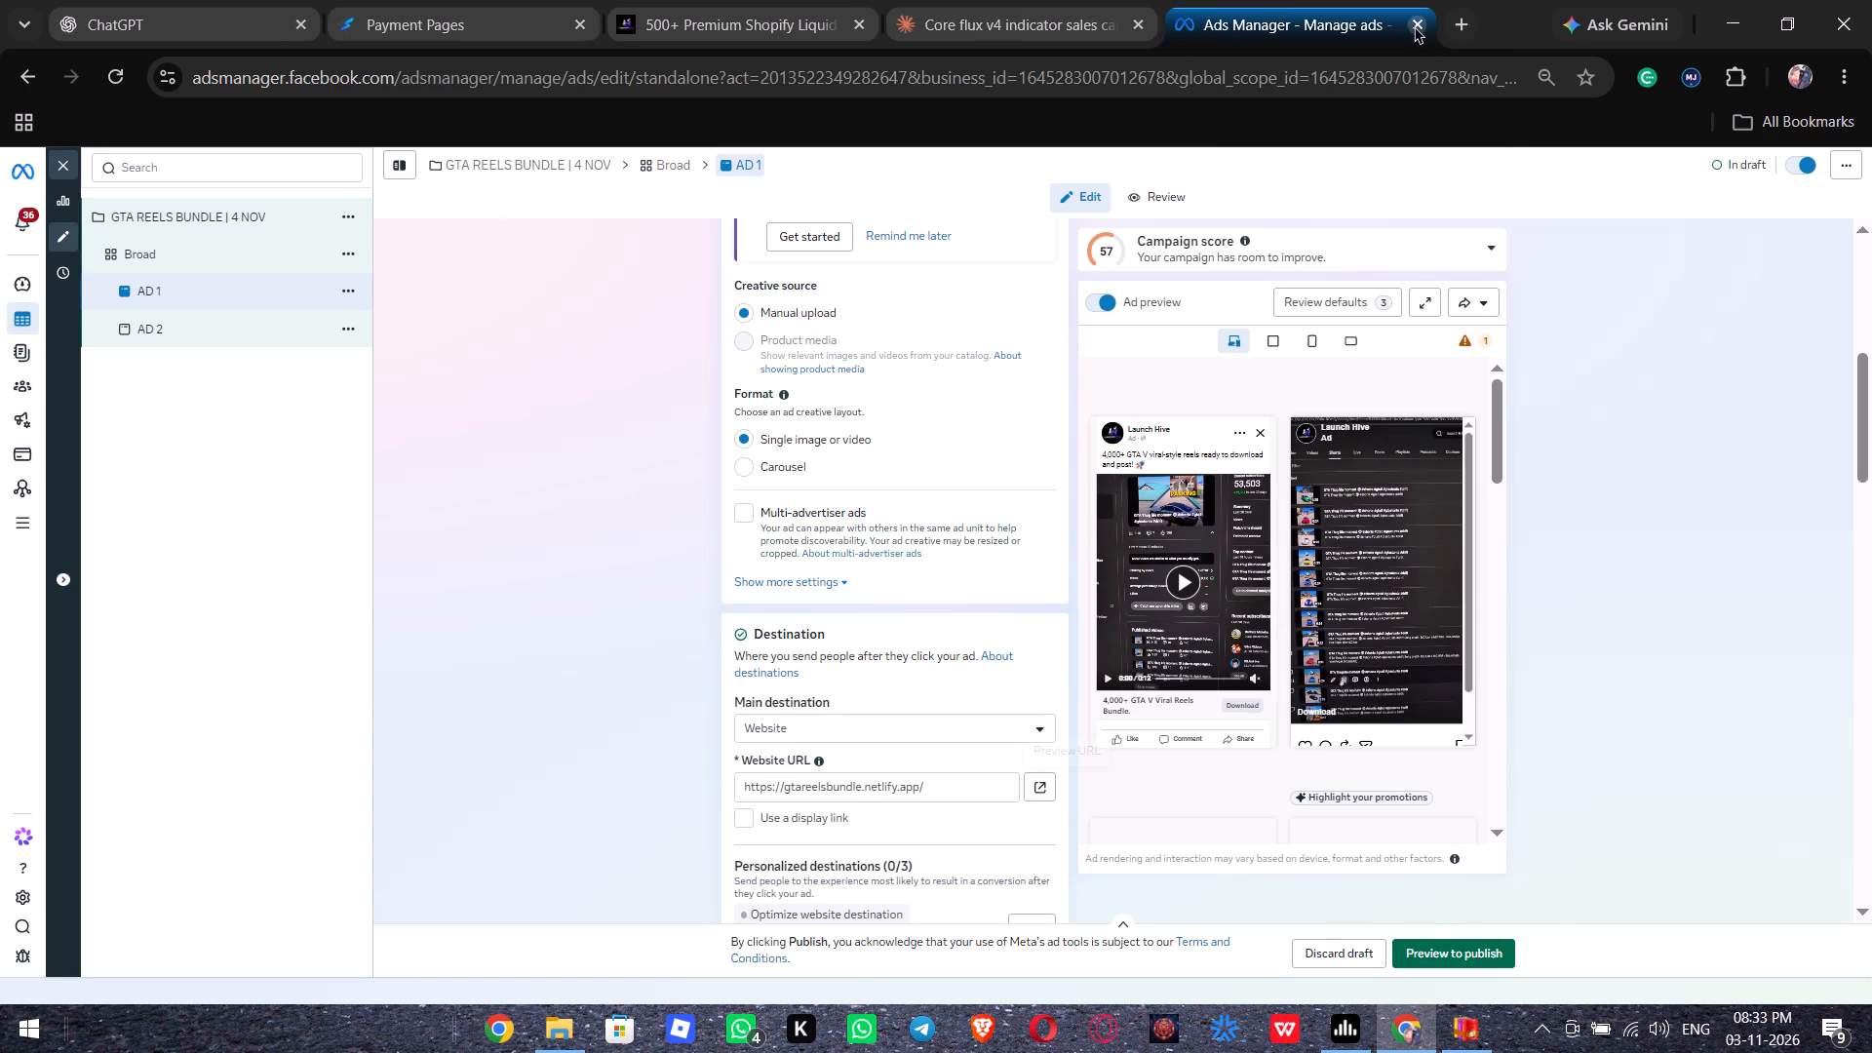
Add the 600 × 600 "4,000+ GTA V Reels" account image to AD 1's media alongside its video, with all creative enhancements off.
scroll(785, 791, "down", 1)
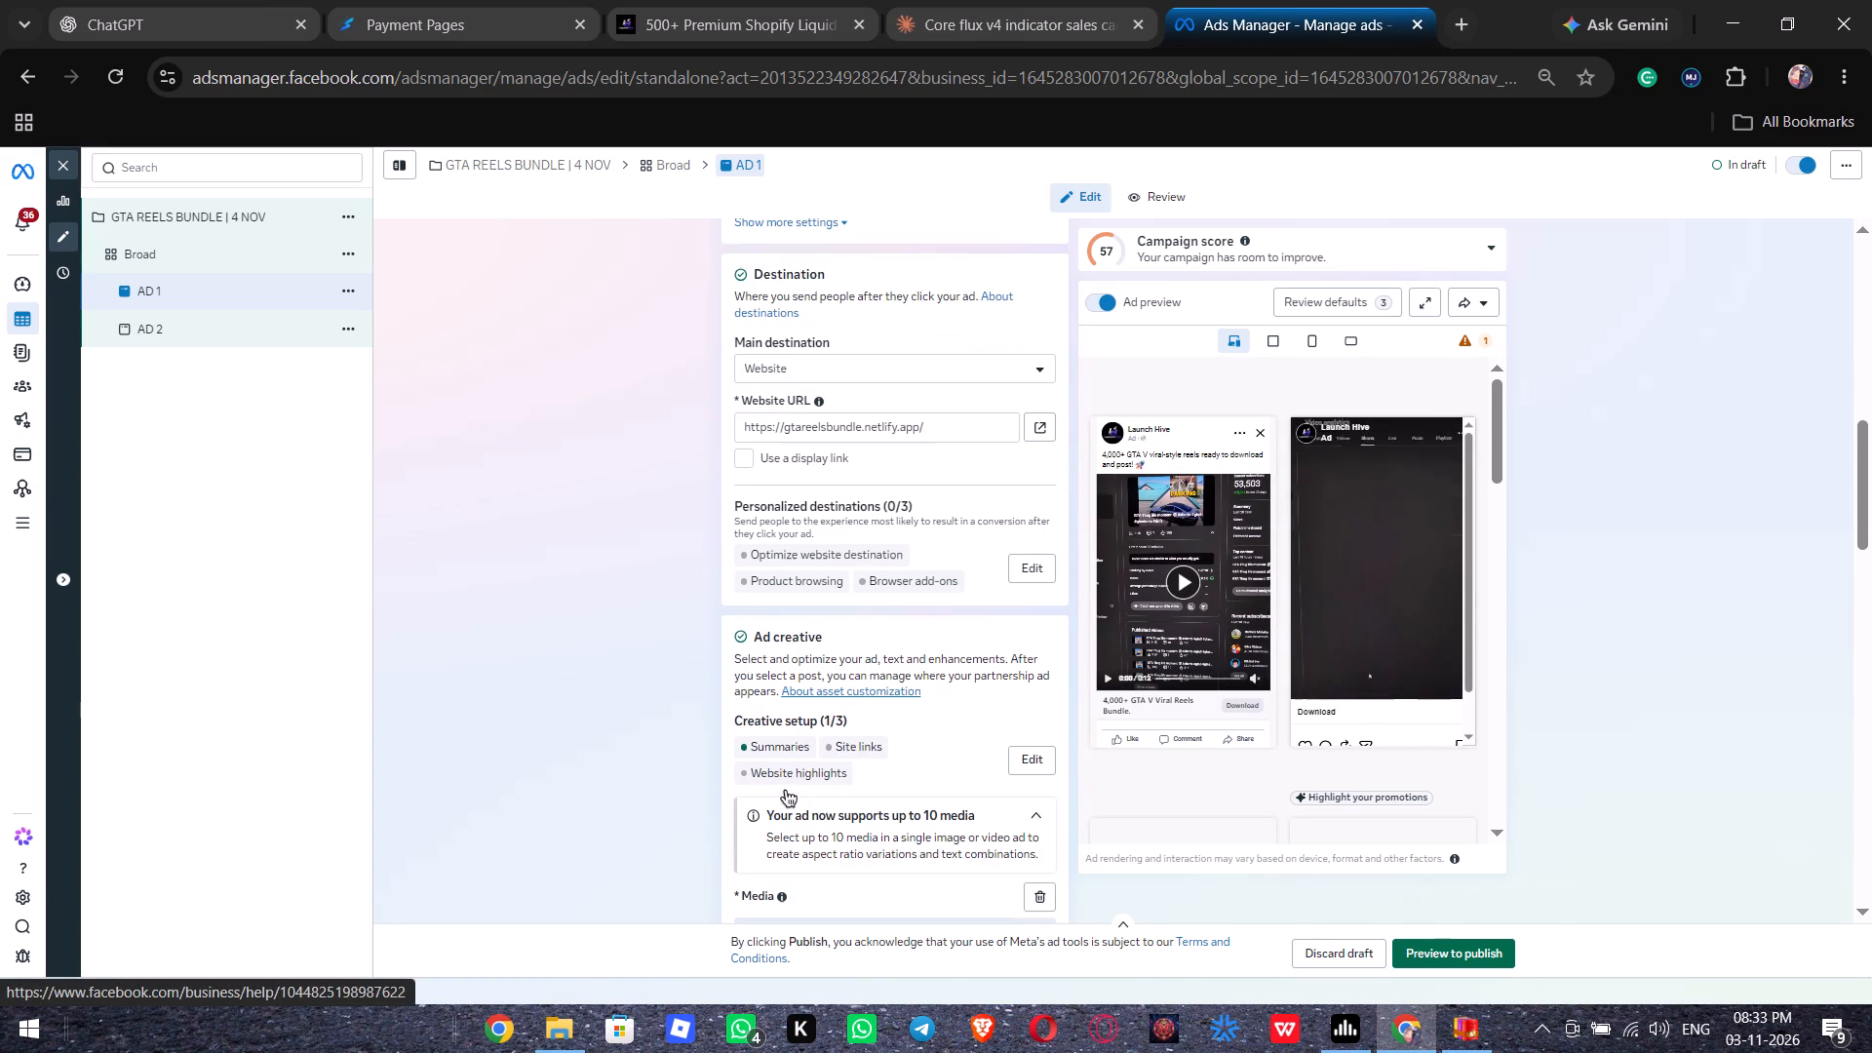
scroll(785, 791, "down", 2)
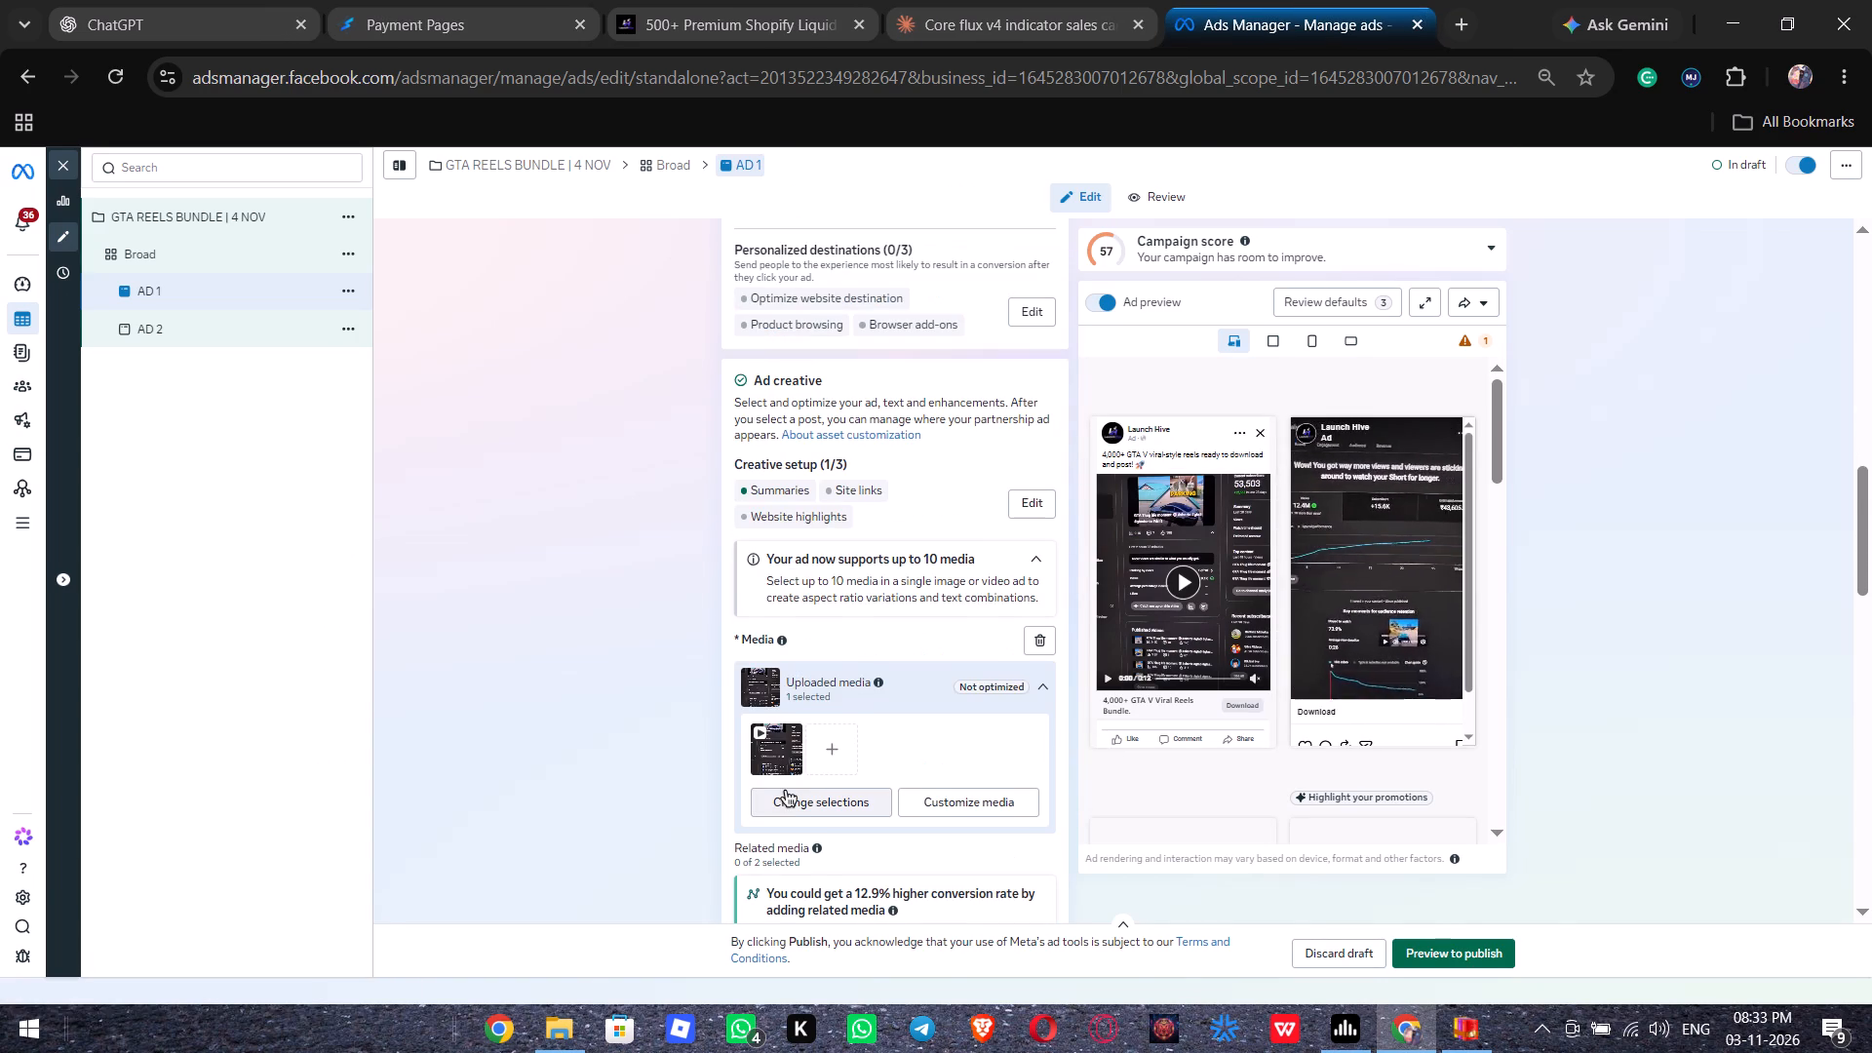
scroll(785, 791, "down", 1)
left_click(829, 622)
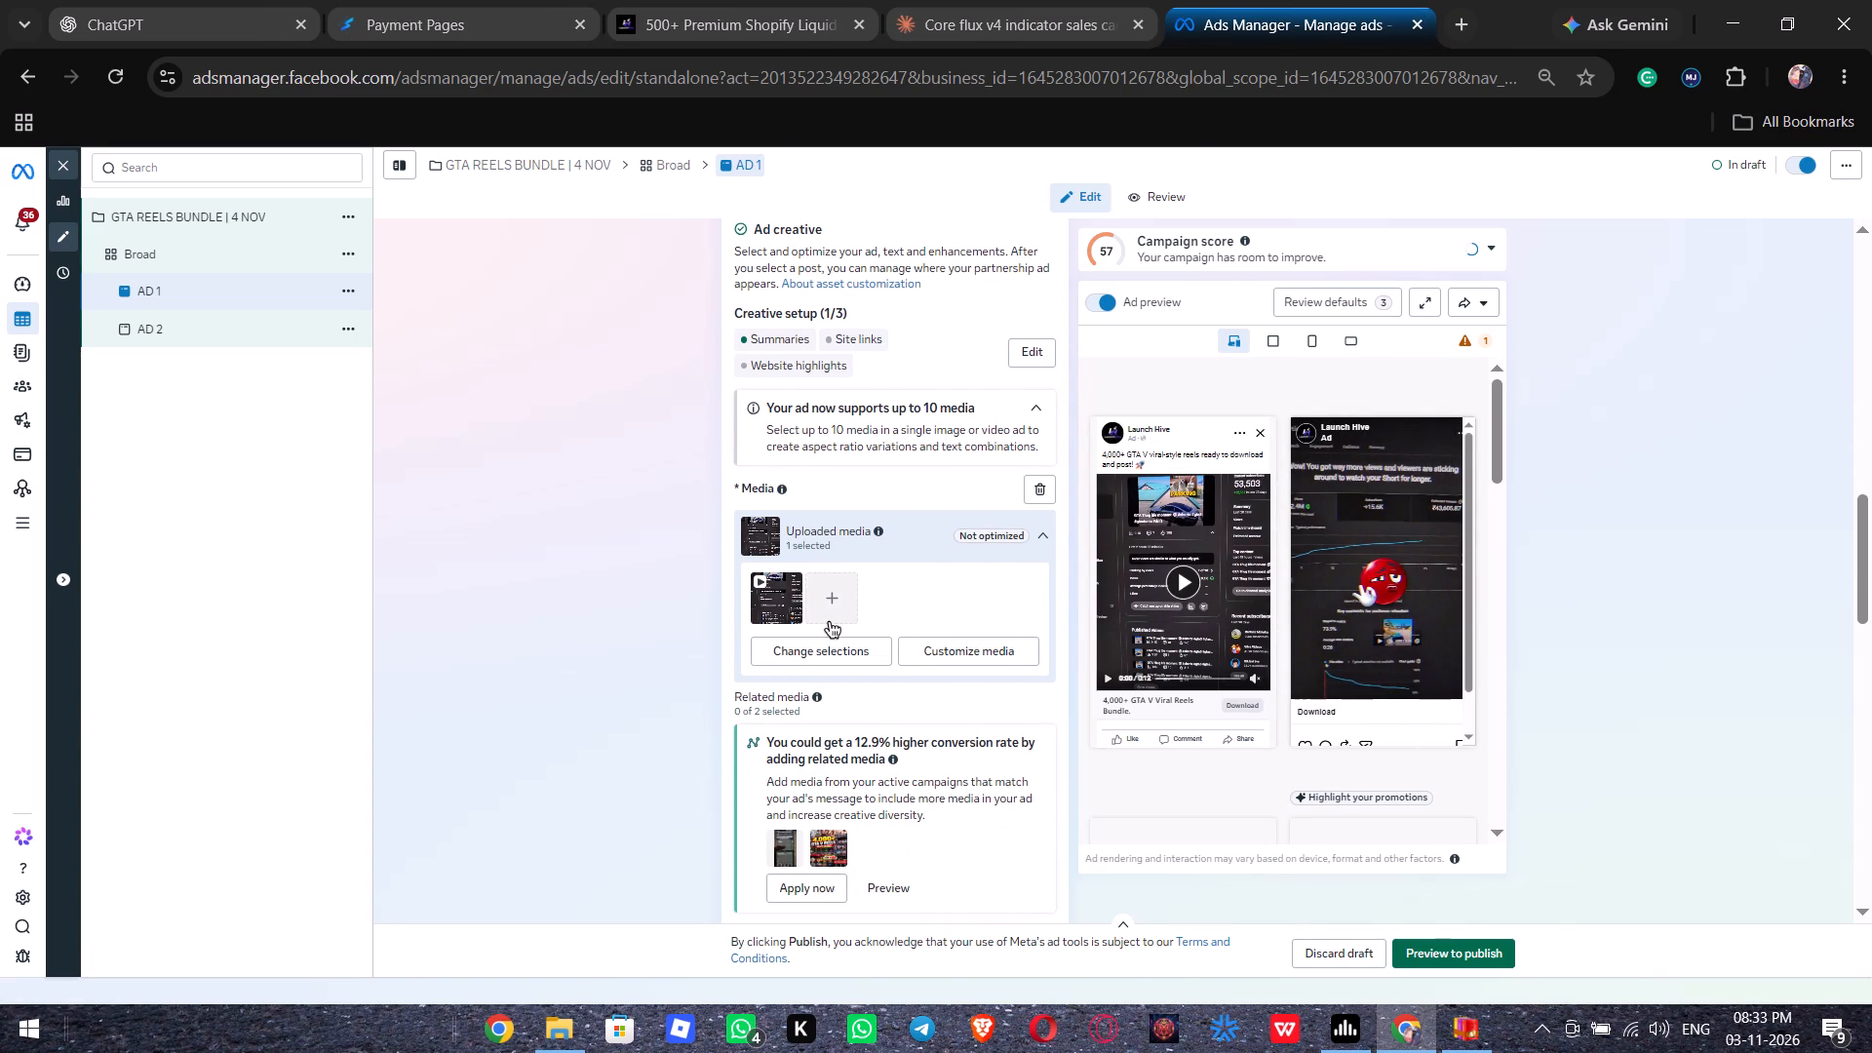
left_click(838, 596)
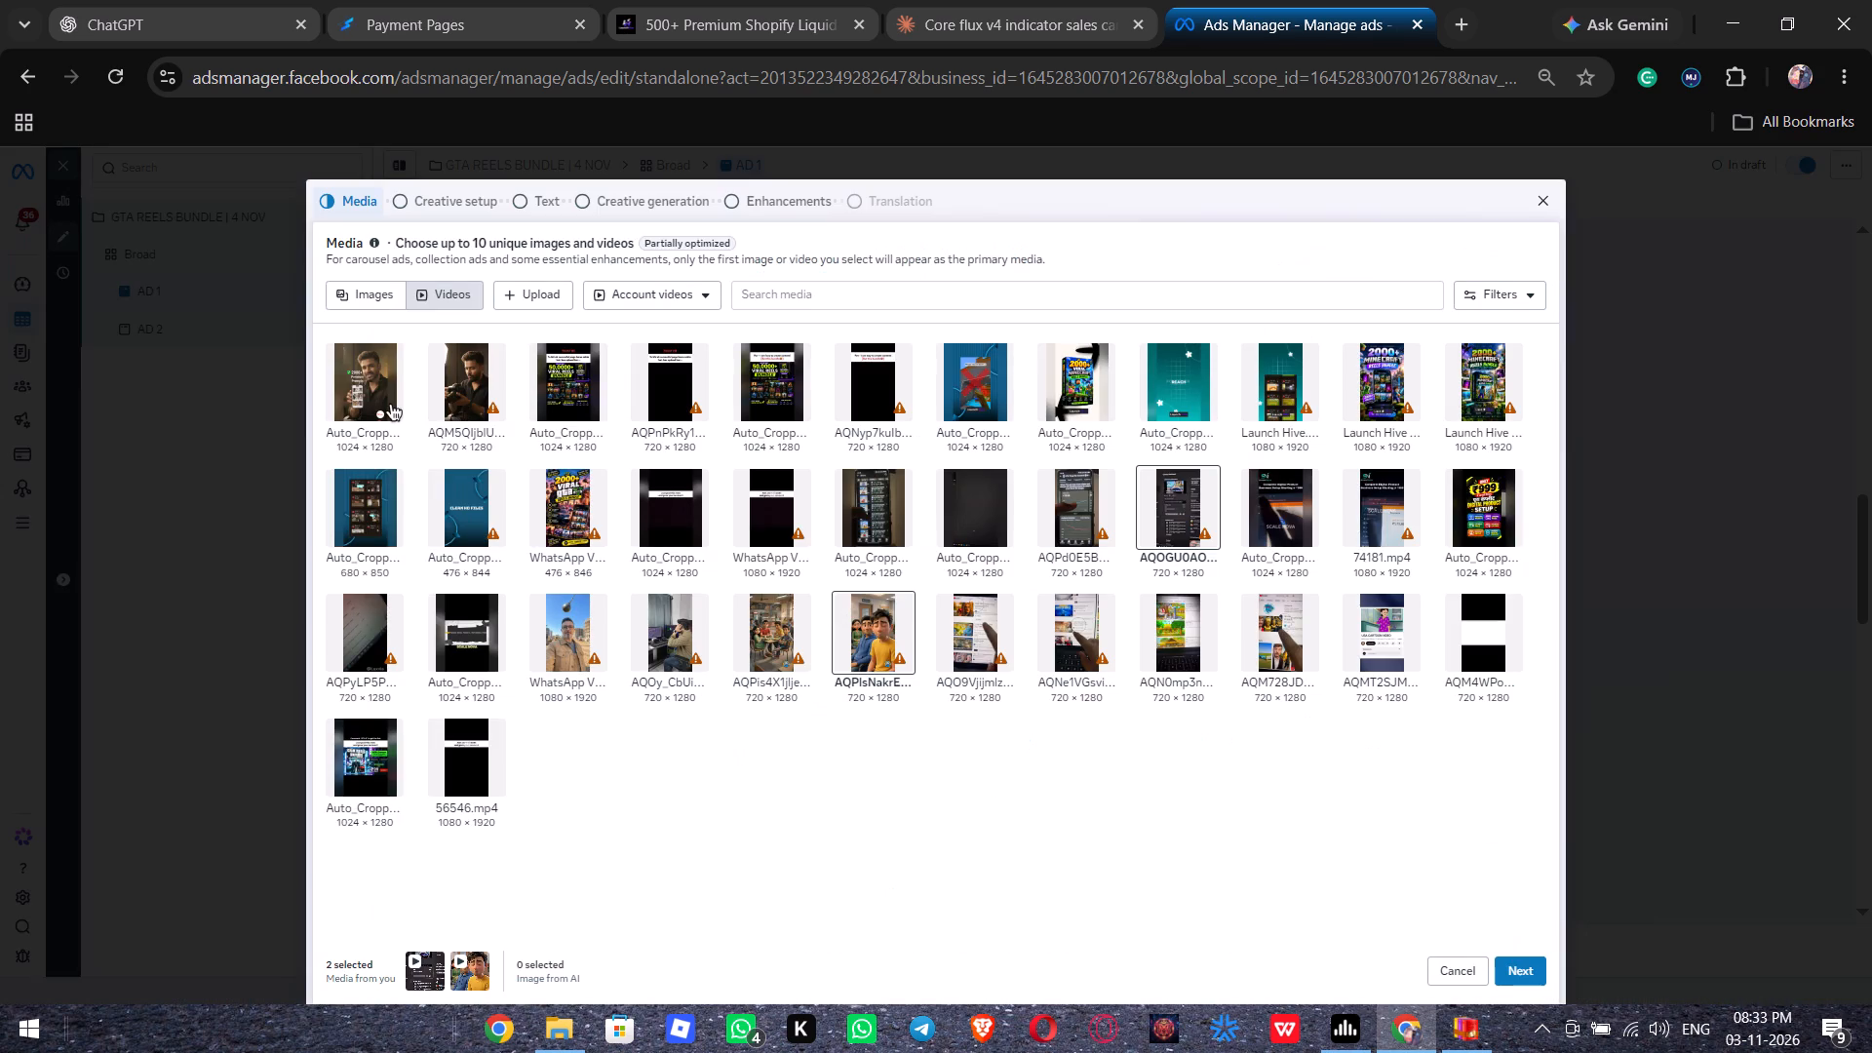
left_click(865, 640)
left_click(372, 297)
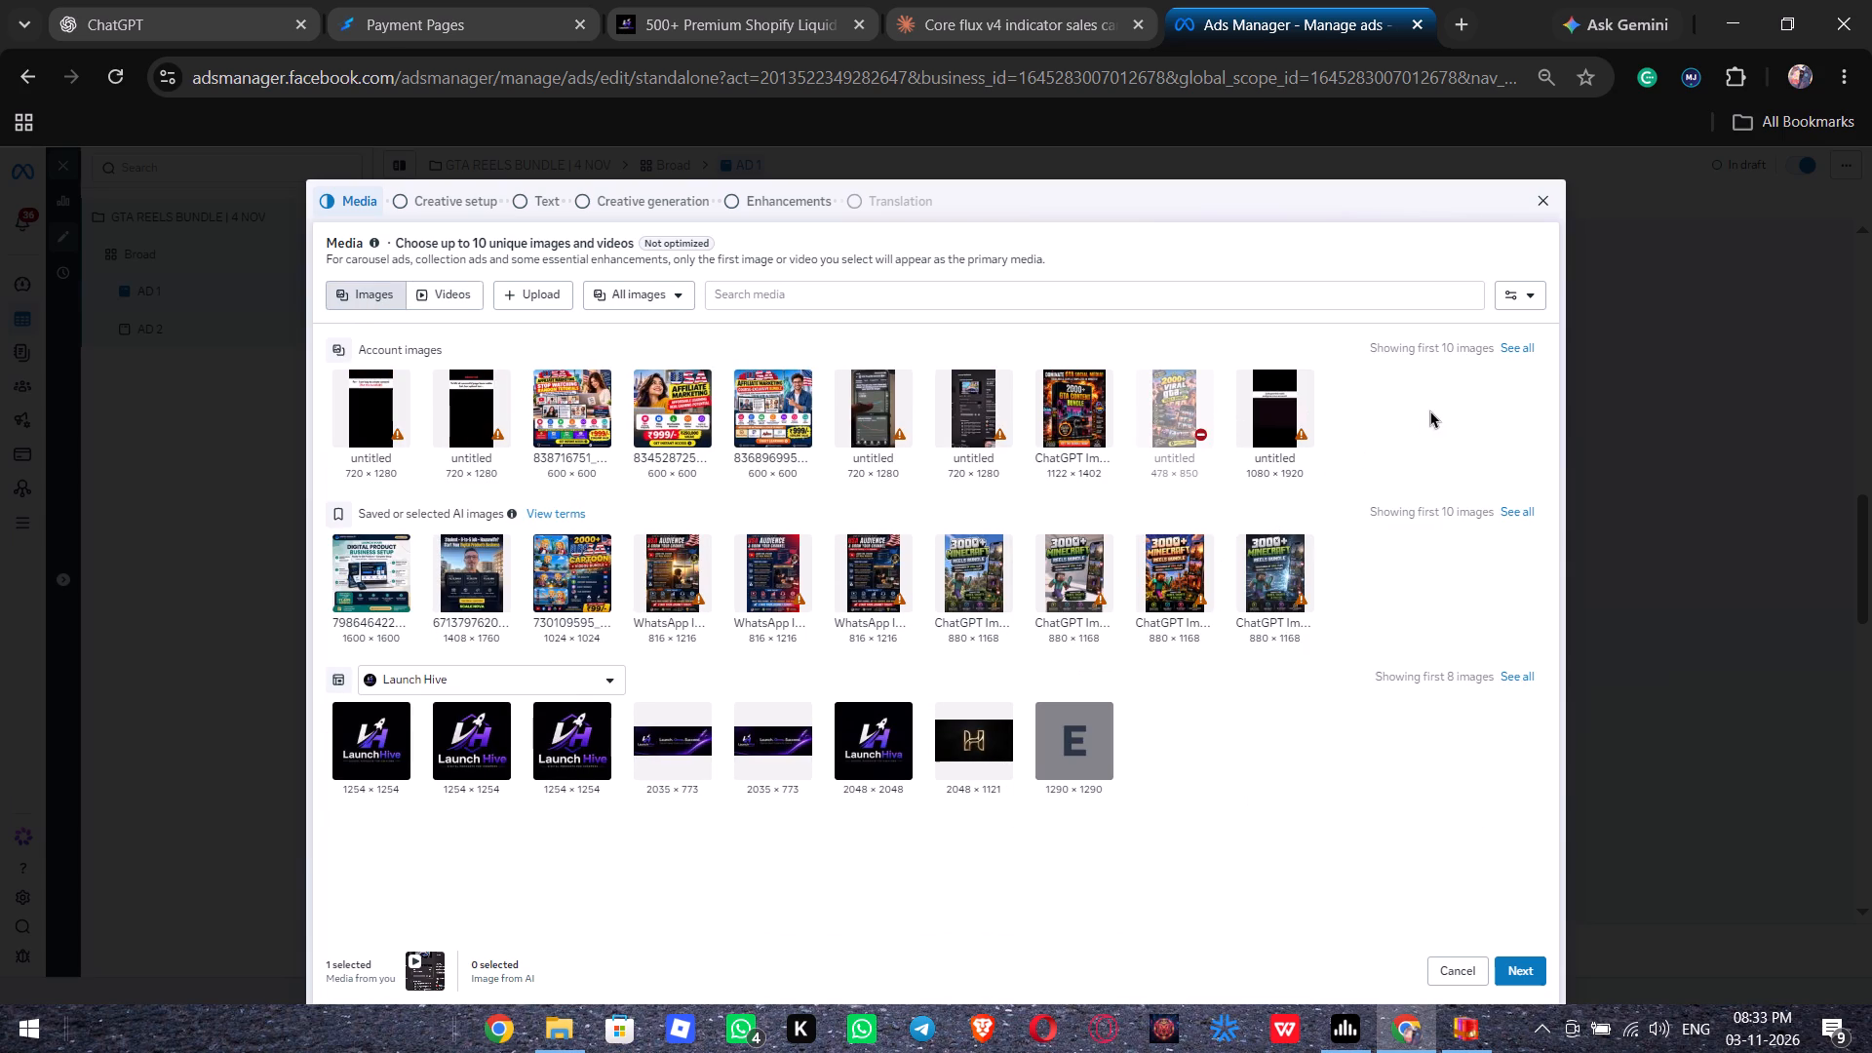
left_click(1519, 351)
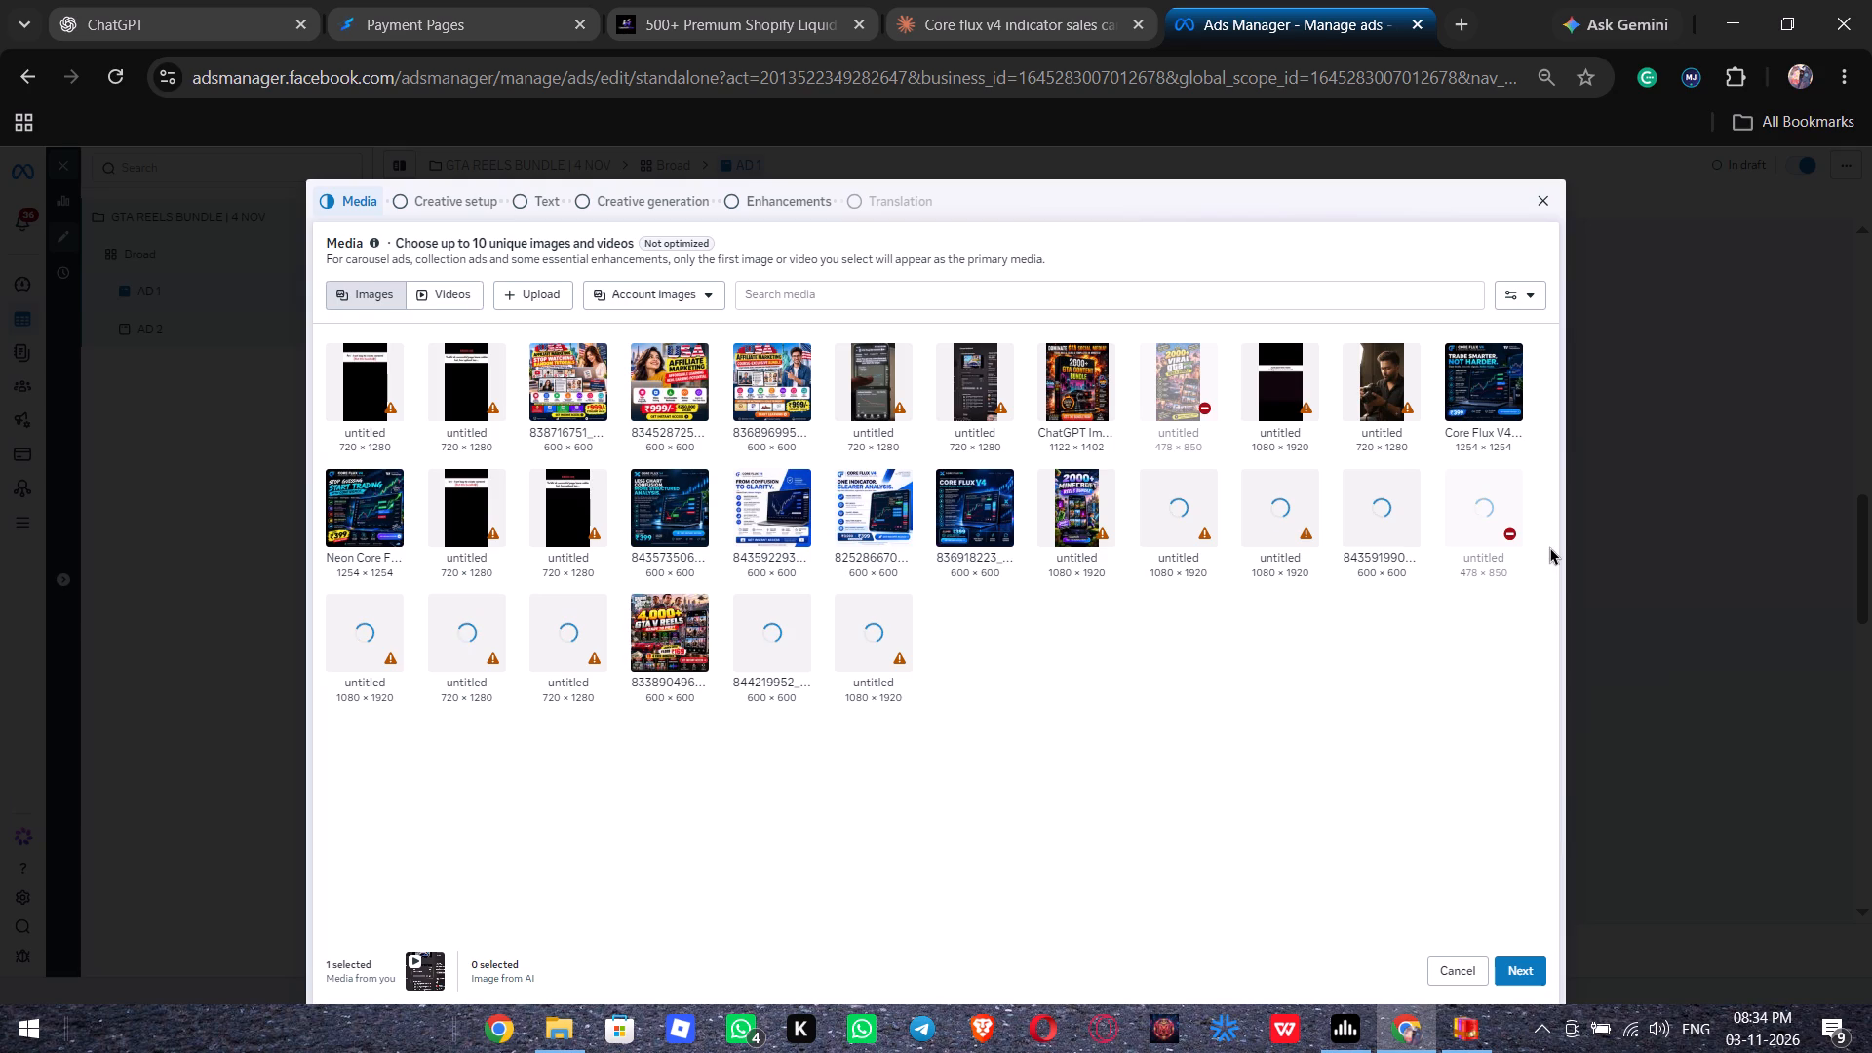
left_click(679, 630)
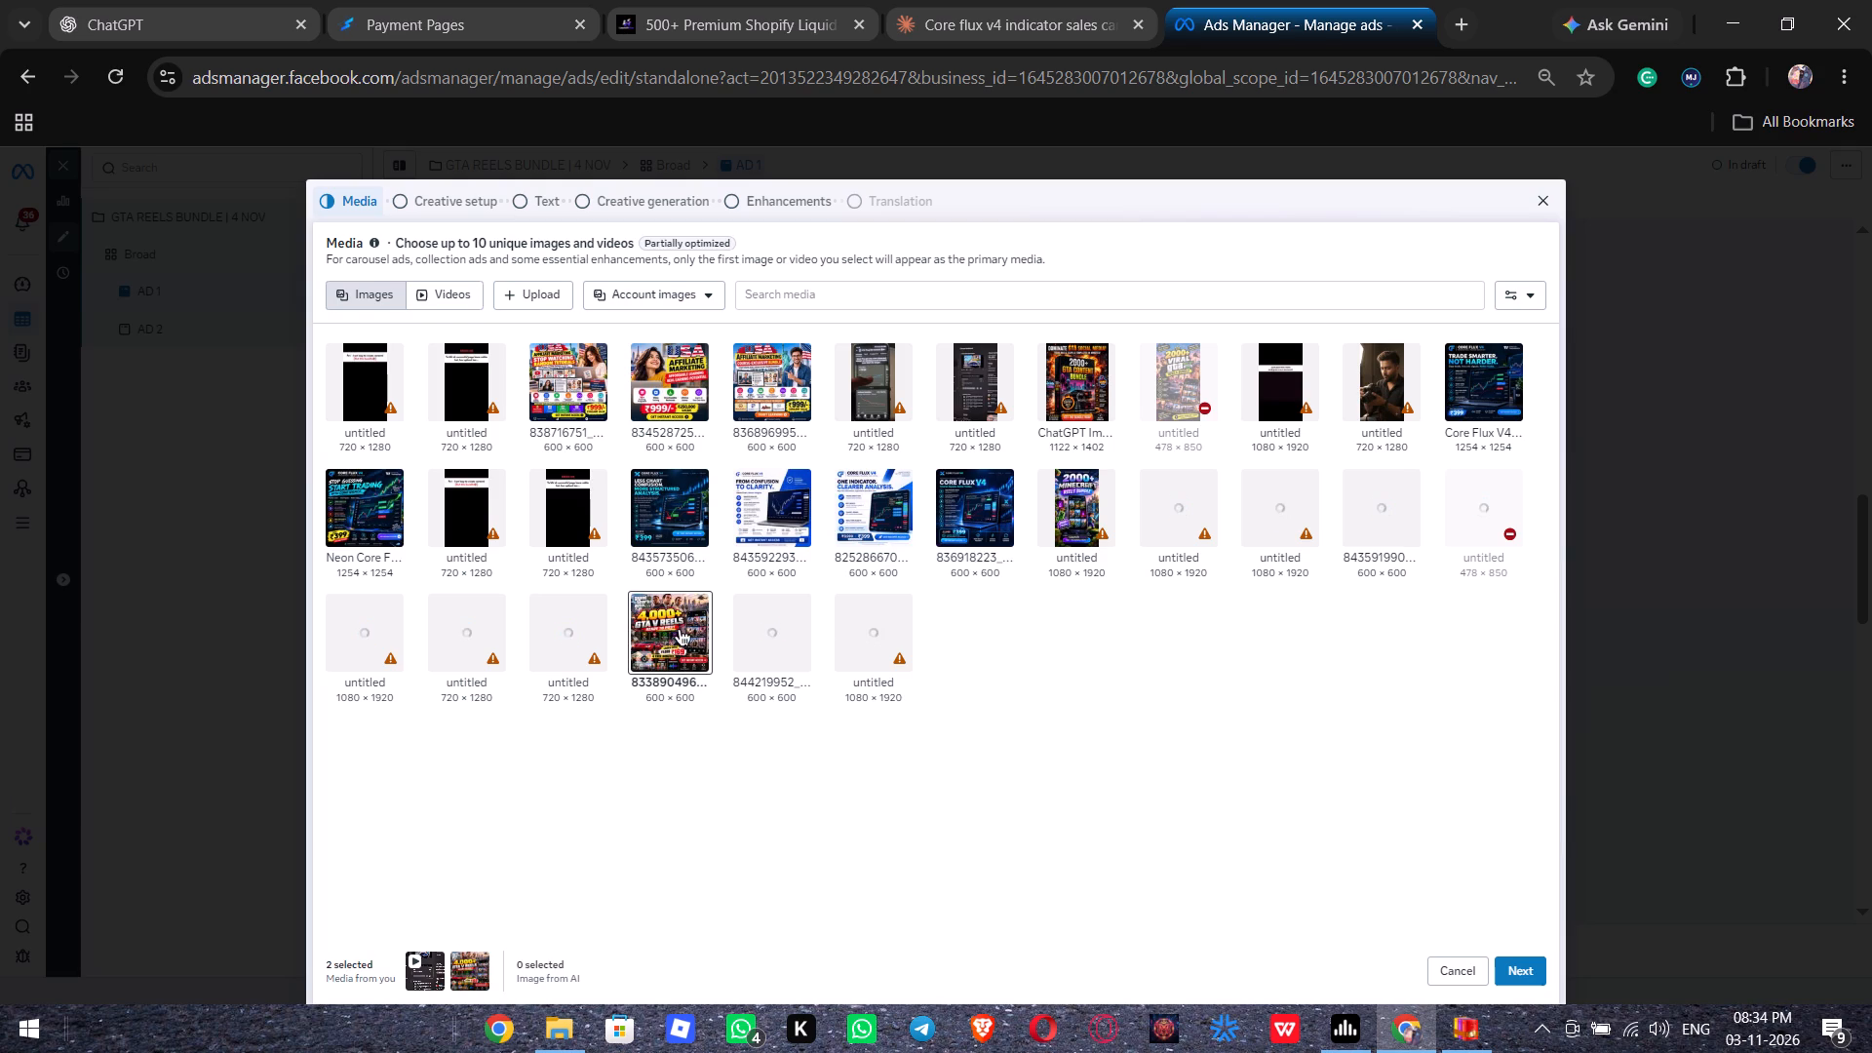
left_click(556, 210)
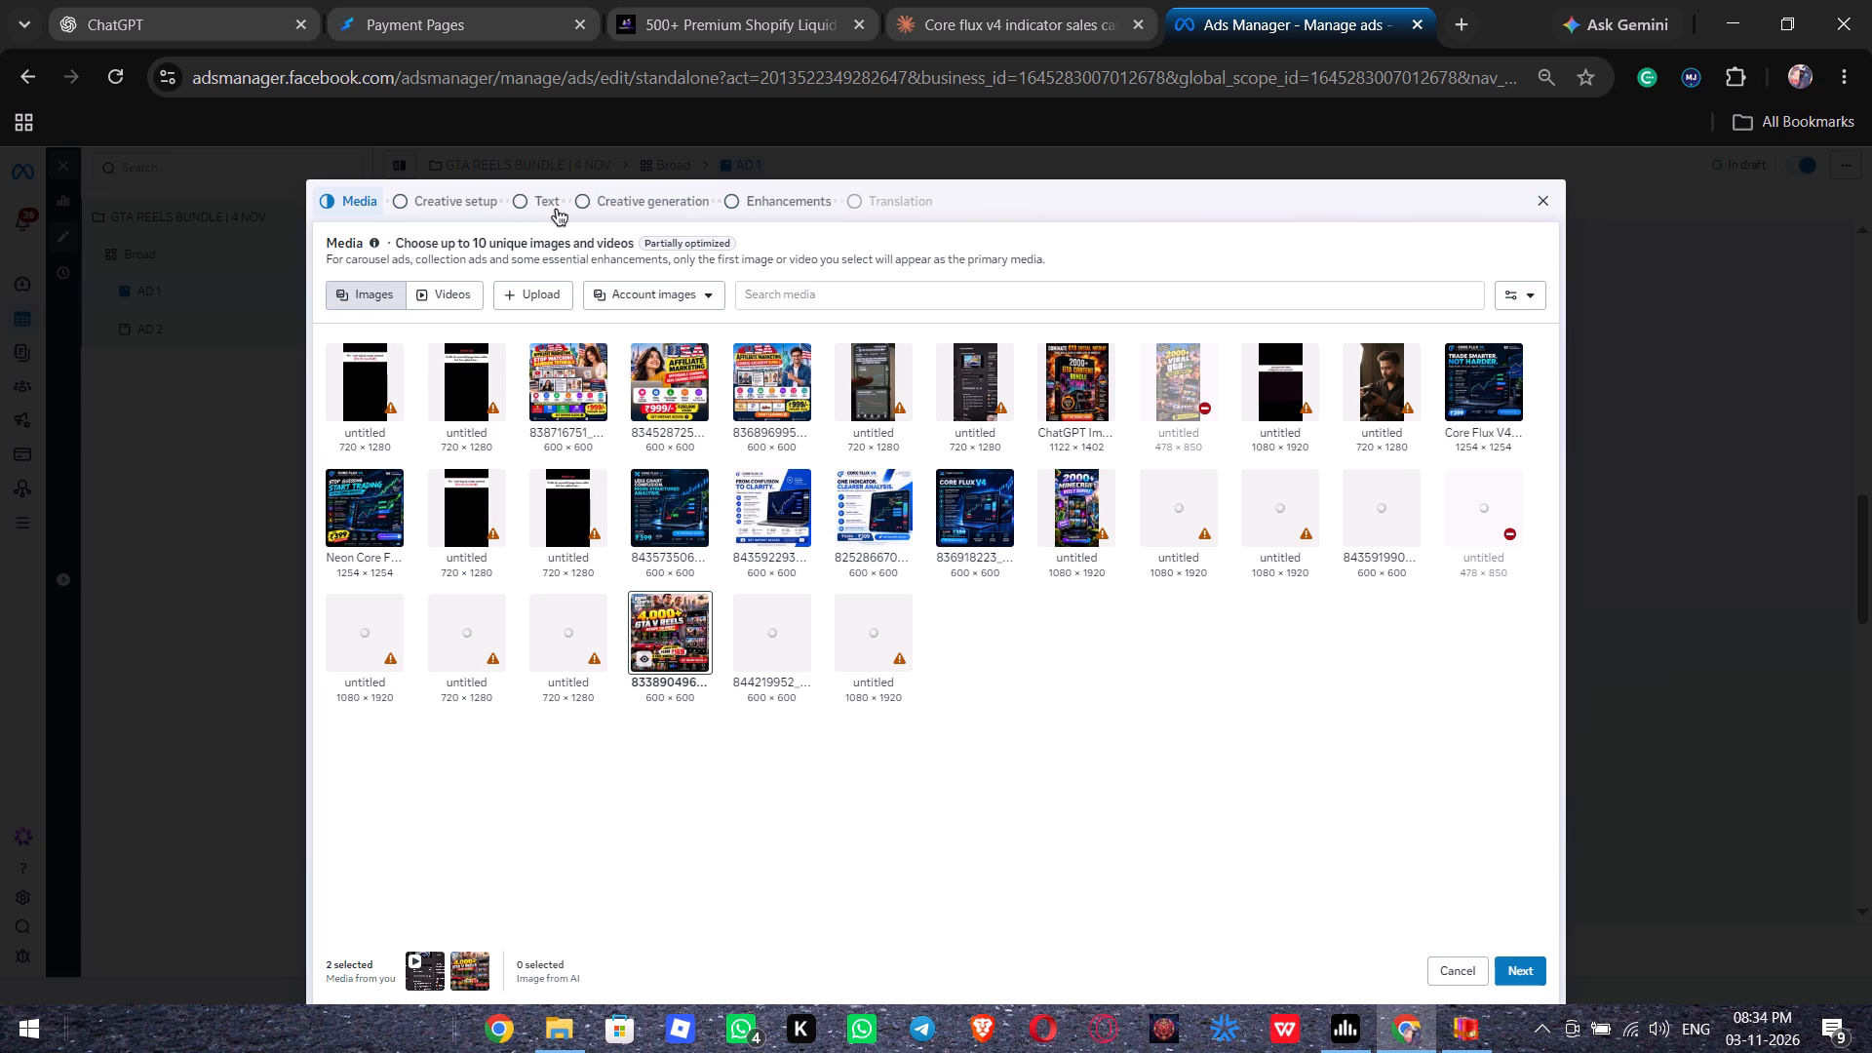
left_click(556, 210)
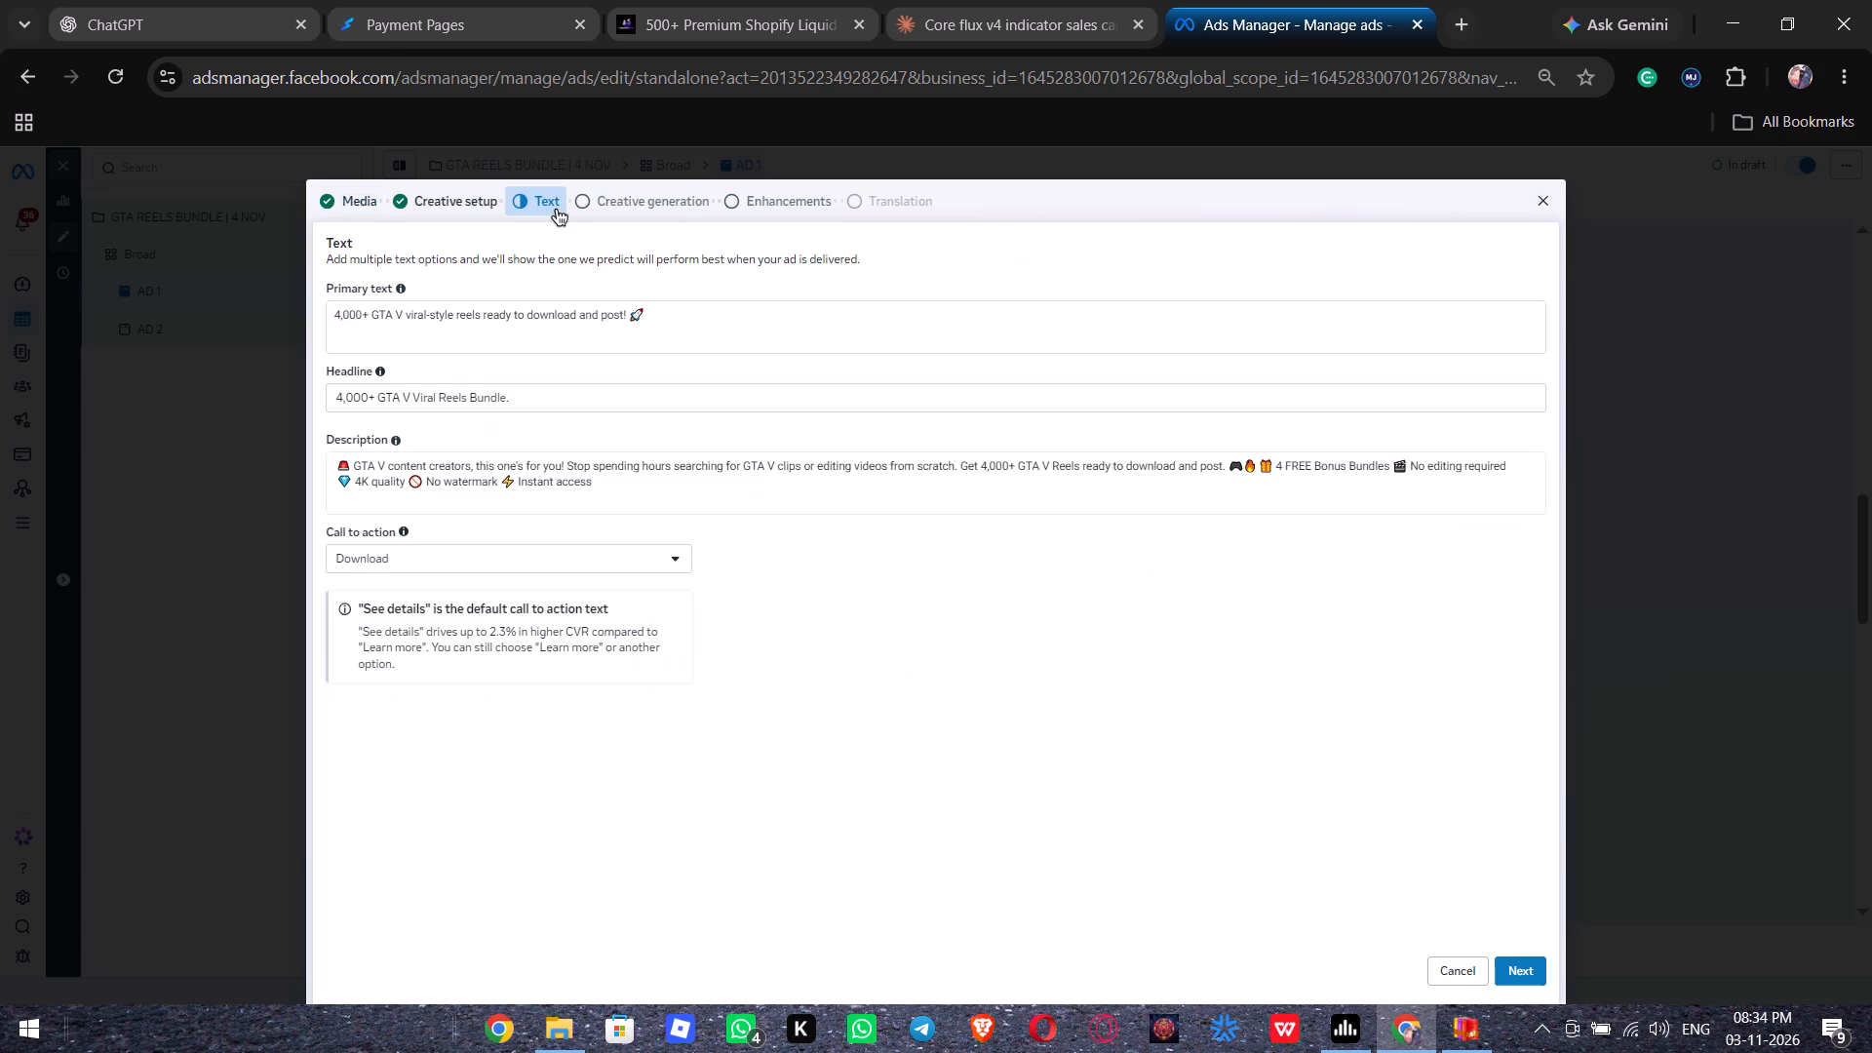
left_click(788, 199)
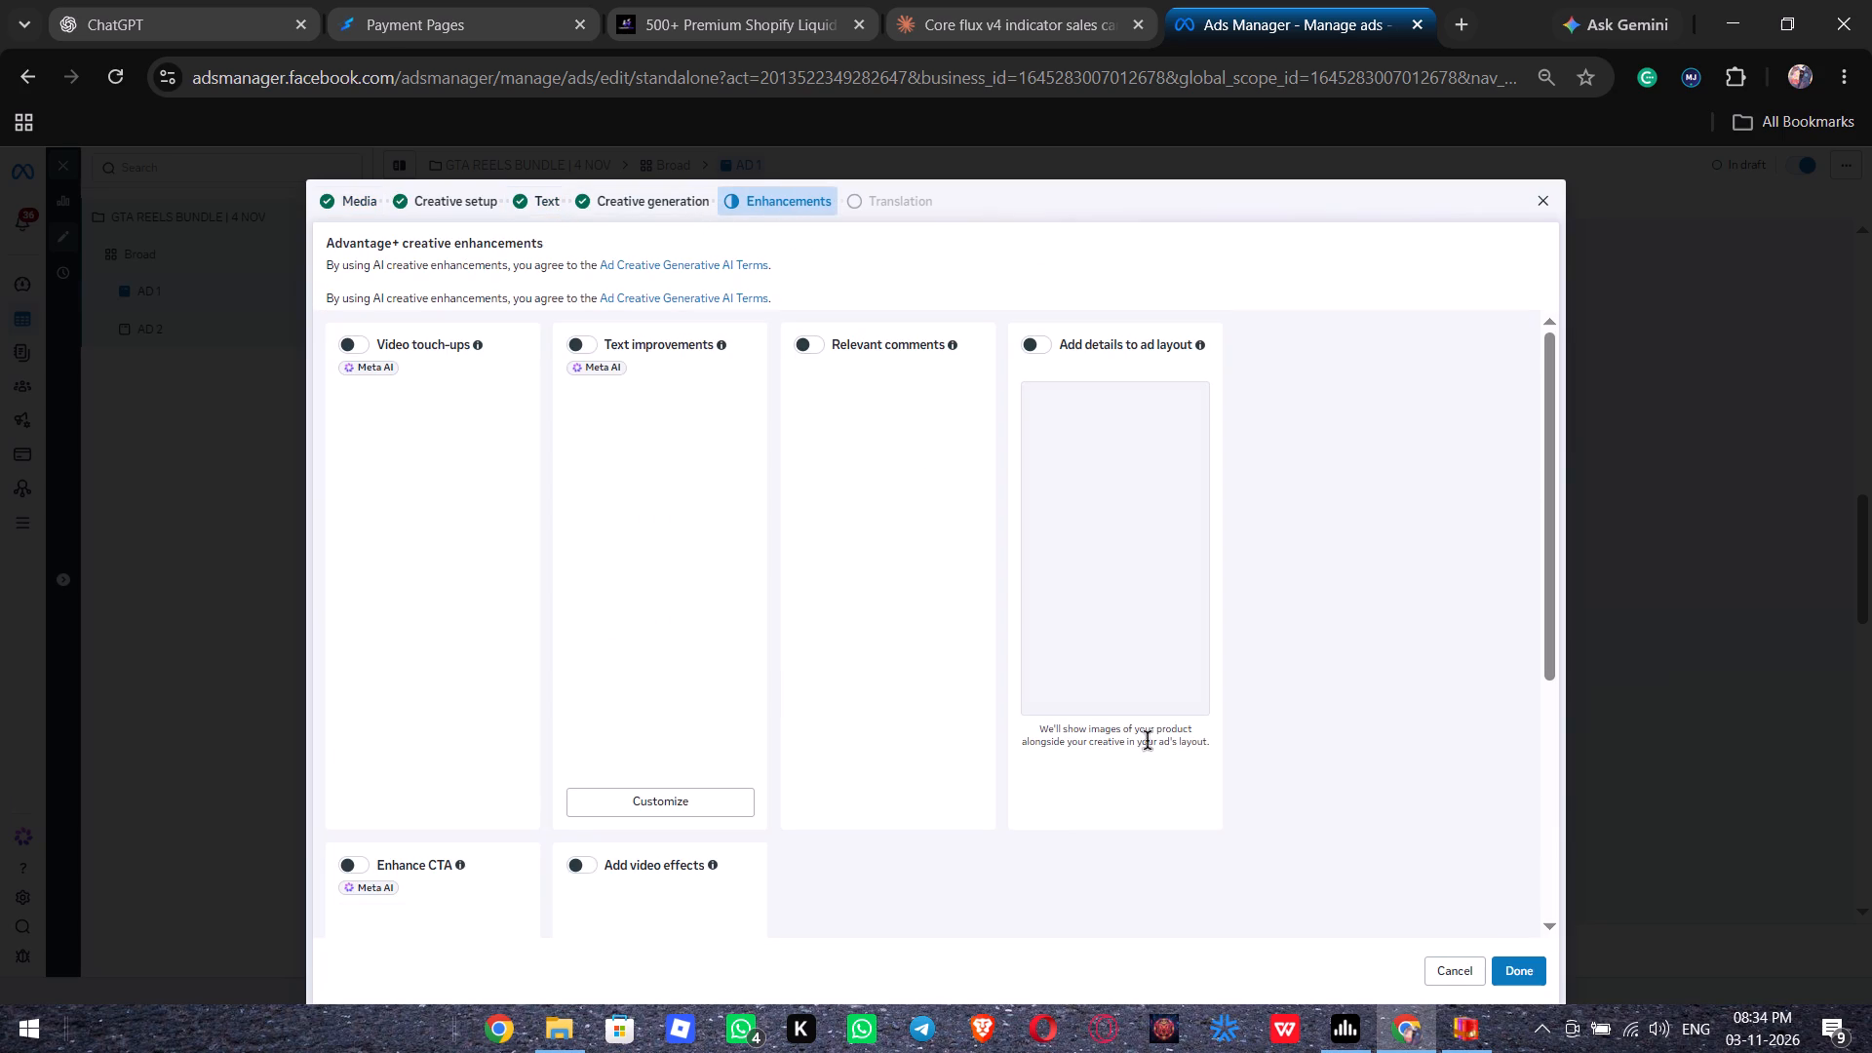
left_click(1503, 969)
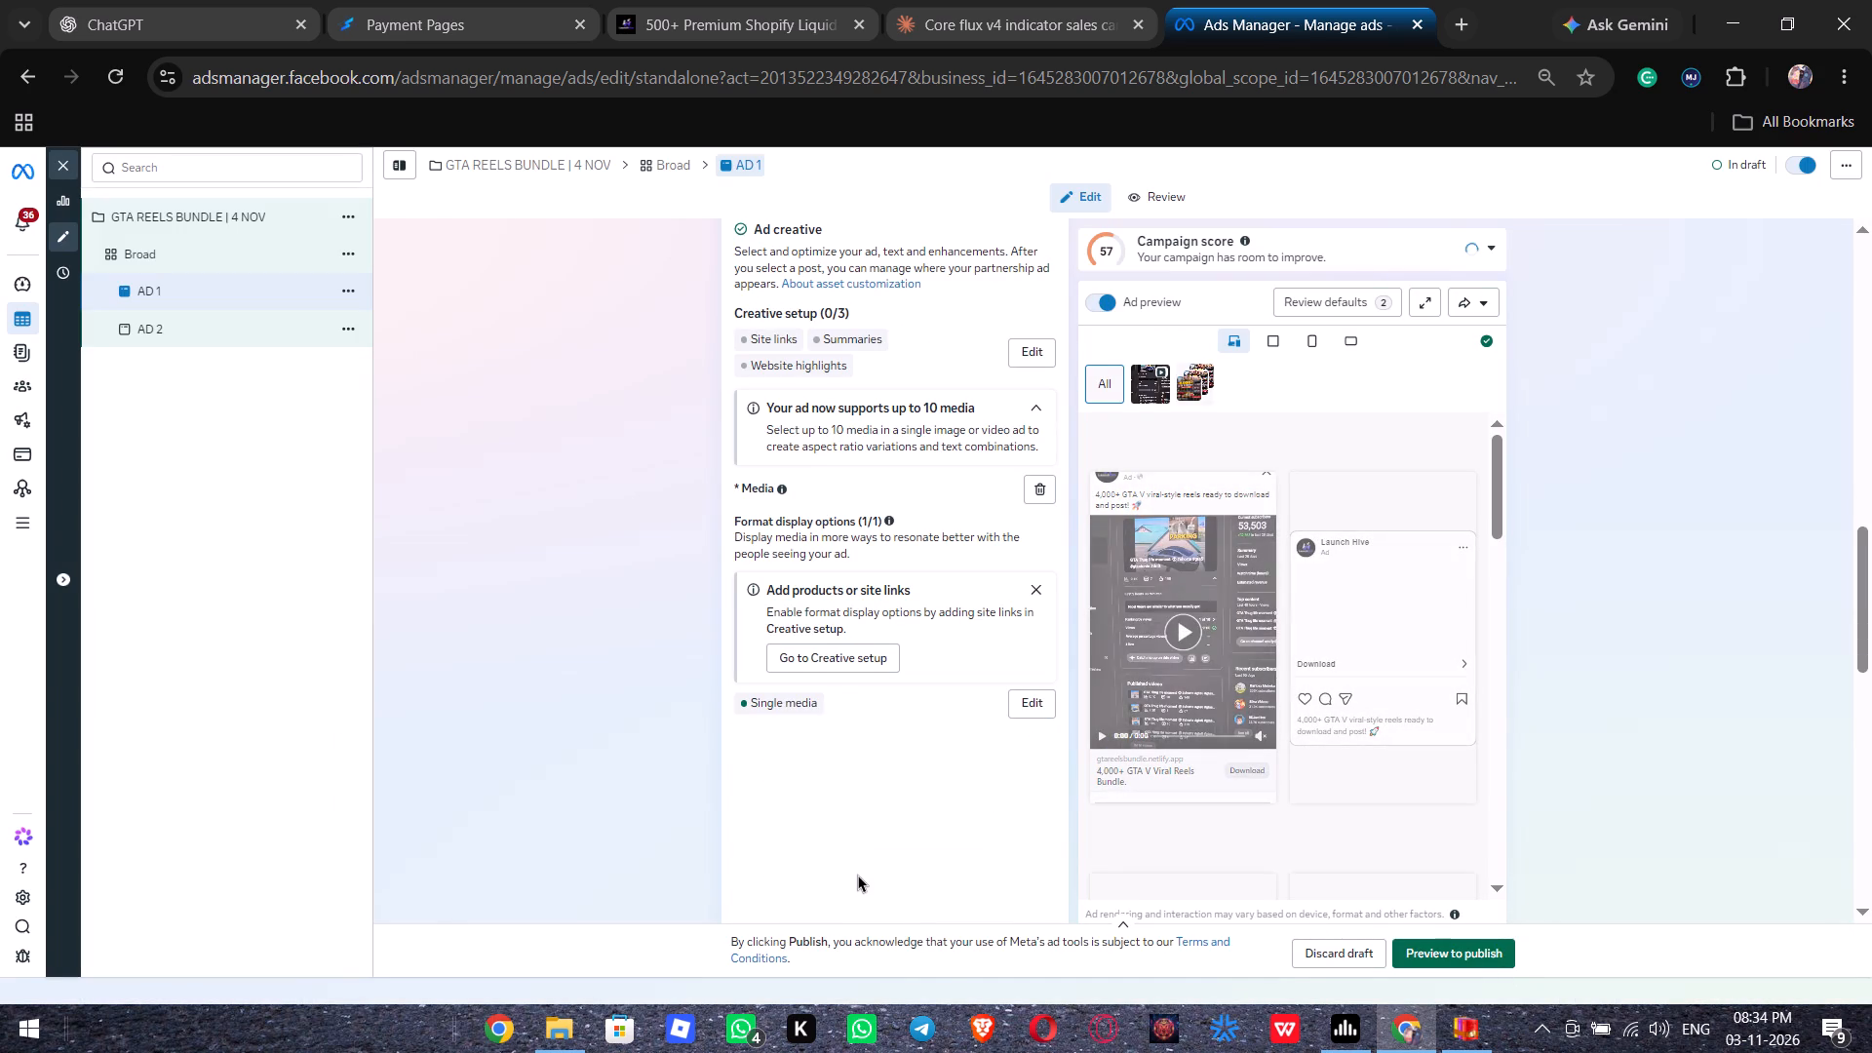
Review AD 1's remaining text, call to action, enhancement and tracking settings, and glance at AD 2.
scroll(858, 875, "down", 1)
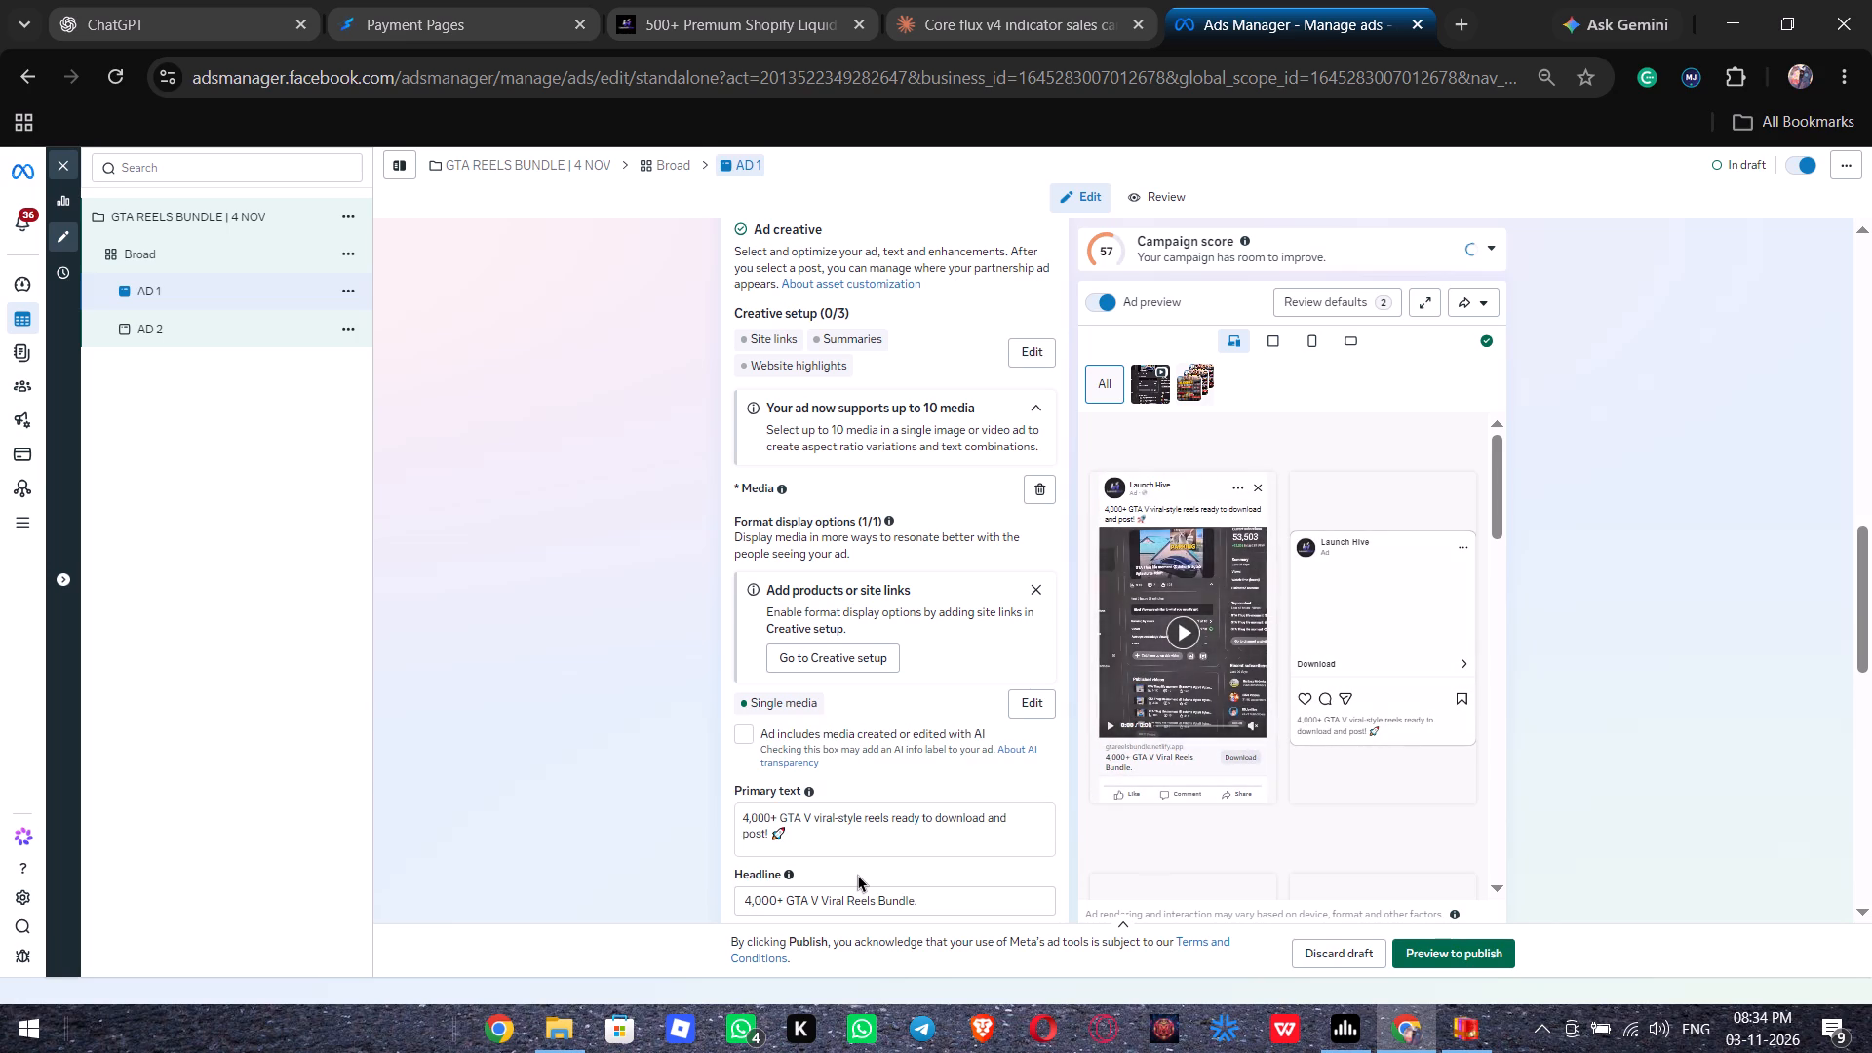
scroll(858, 875, "down", 2)
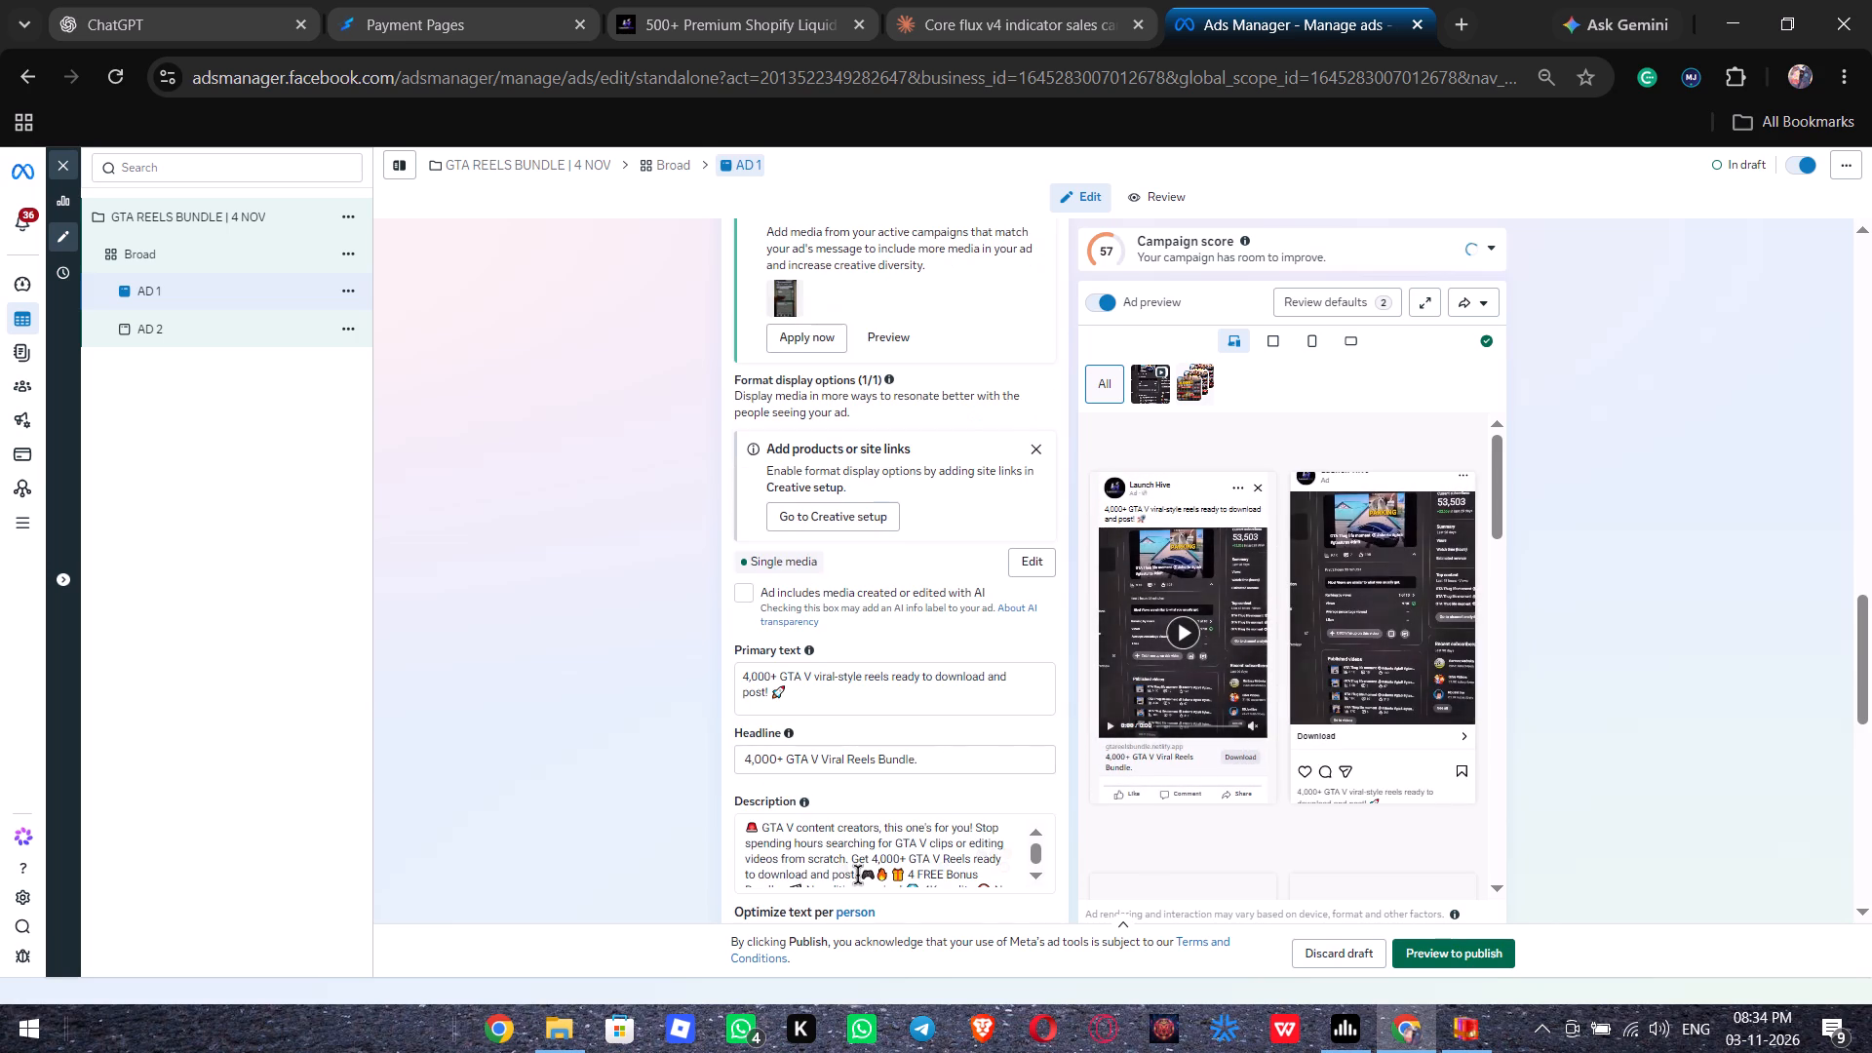
scroll(858, 875, "down", 1)
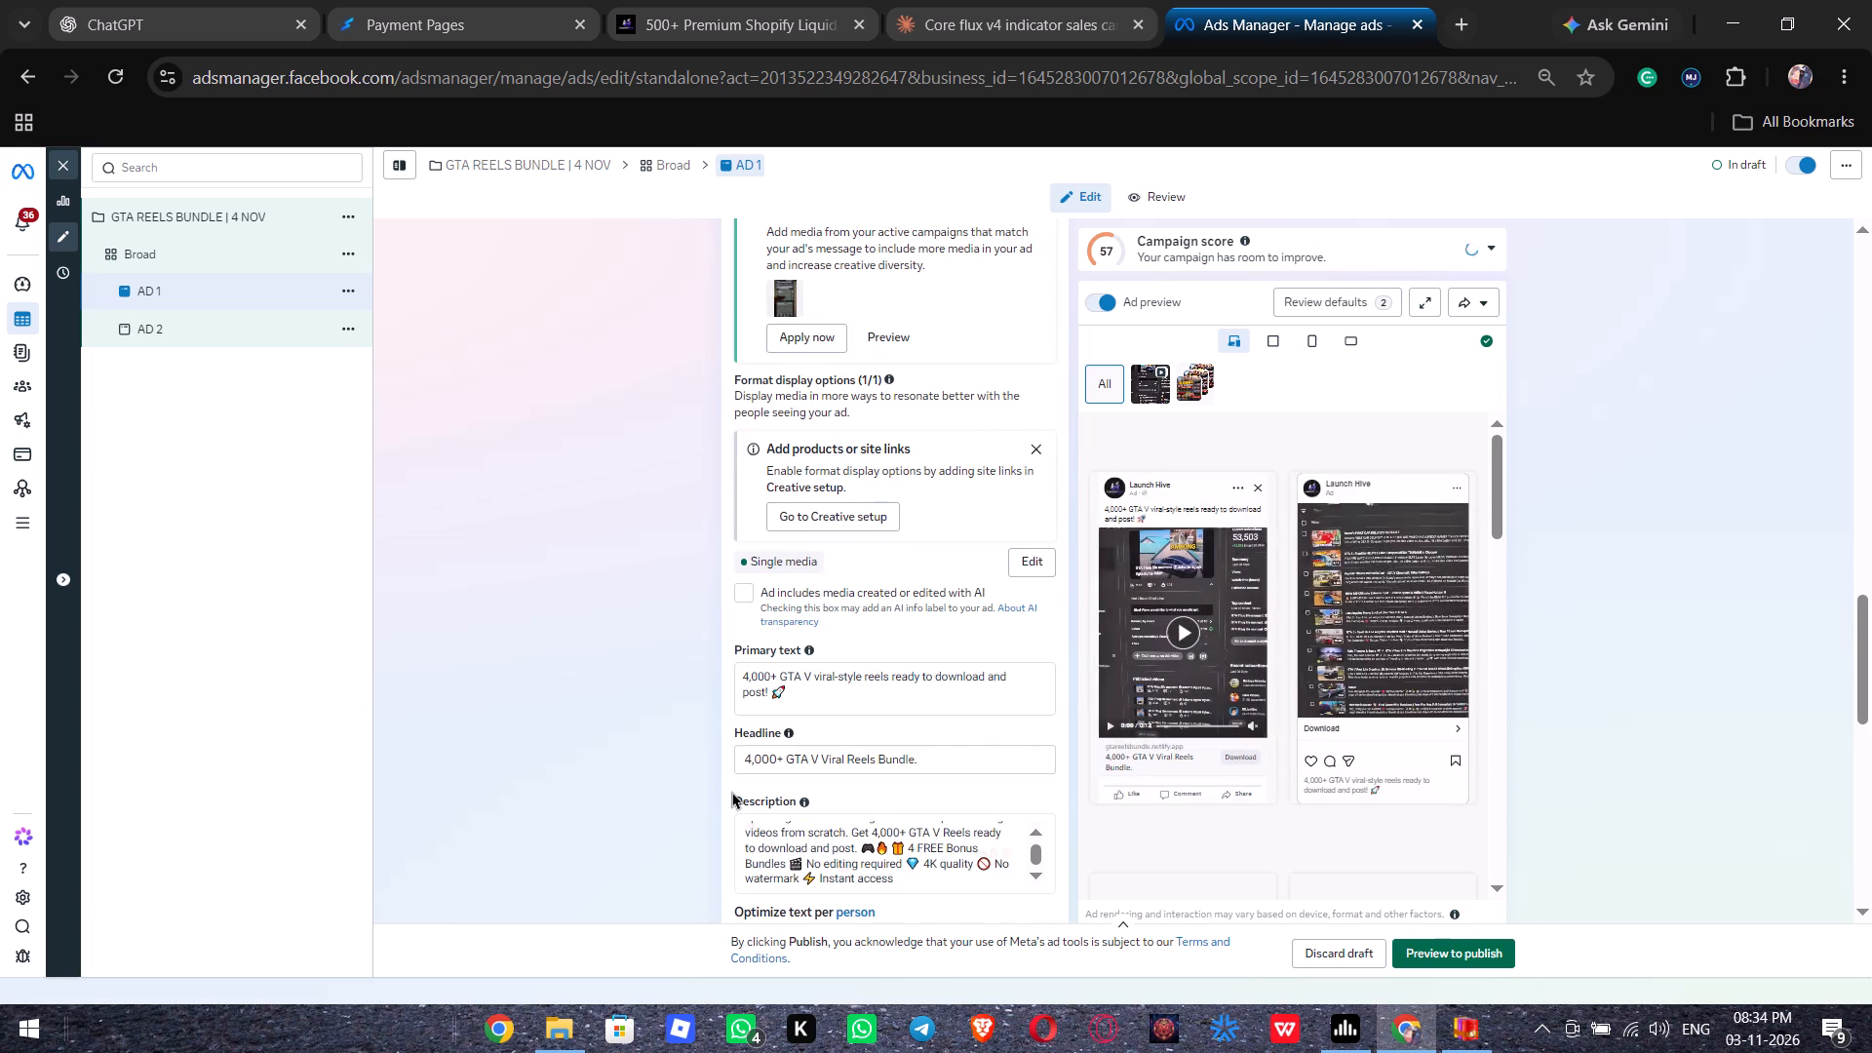
scroll(732, 792, "down", 2)
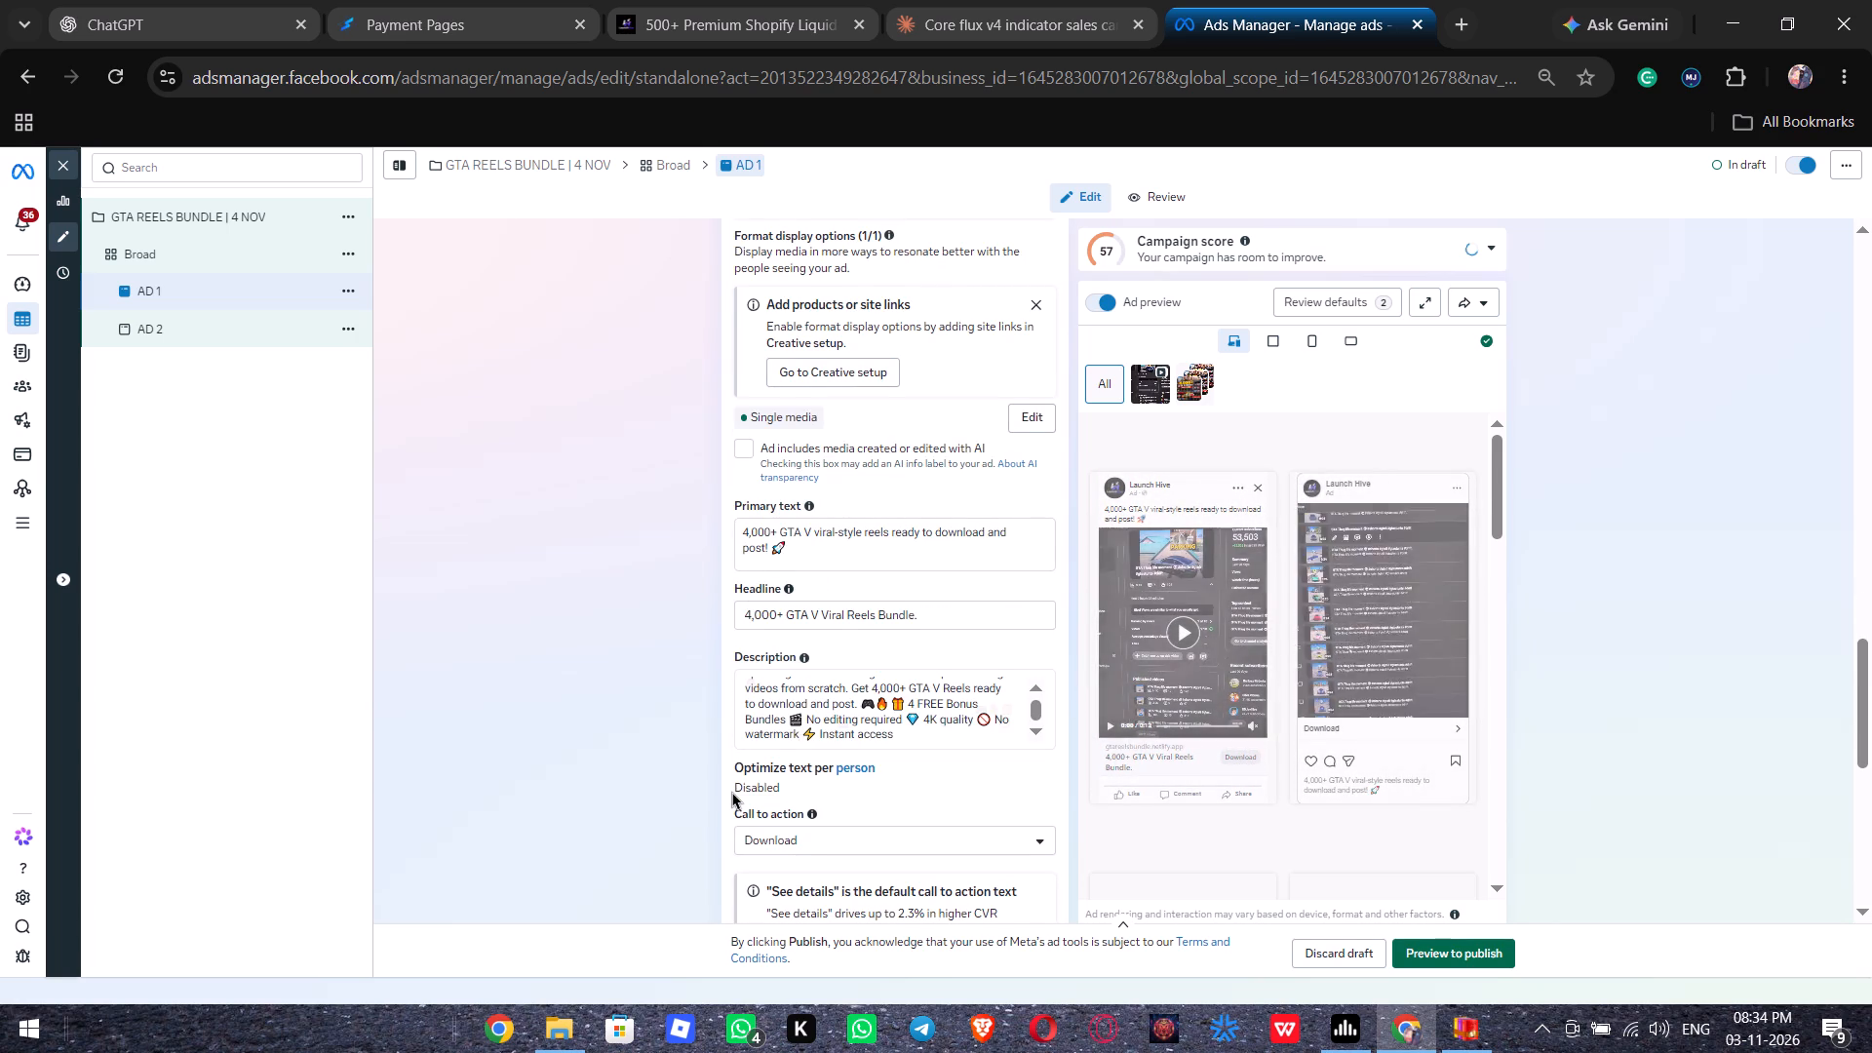
scroll(732, 792, "down", 3)
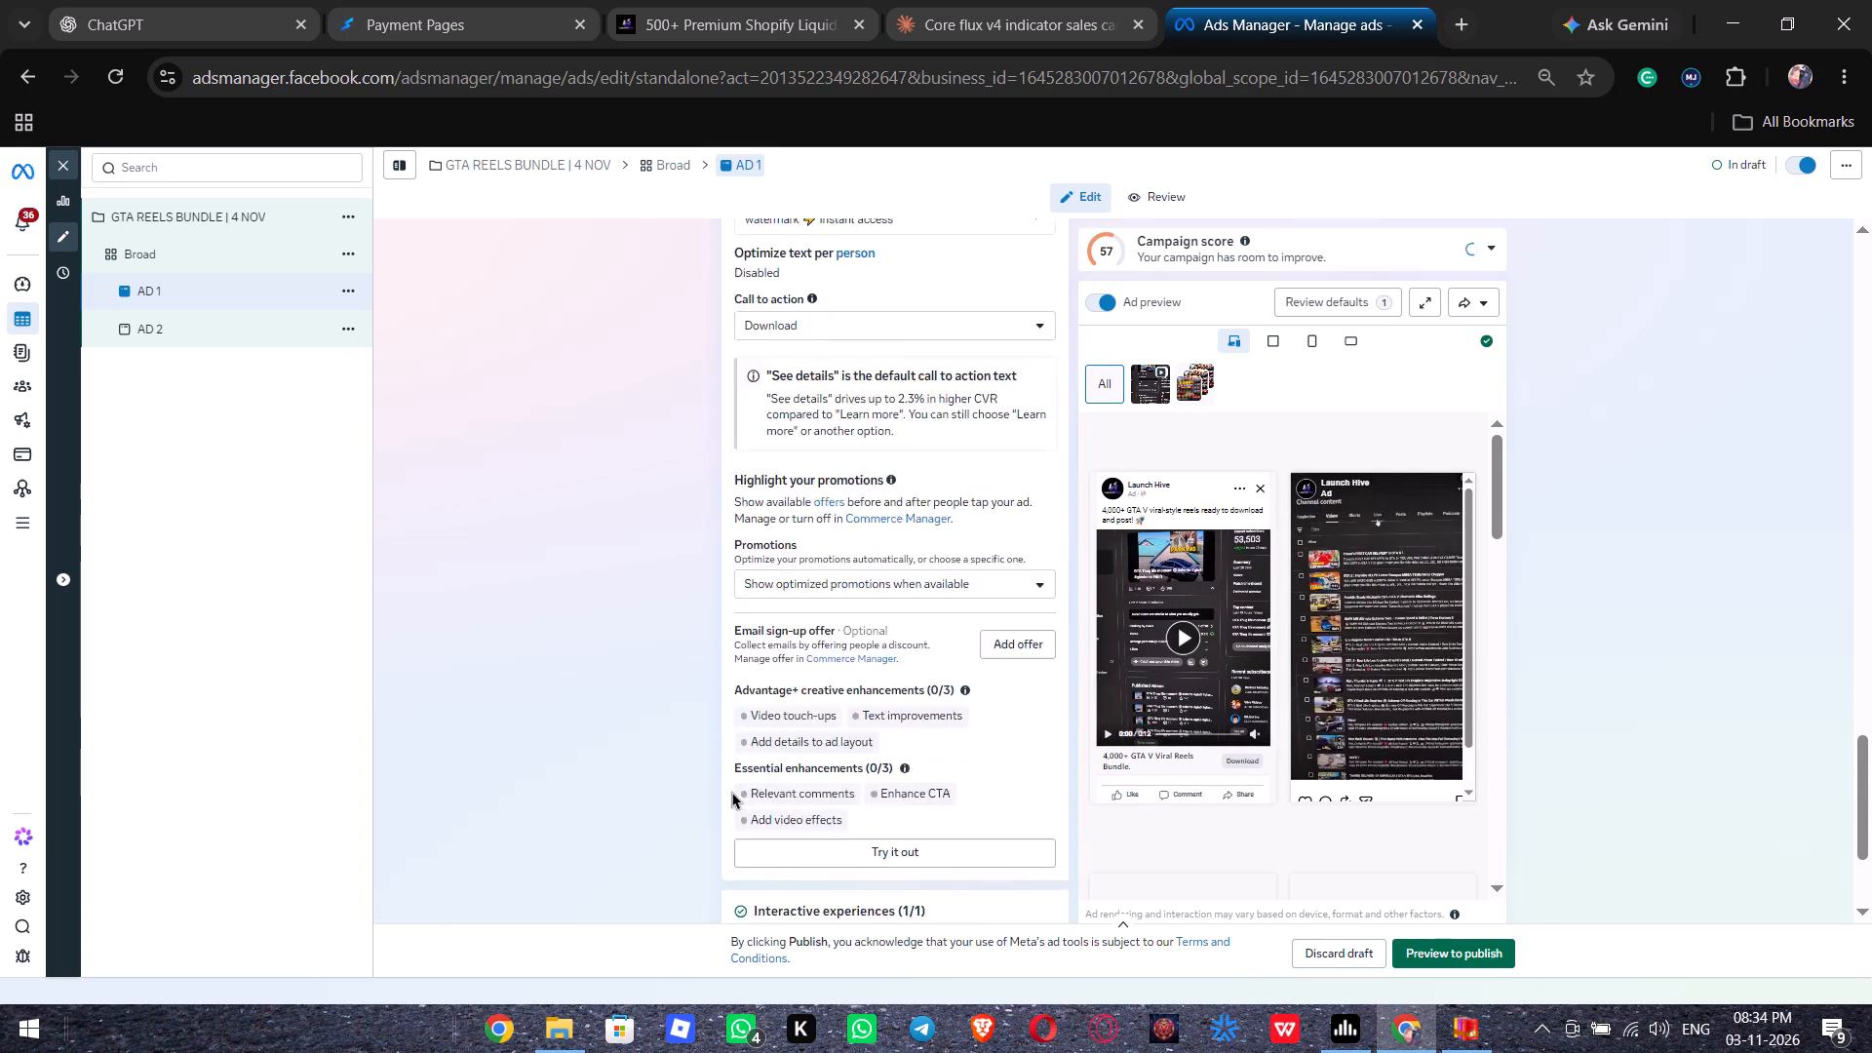
scroll(732, 792, "down", 3)
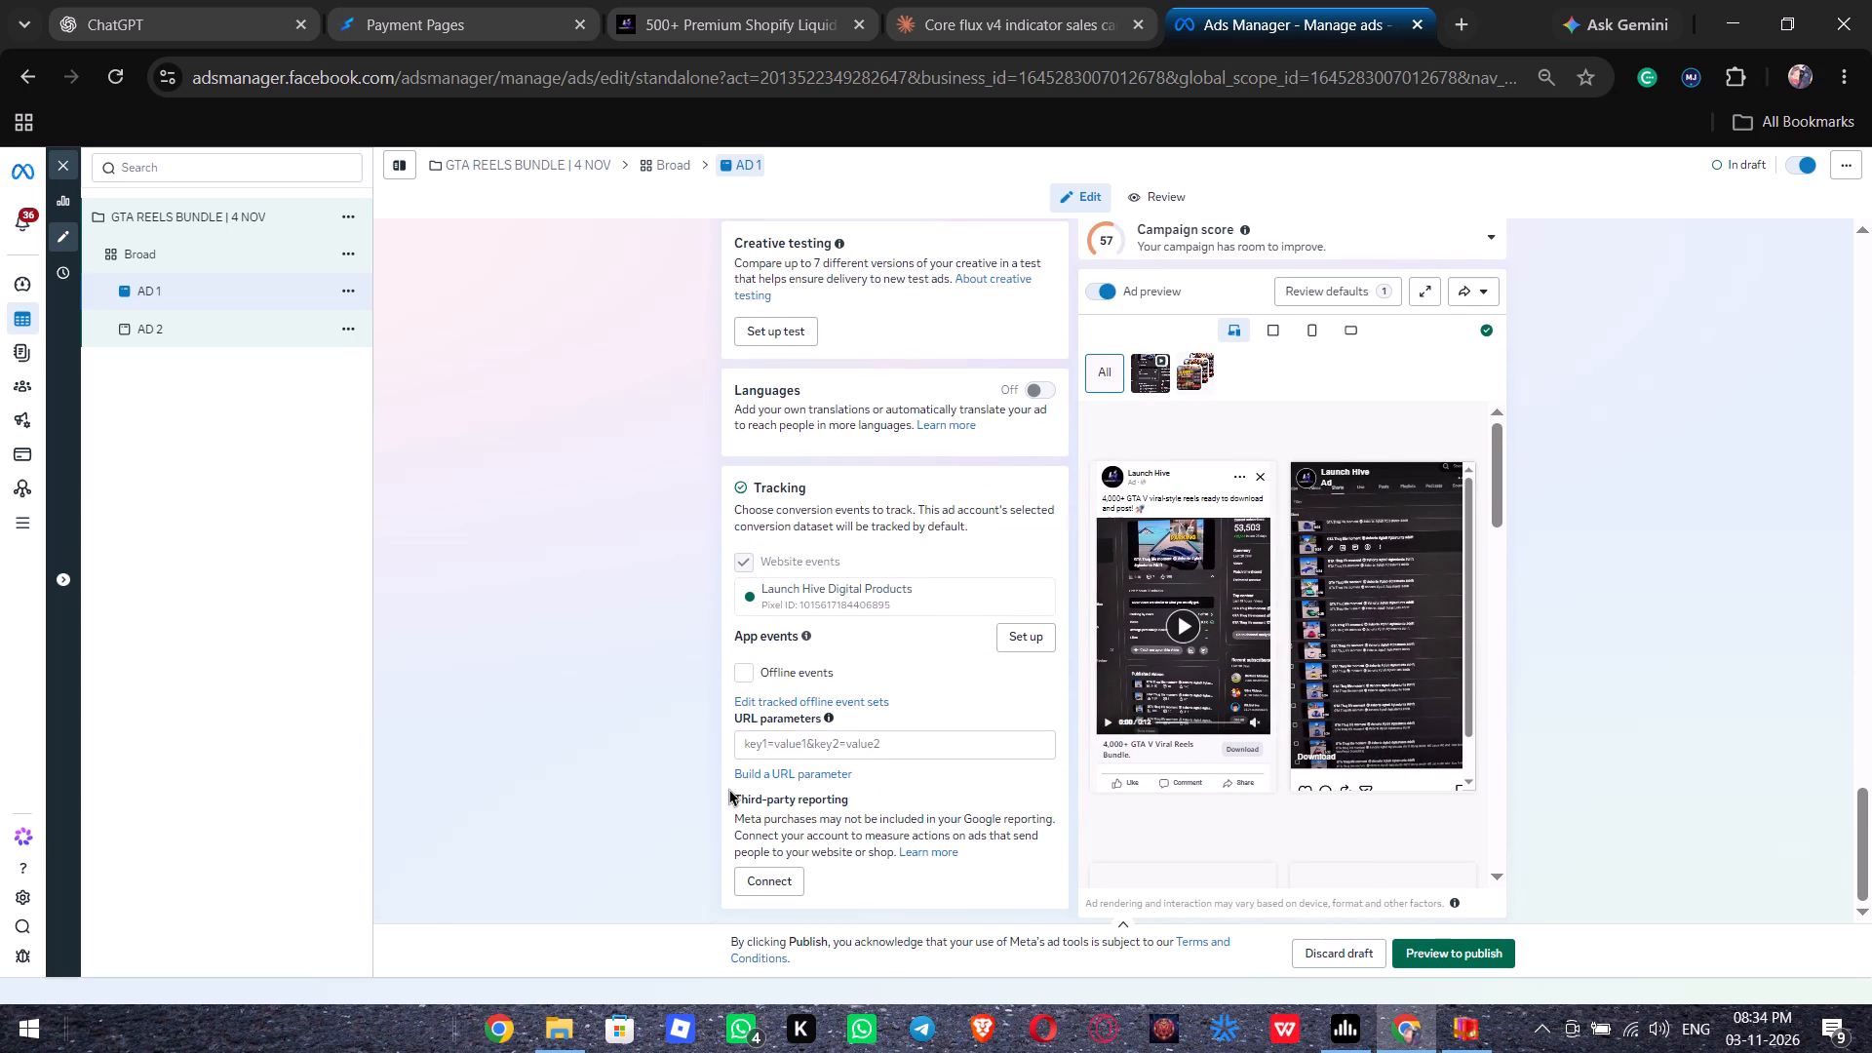
left_click(203, 331)
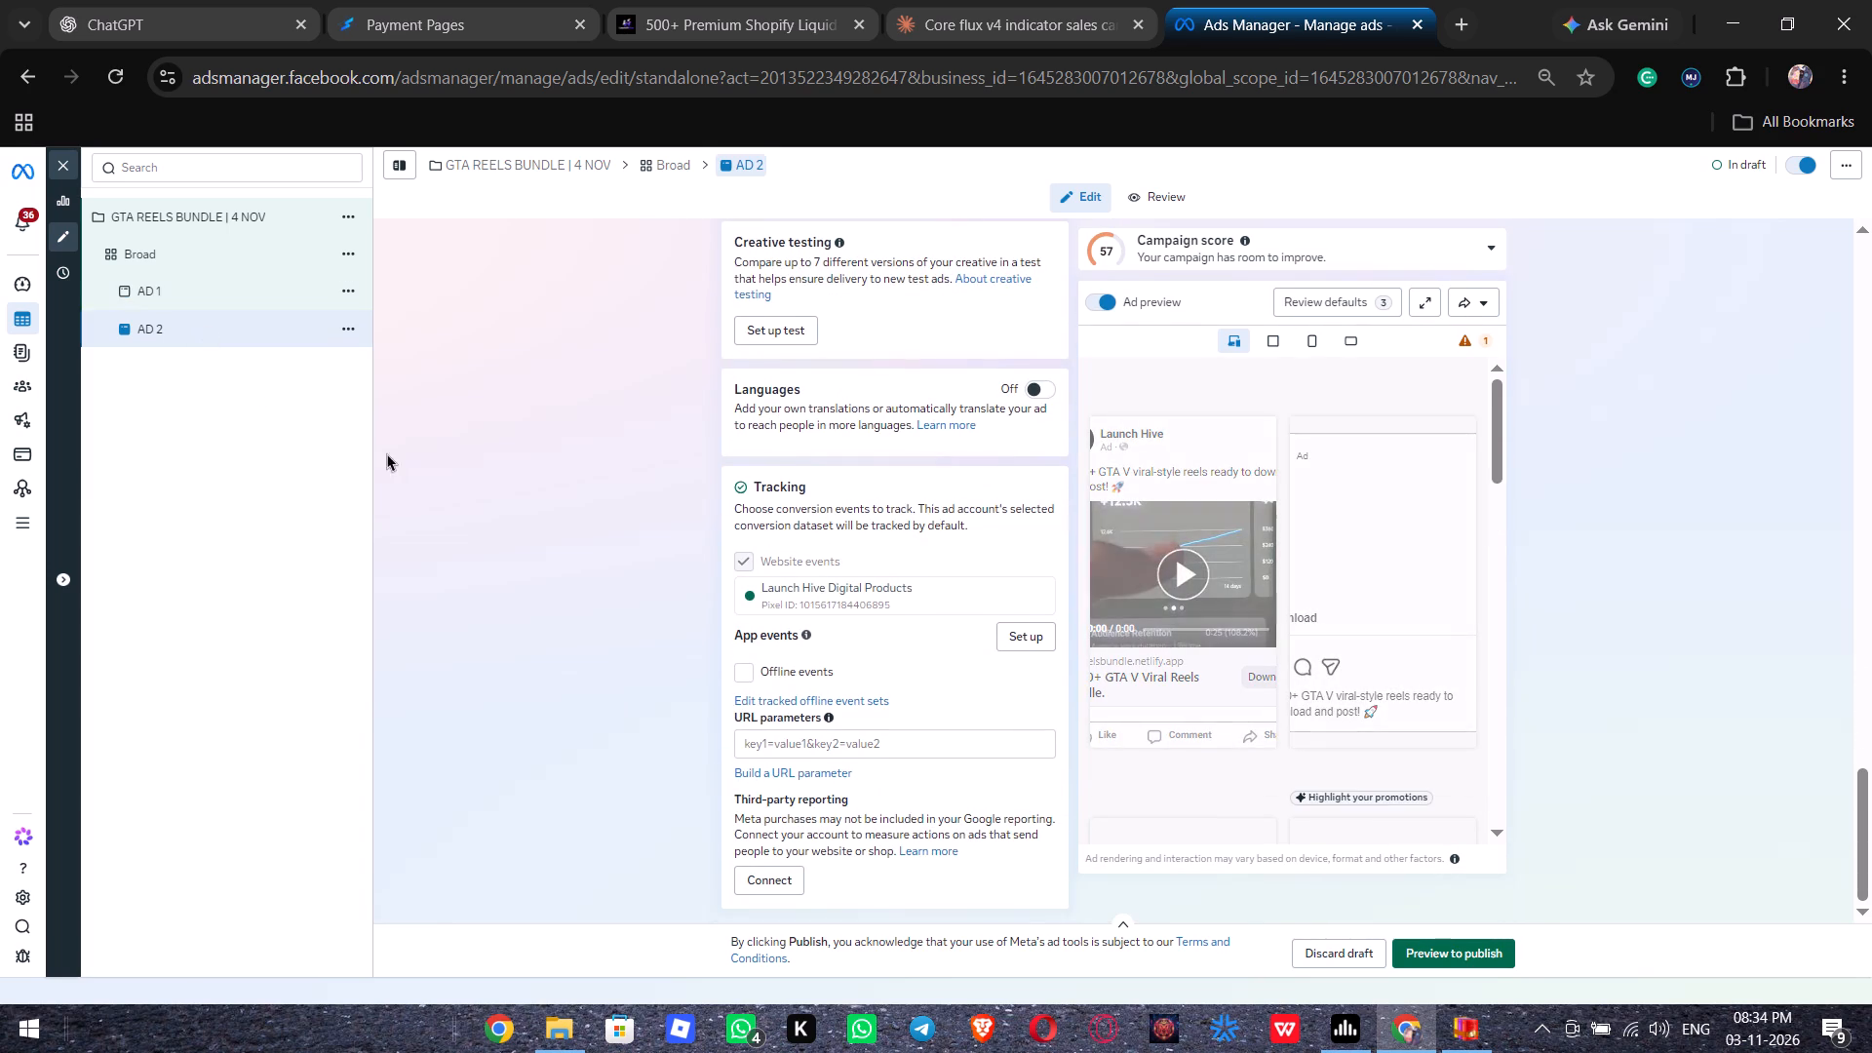
Deselect the three extra aspect-ratio versions of AD 1's "4,000+ GTA V Reels" image, keeping only the original square one.
left_click(301, 300)
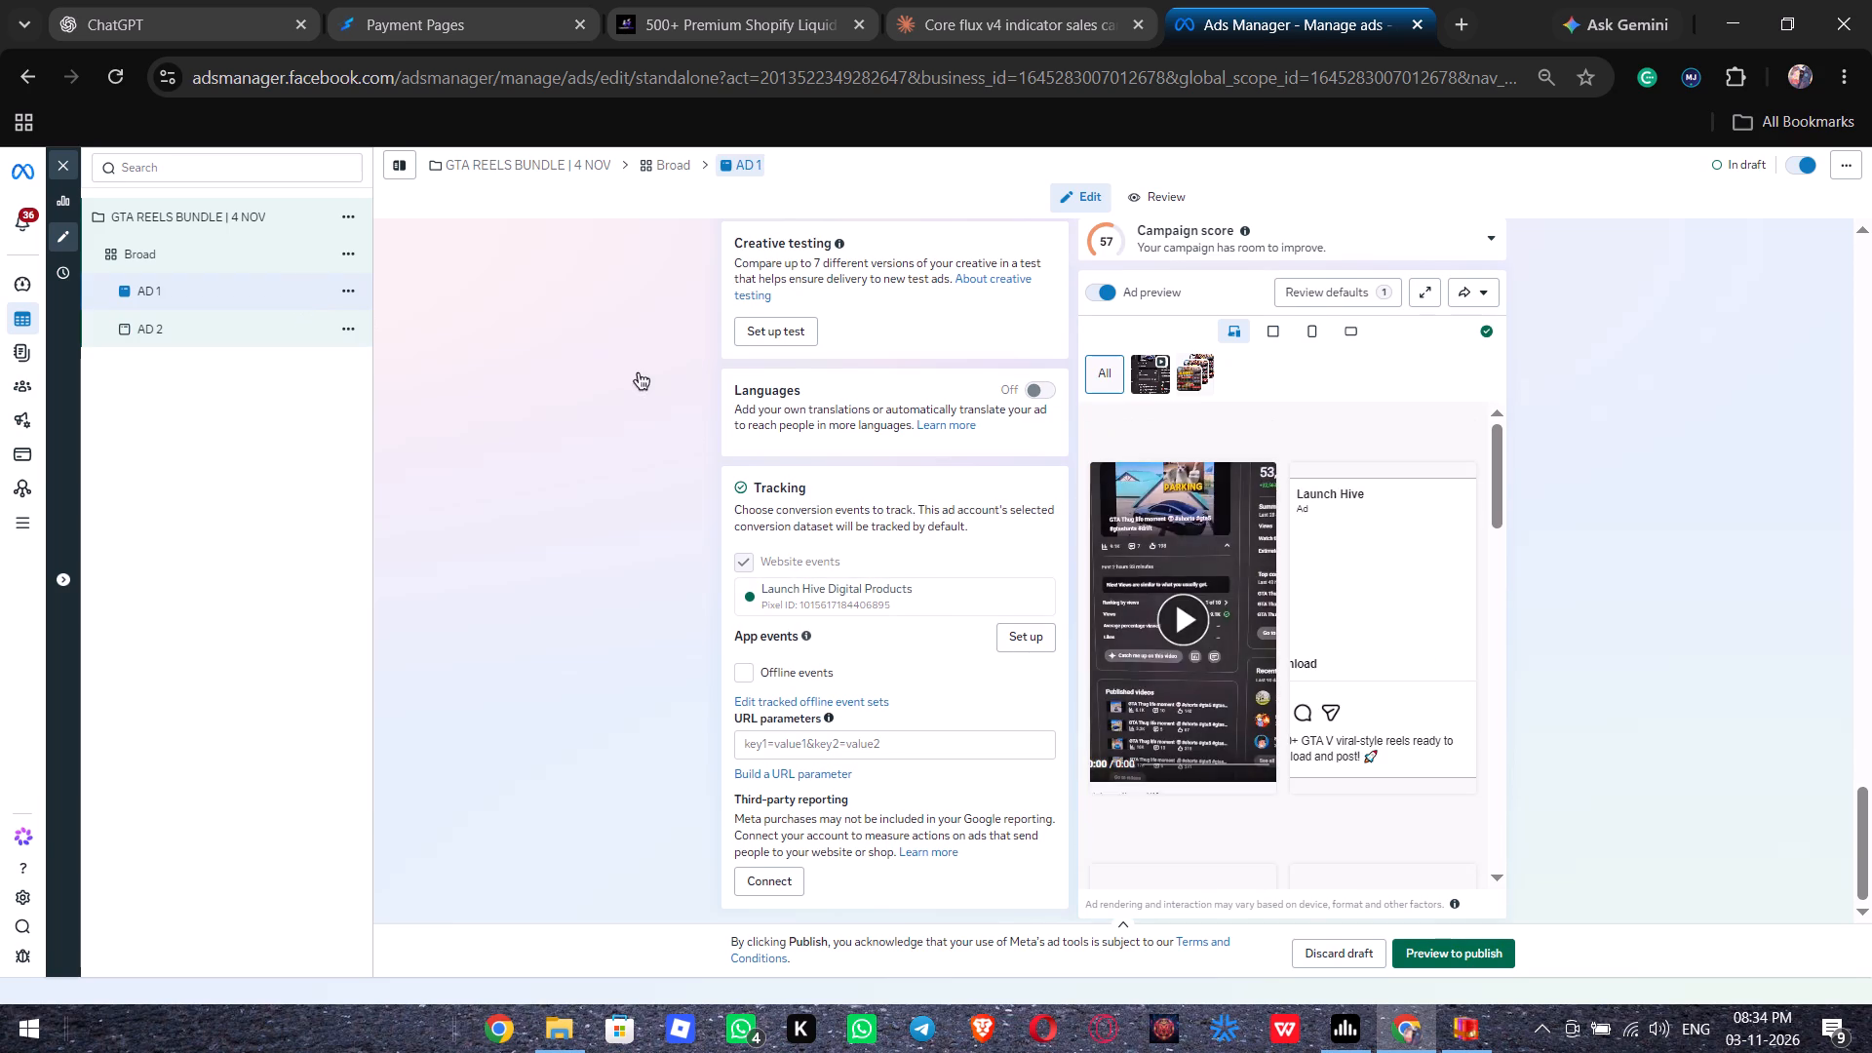
scroll(945, 618, "up", 2)
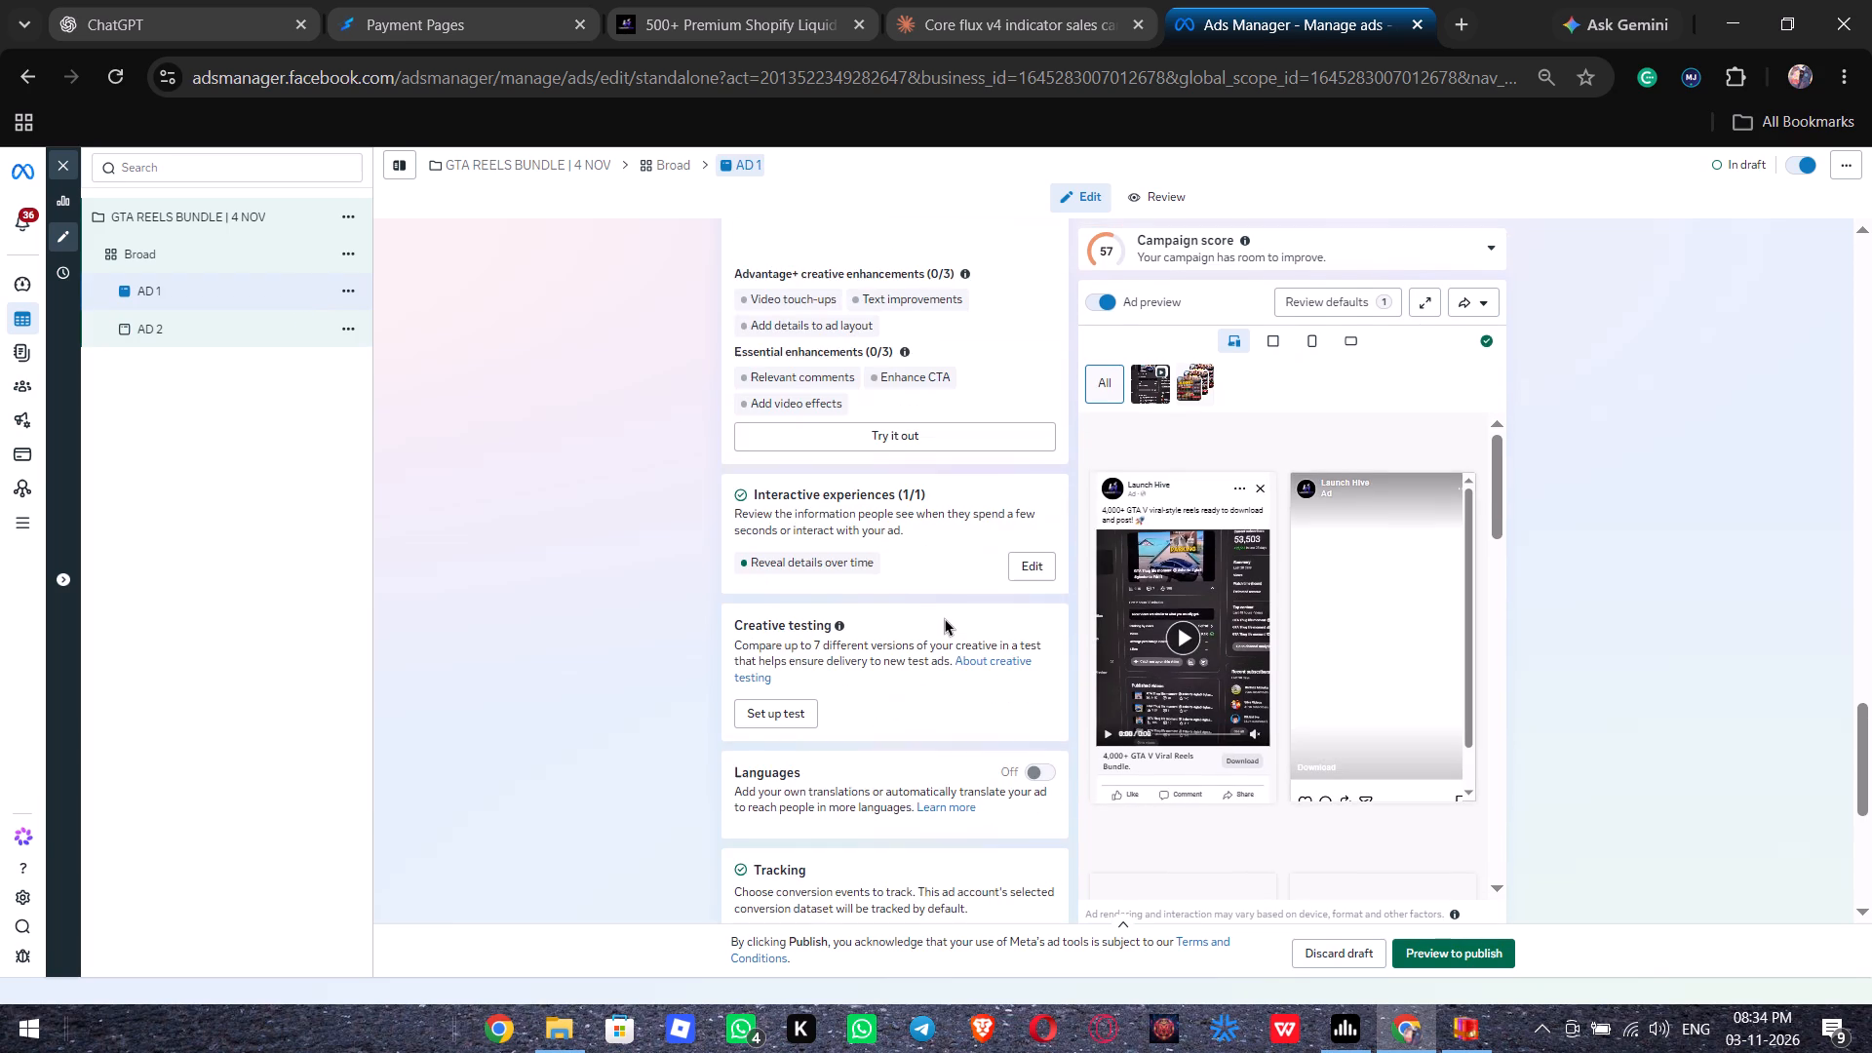
scroll(945, 618, "up", 2)
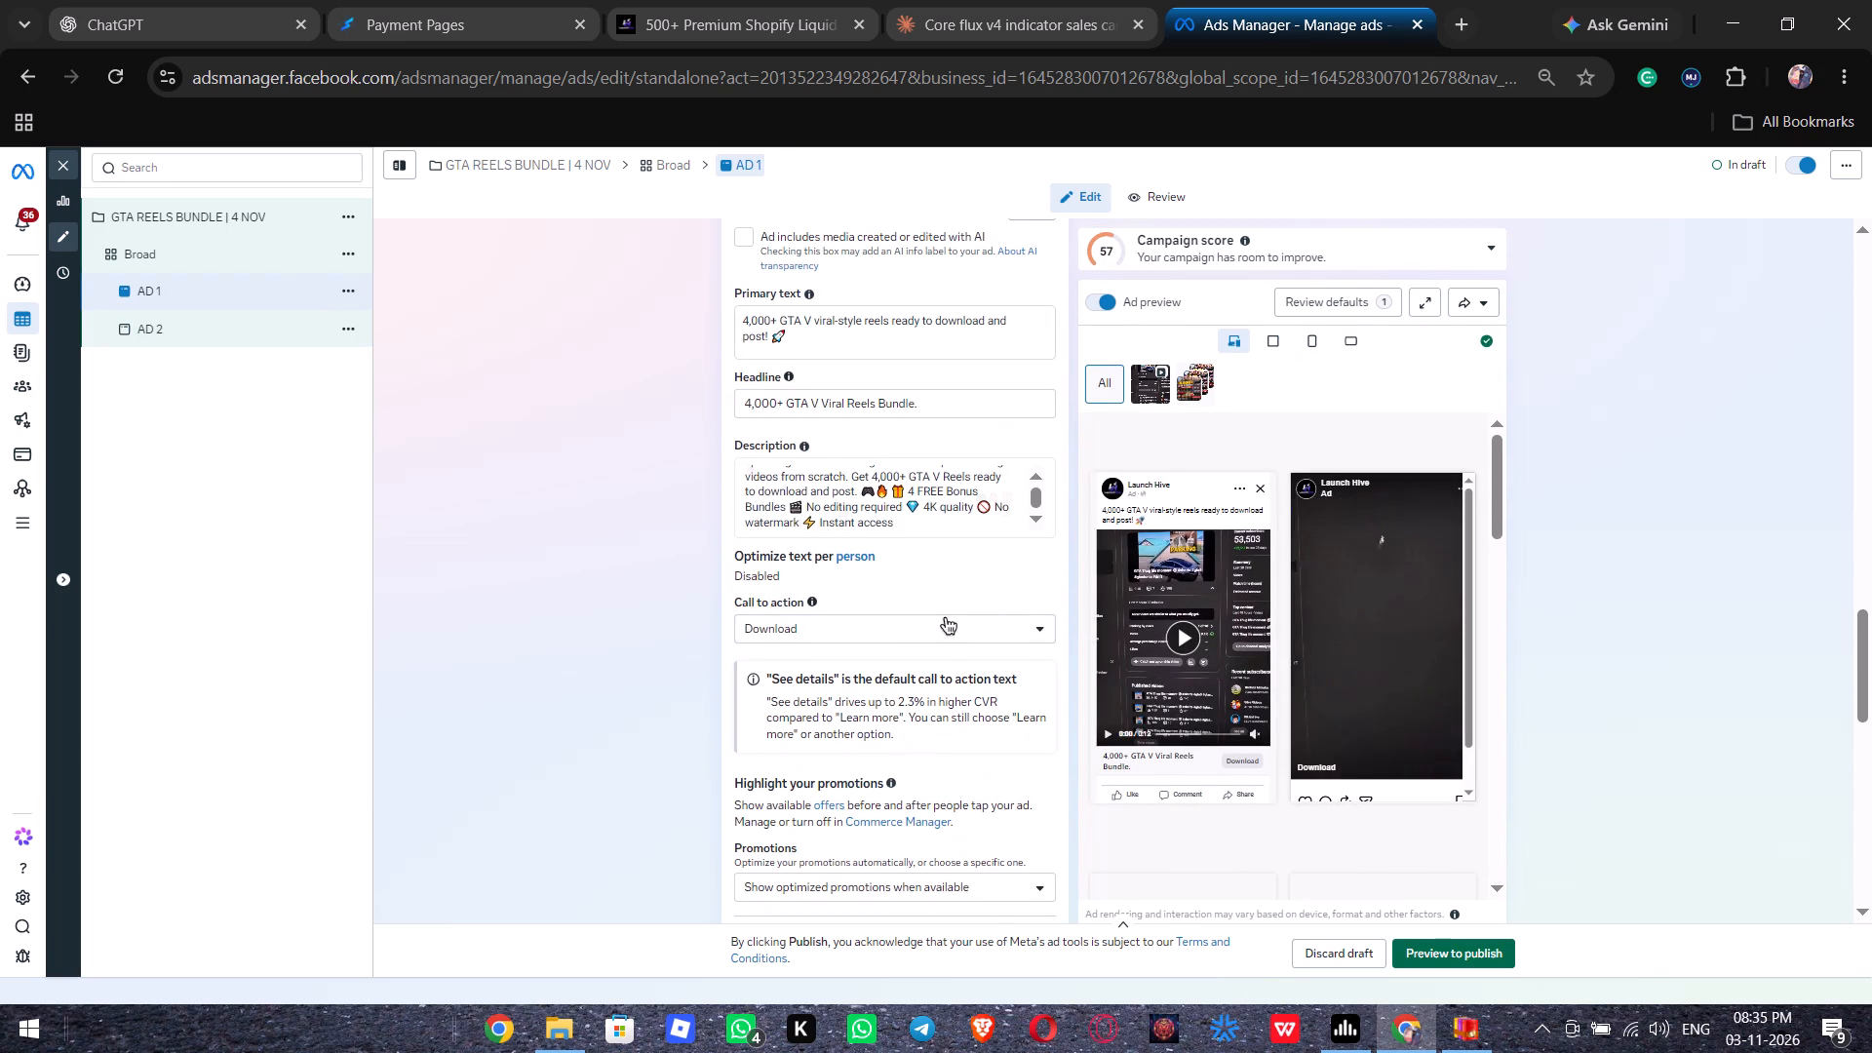
scroll(945, 618, "up", 3)
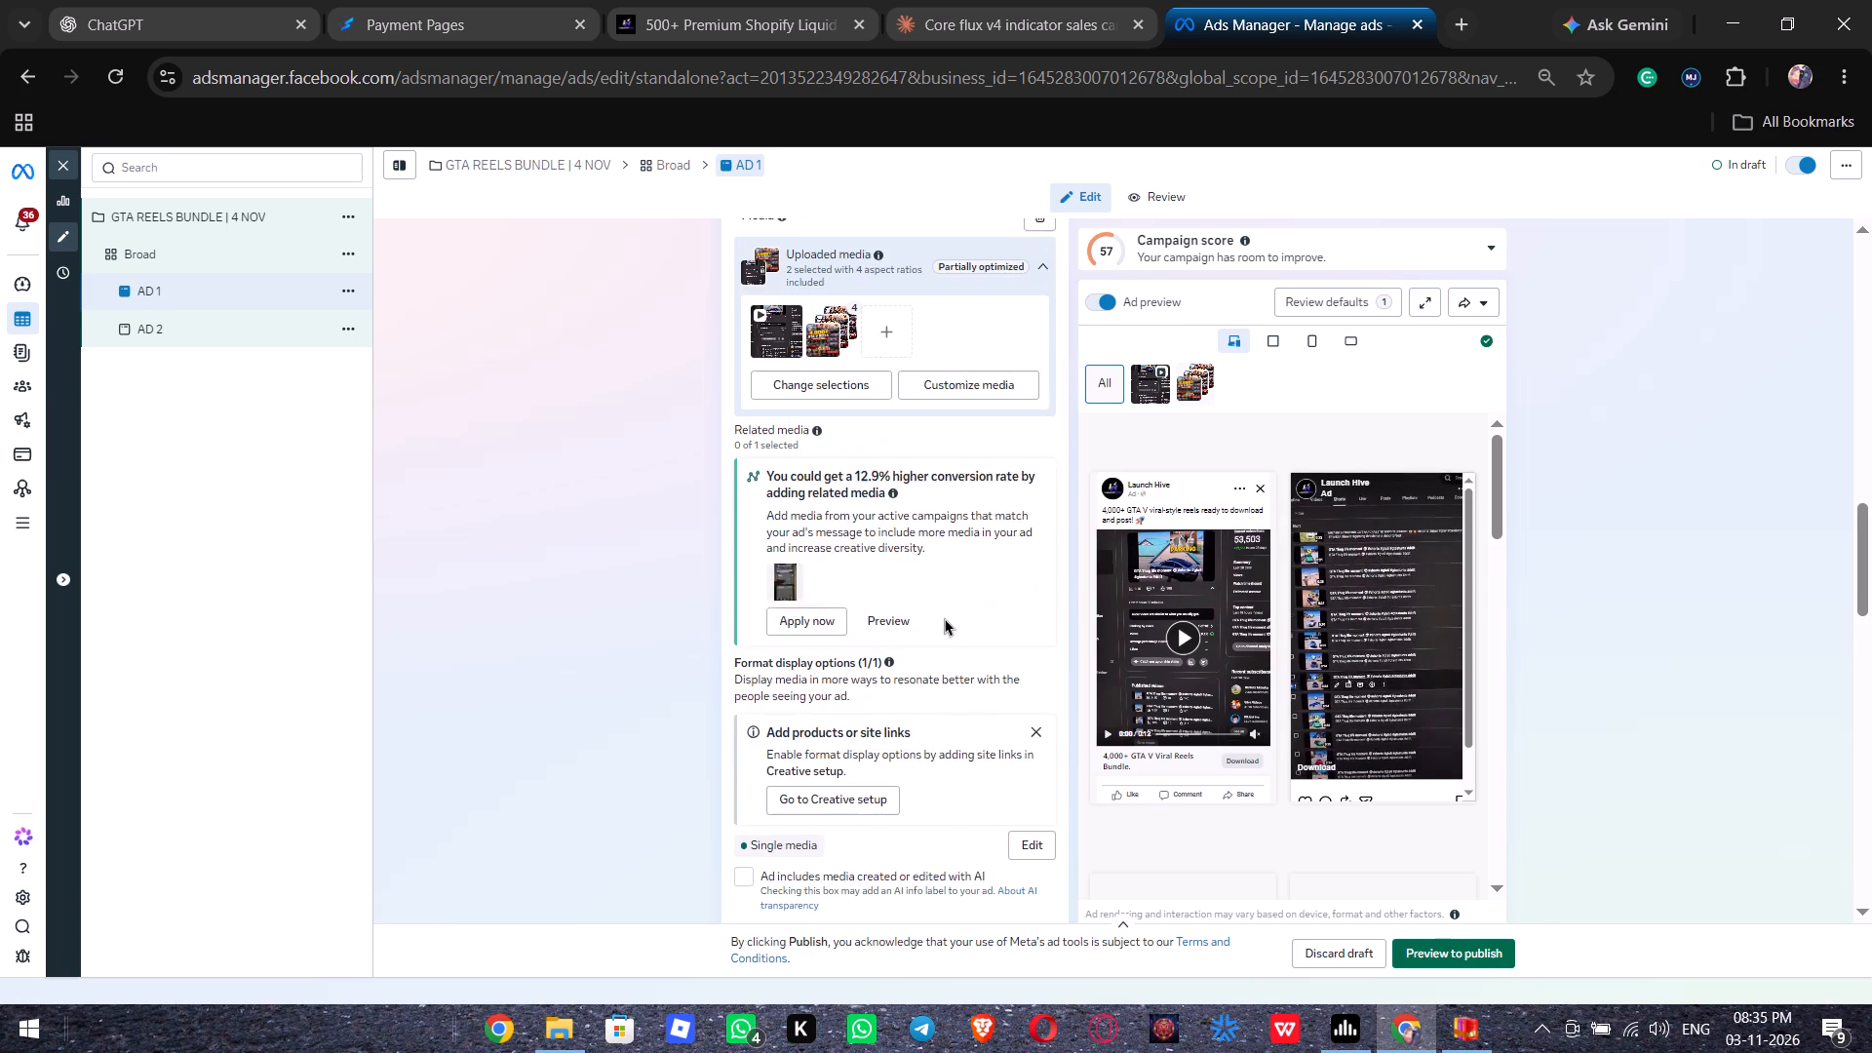
scroll(945, 618, "up", 1)
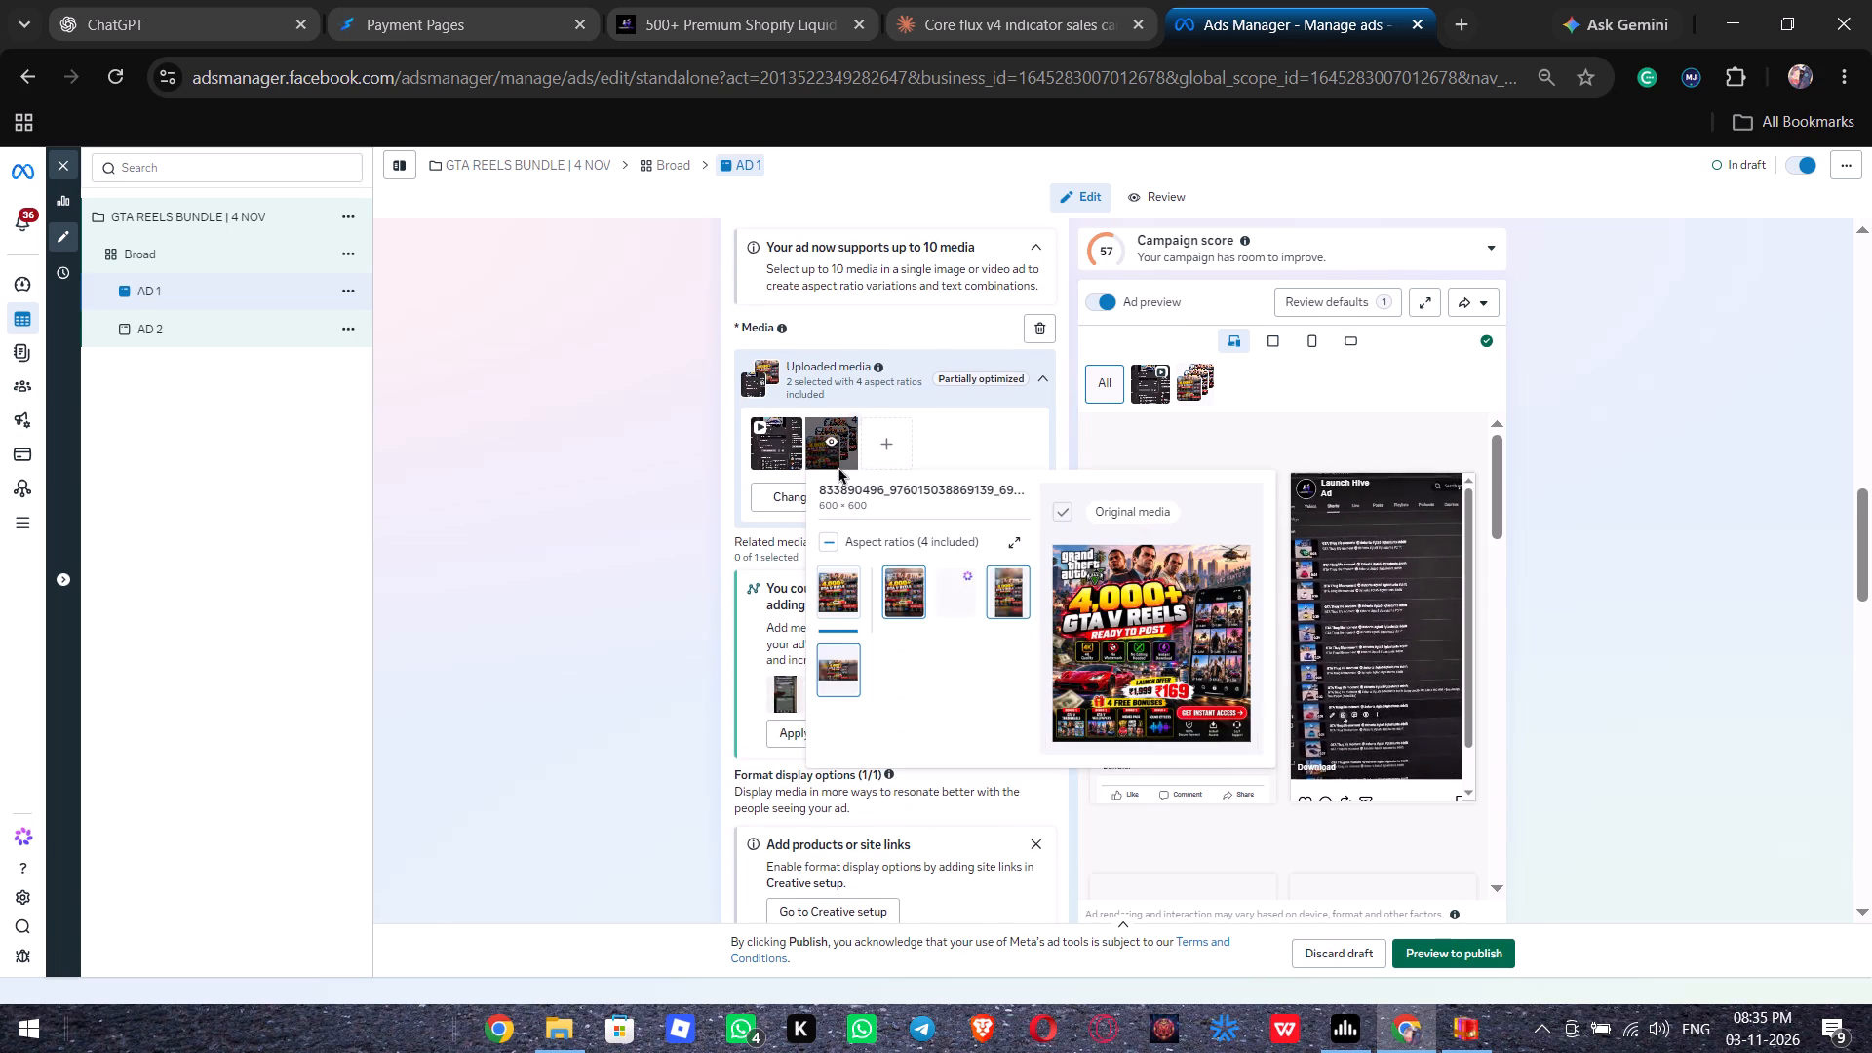
left_click(896, 581)
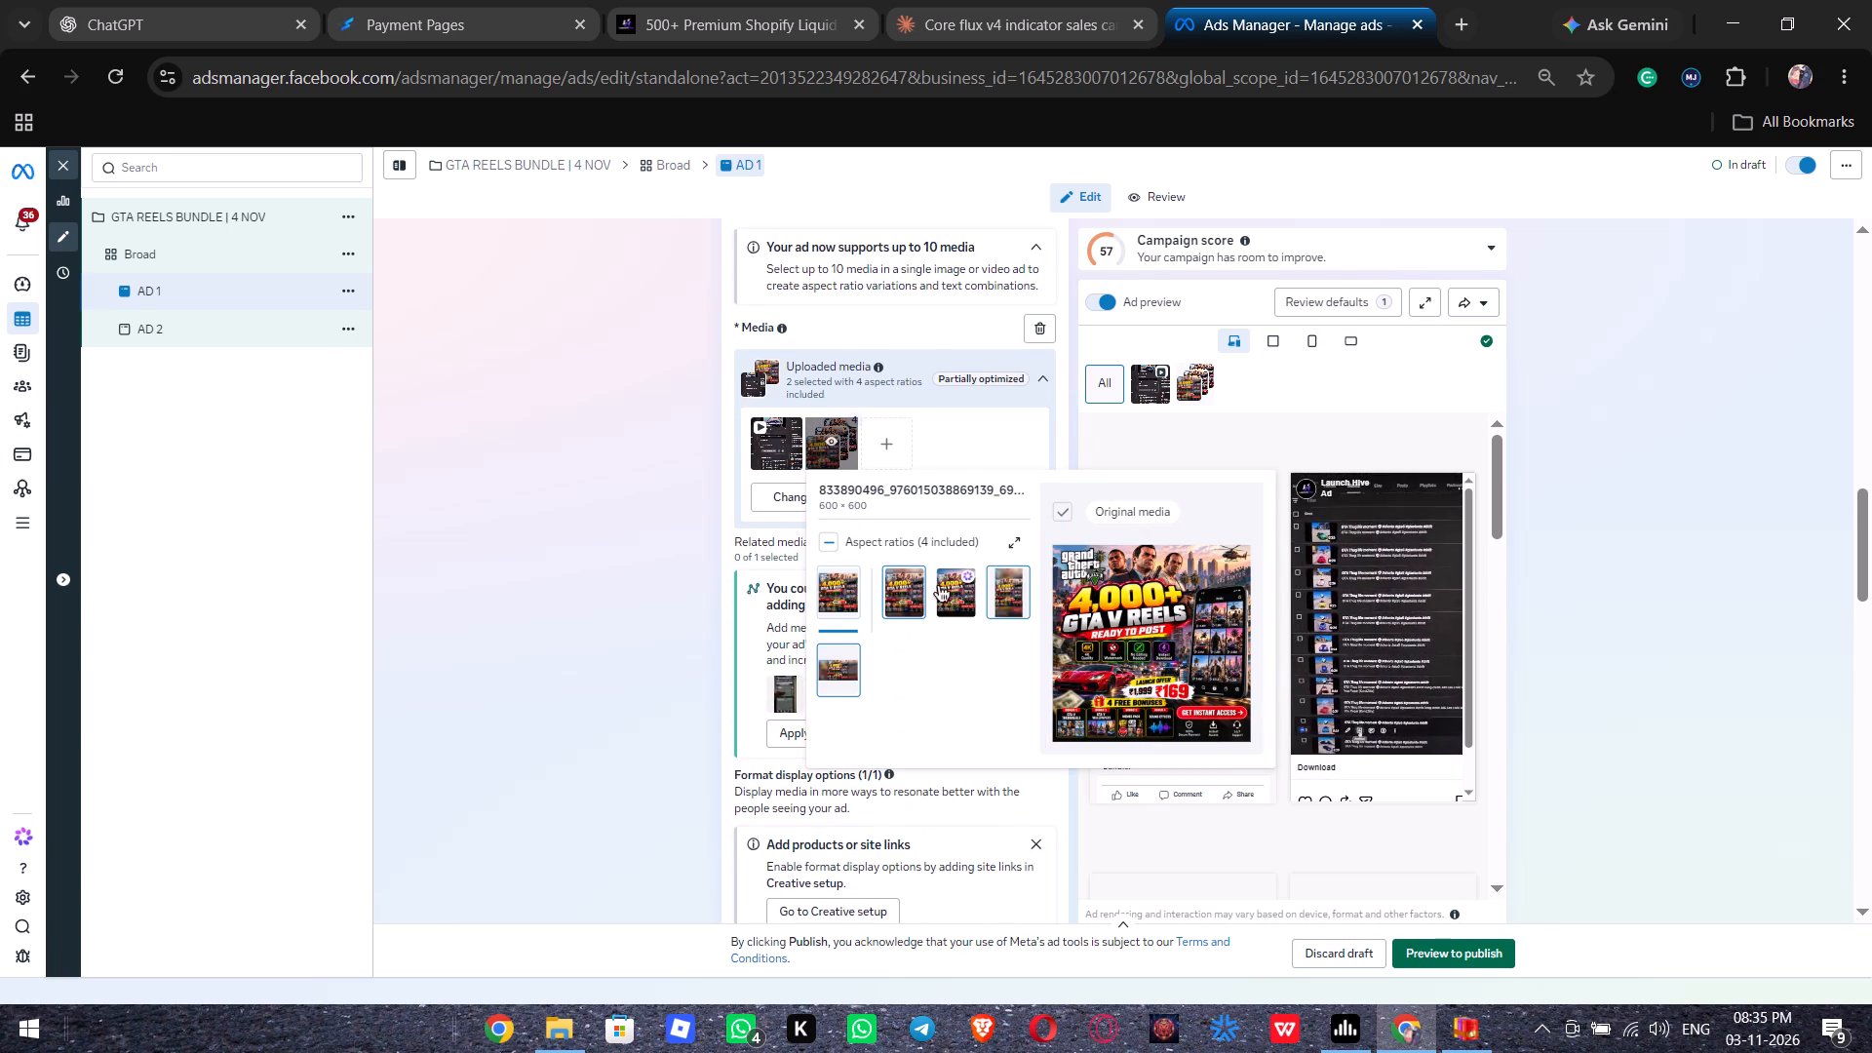
left_click(1006, 595)
left_click(839, 670)
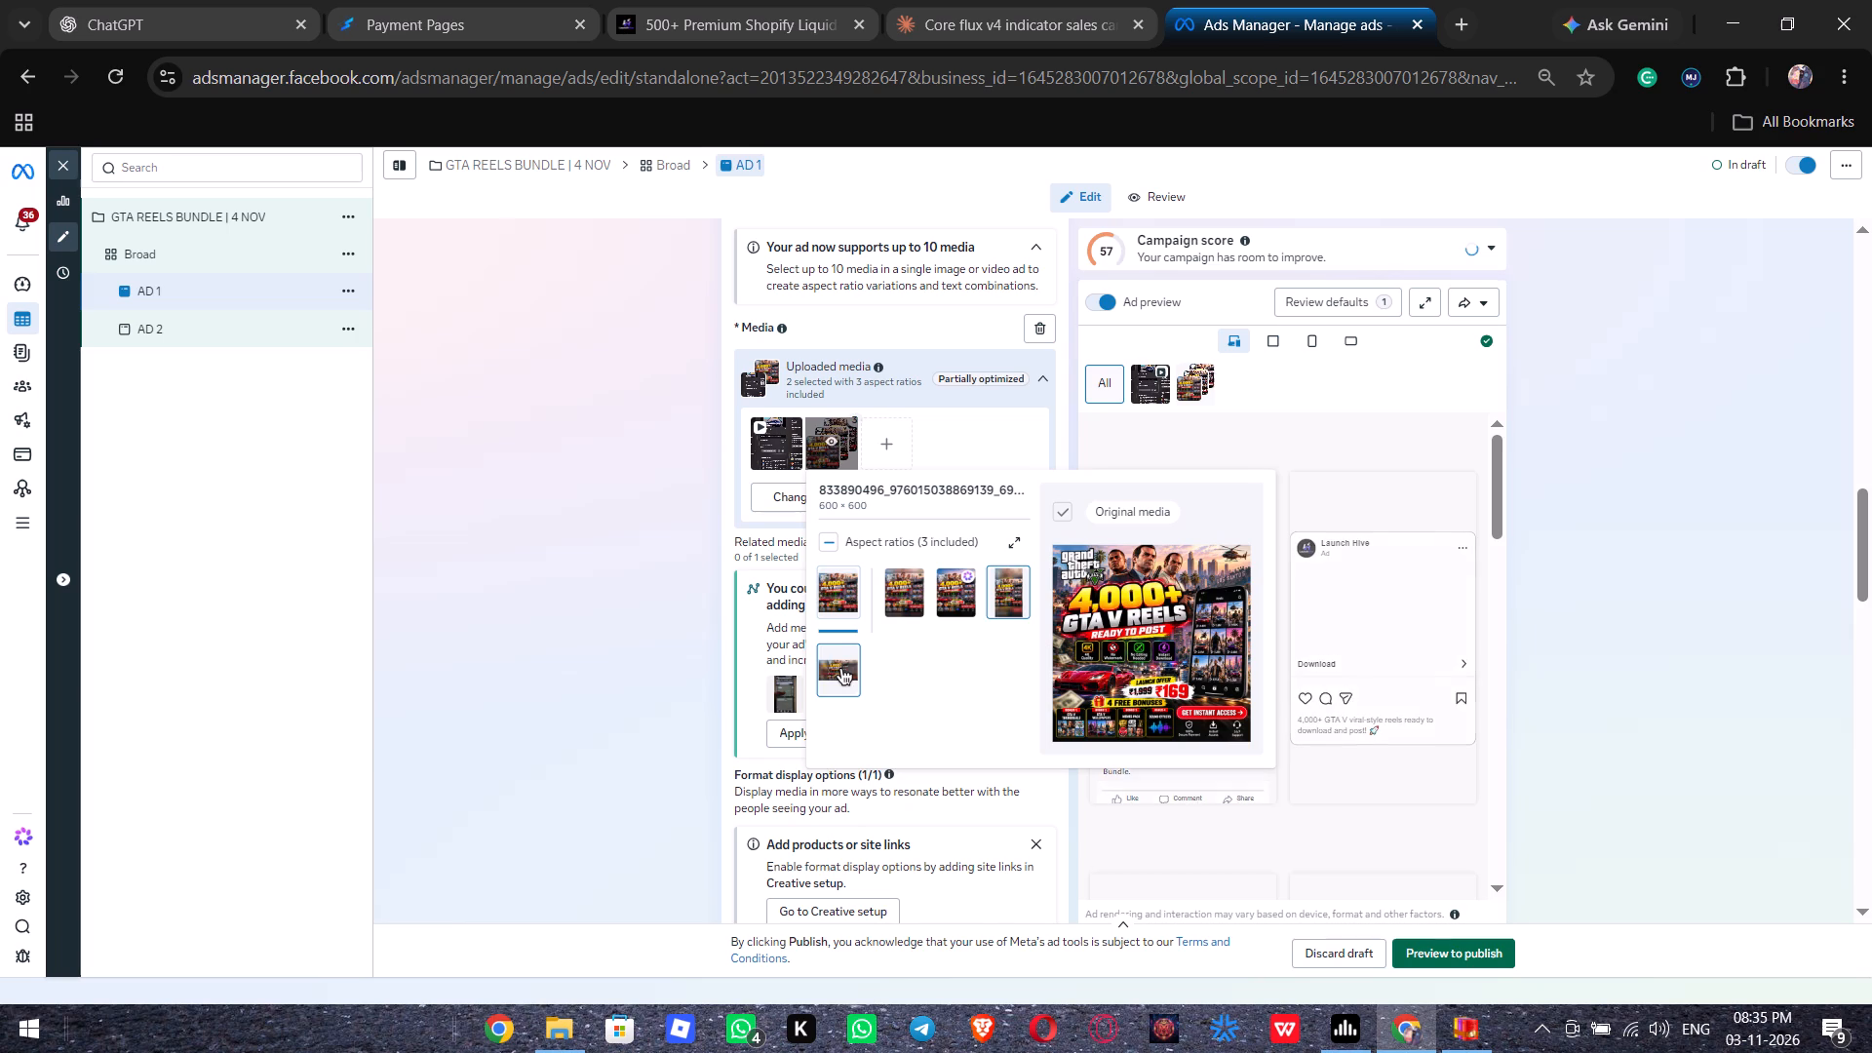
left_click(683, 608)
scroll(683, 608, "down", 5)
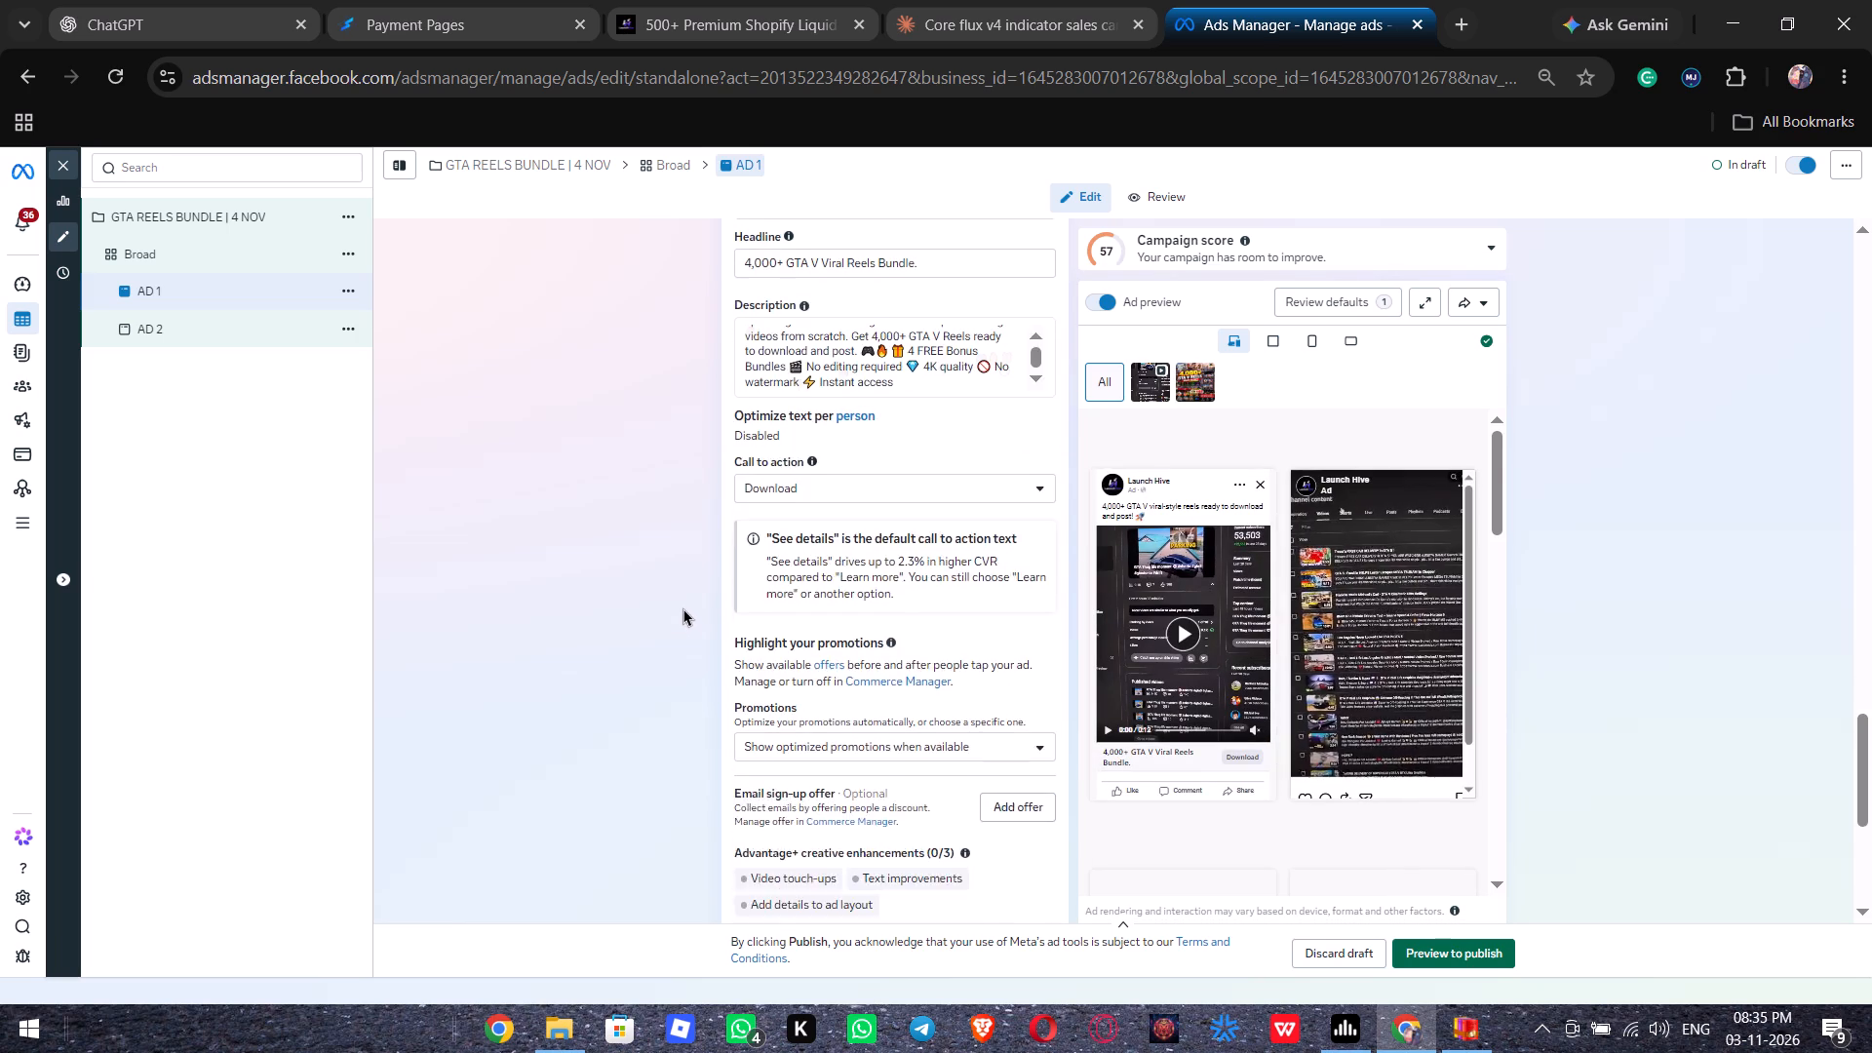
Select the "4,000+ GTA V Reels" image from AD 2's related media suggestions, save it, and open the related media section.
left_click(249, 327)
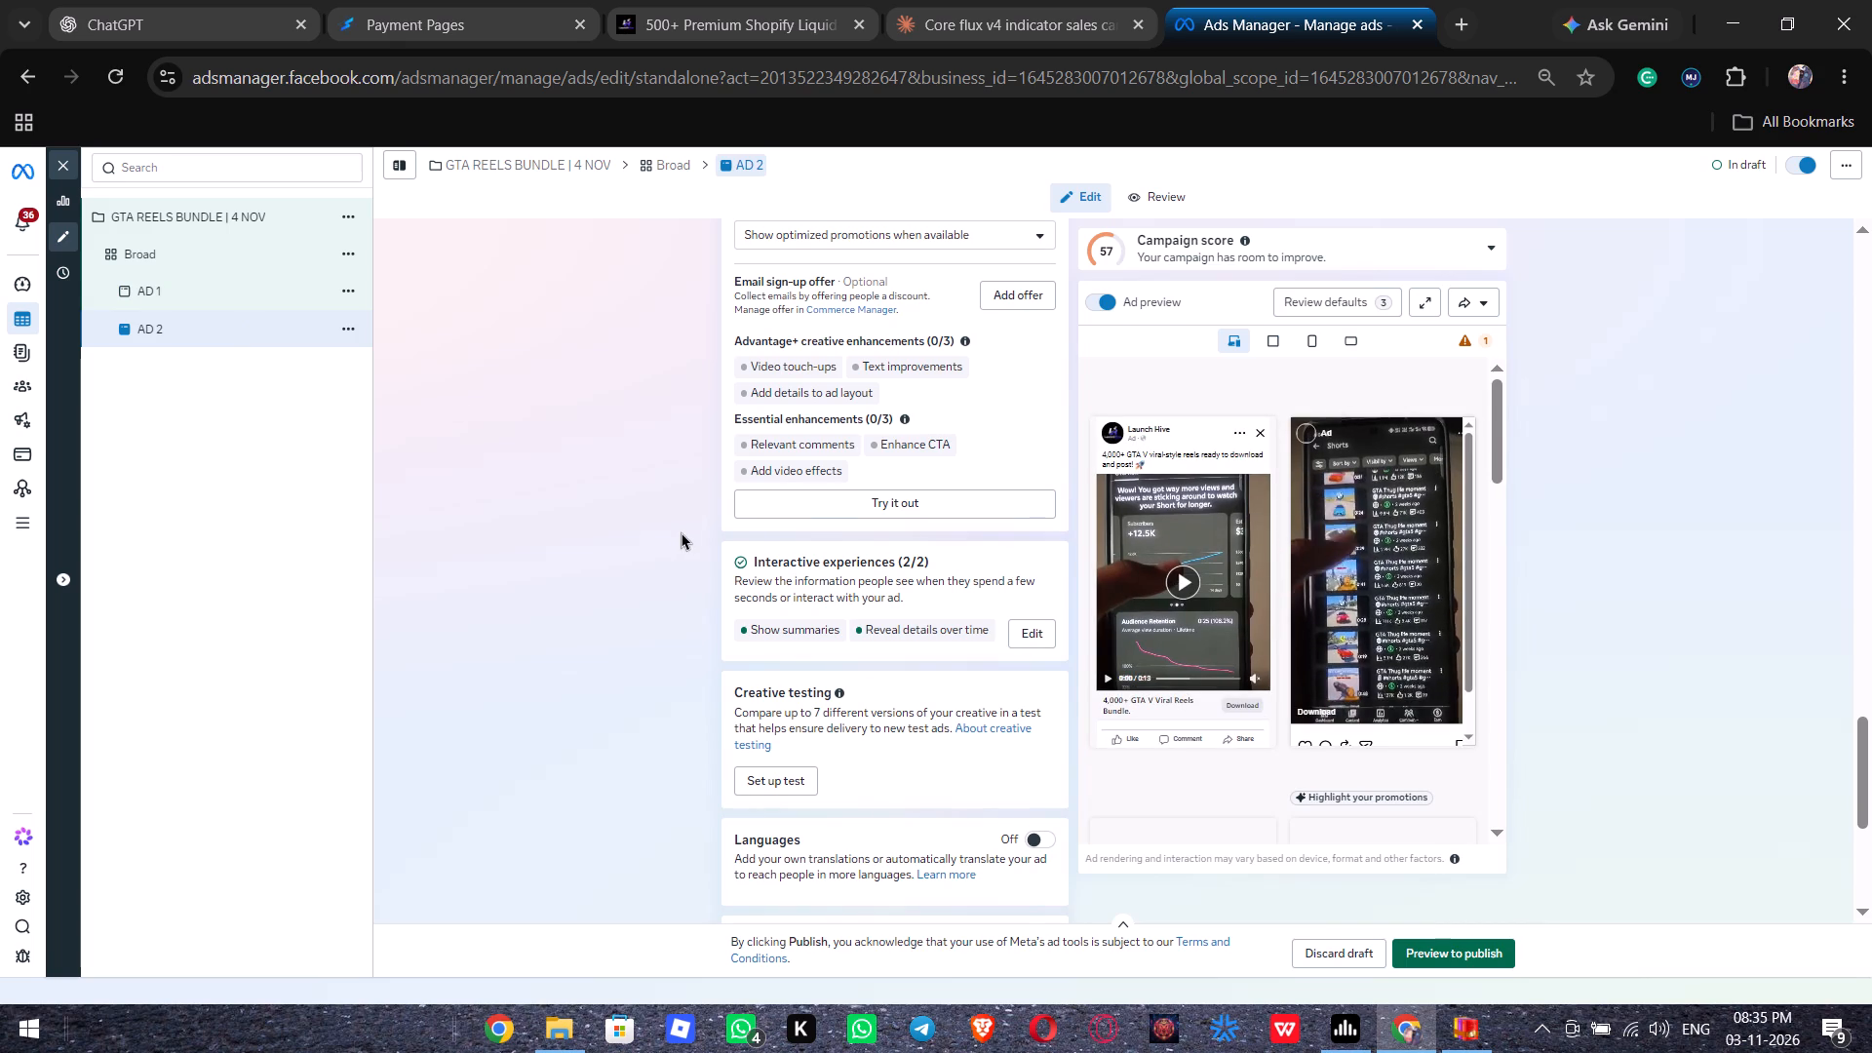
scroll(682, 532, "up", 3)
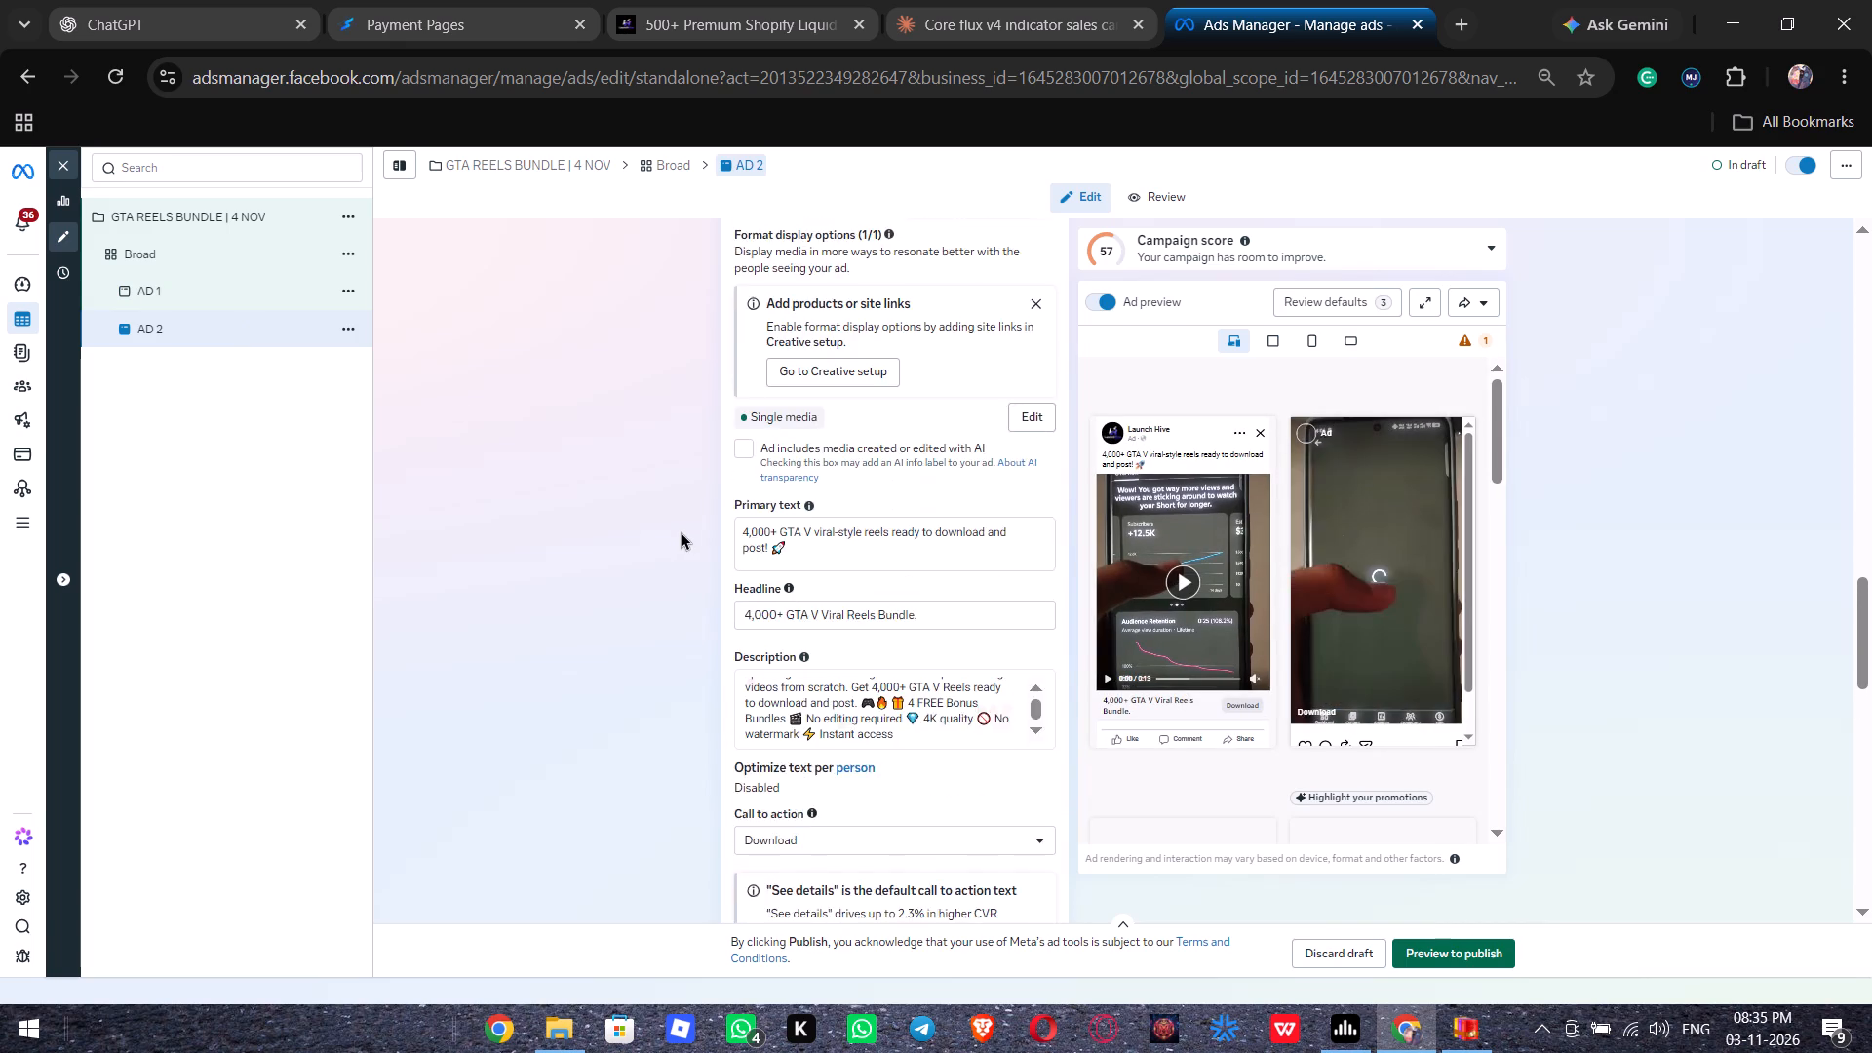
scroll(682, 532, "up", 3)
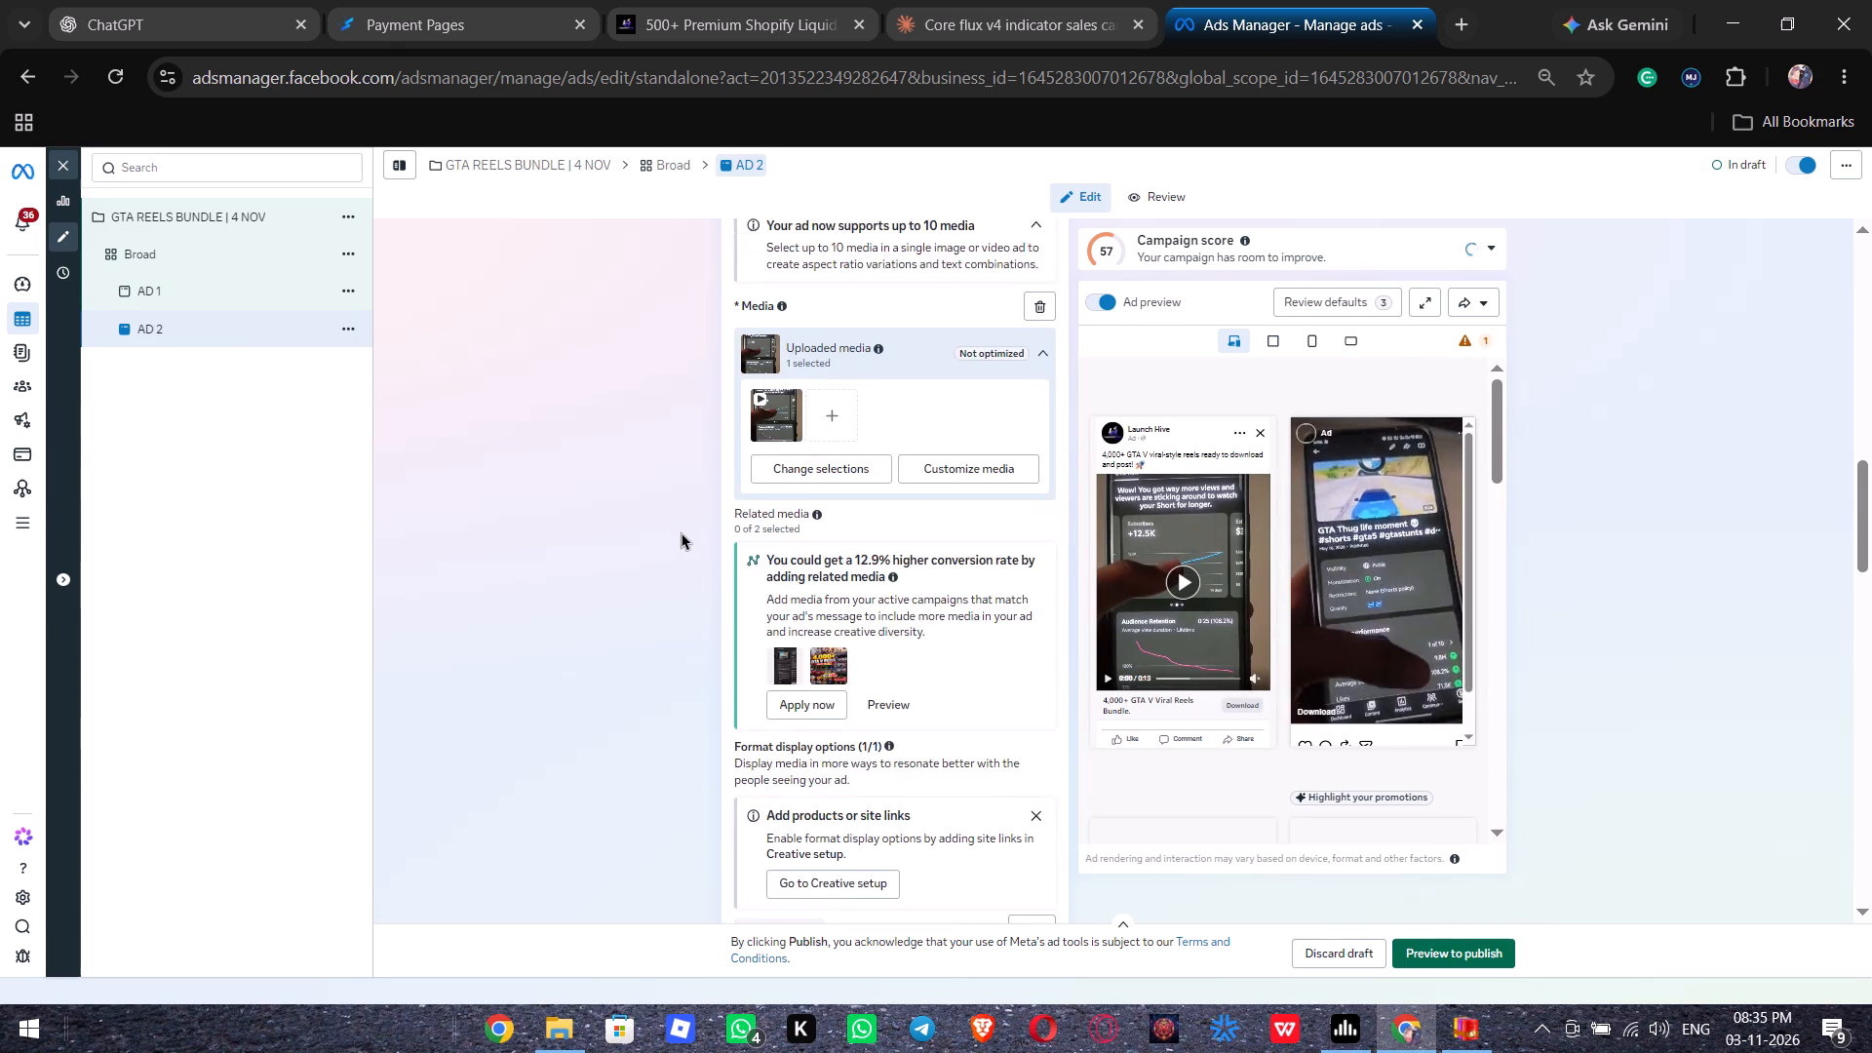
scroll(682, 532, "up", 1)
scroll(682, 532, "down", 1)
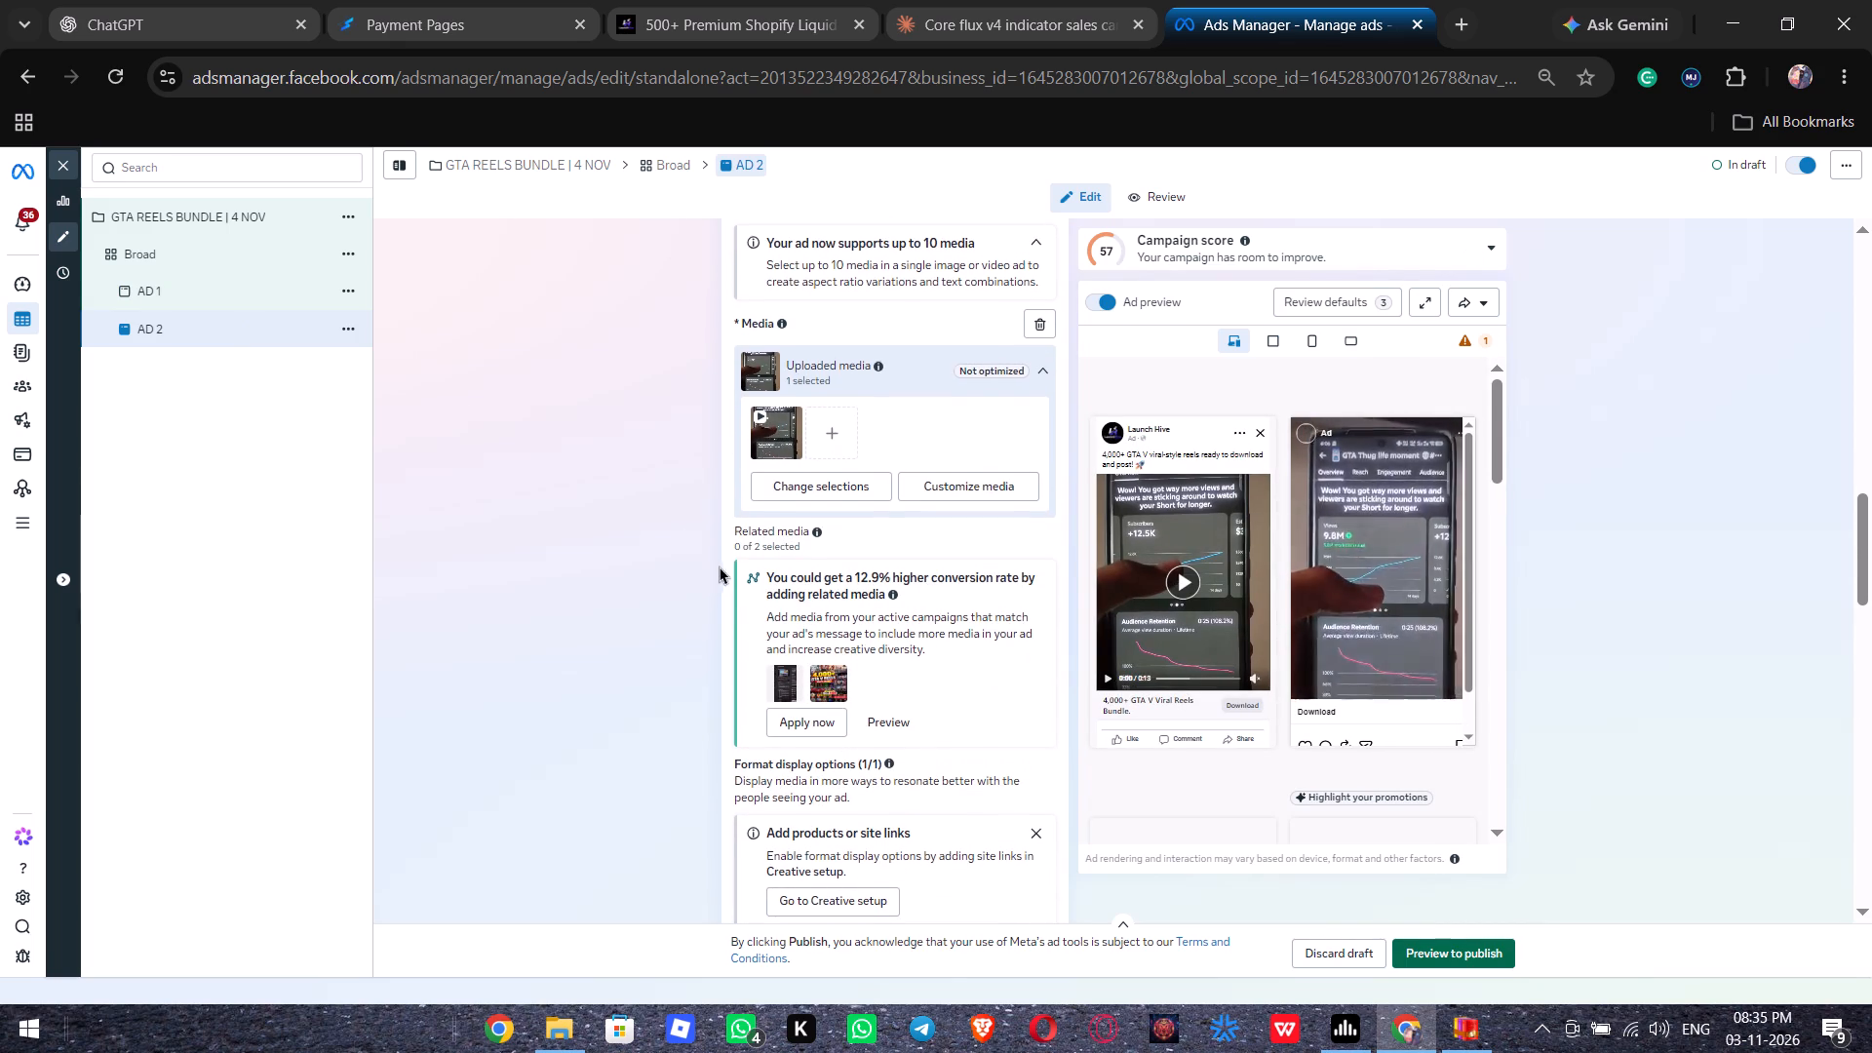
left_click(882, 724)
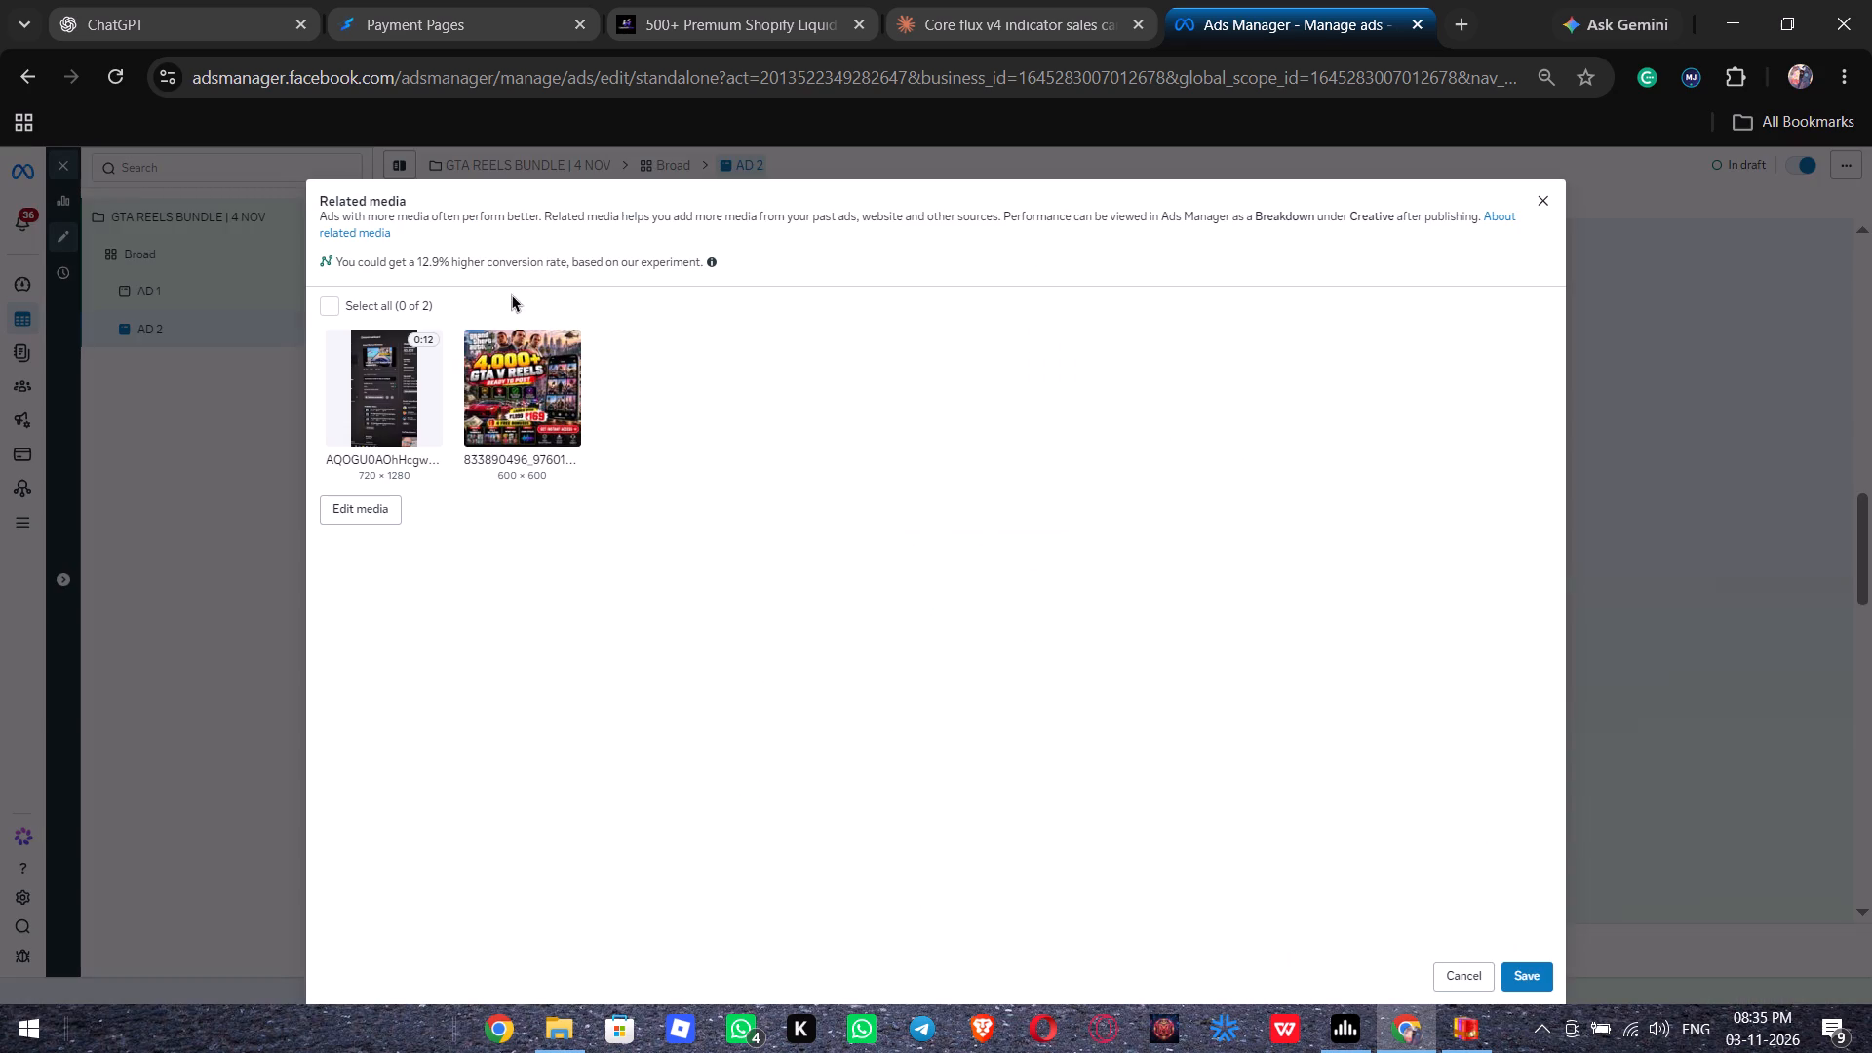
left_click(505, 406)
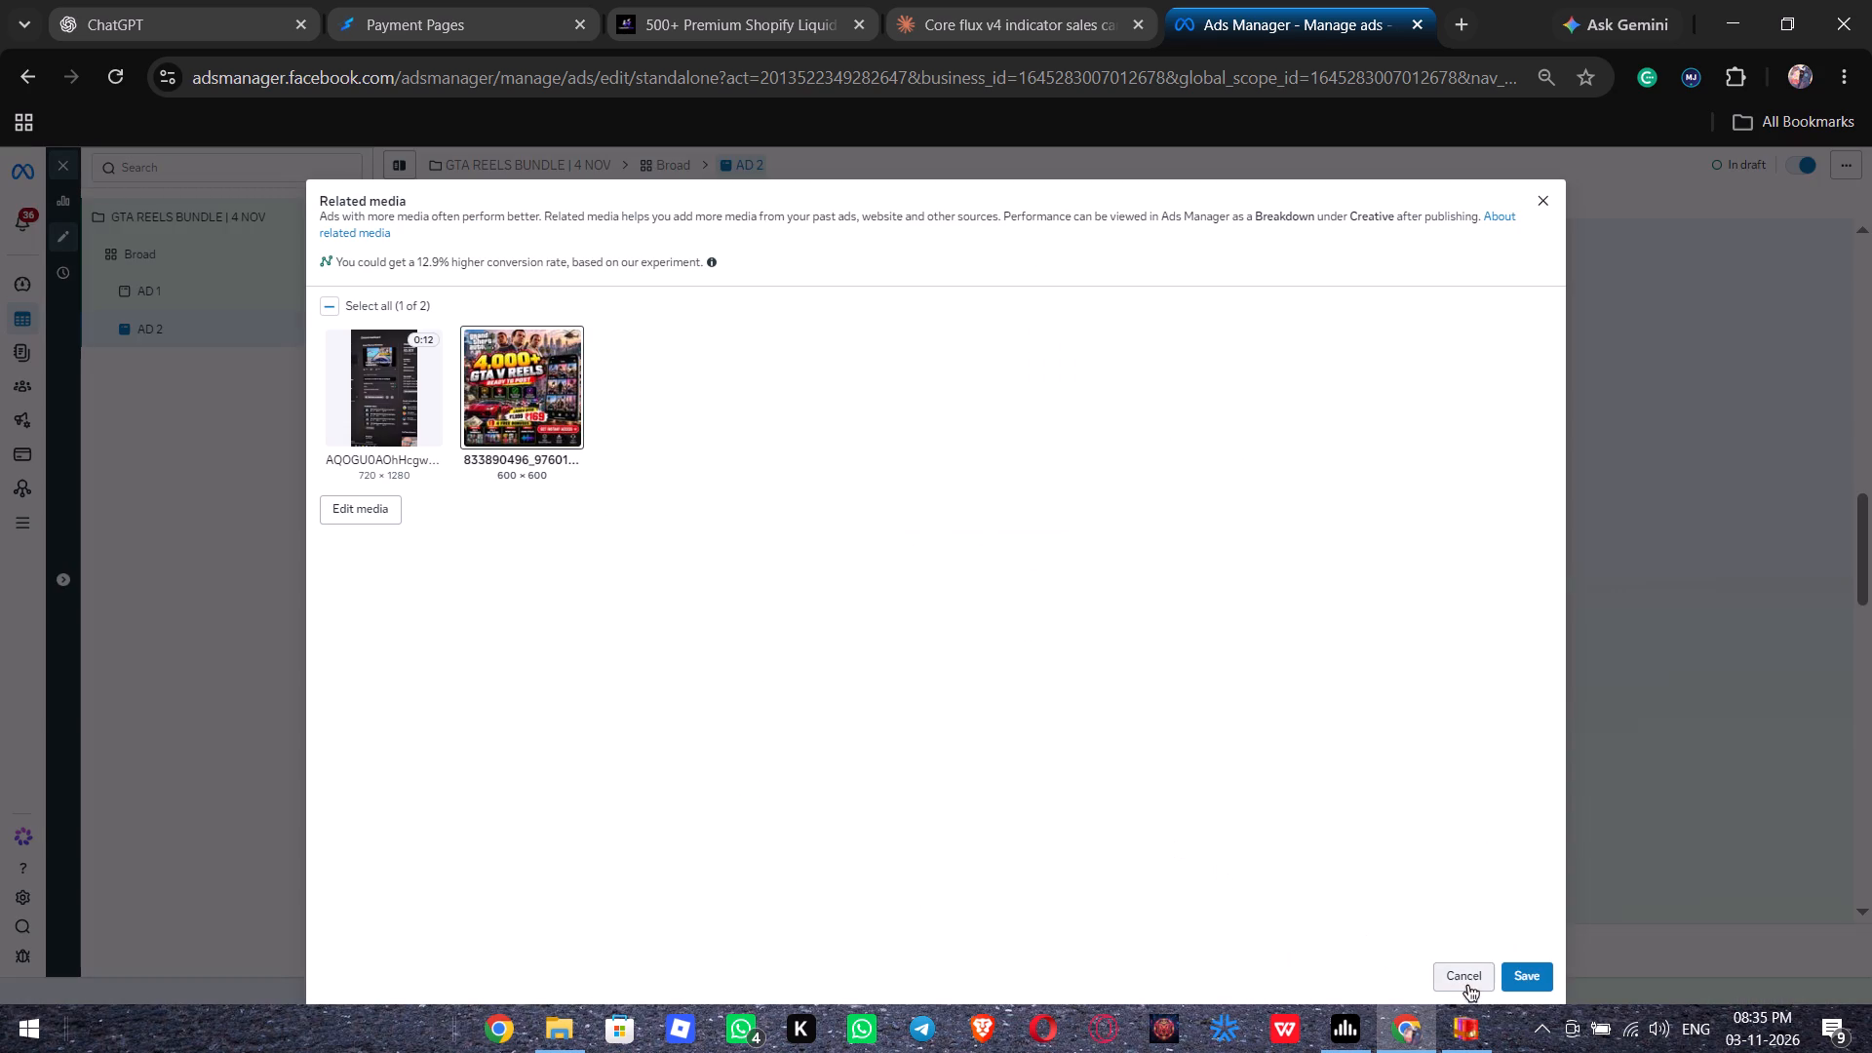
left_click(1520, 979)
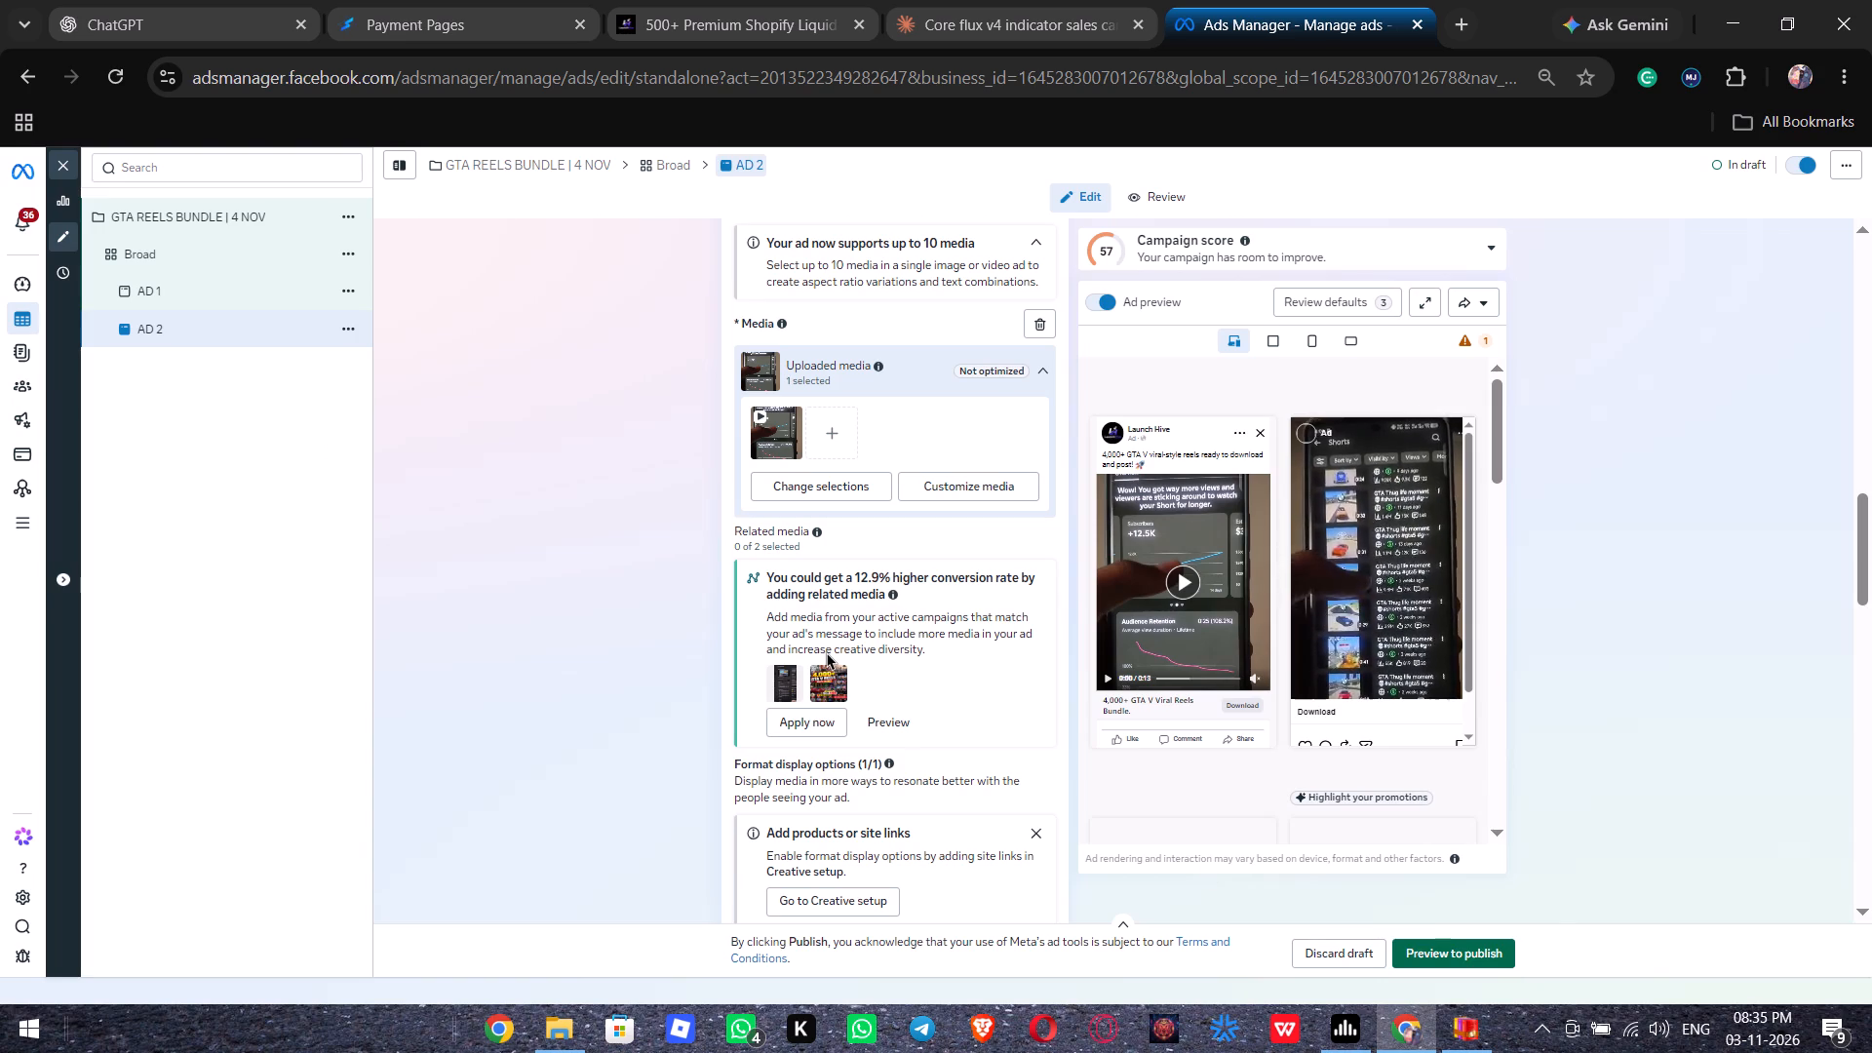
left_click(961, 549)
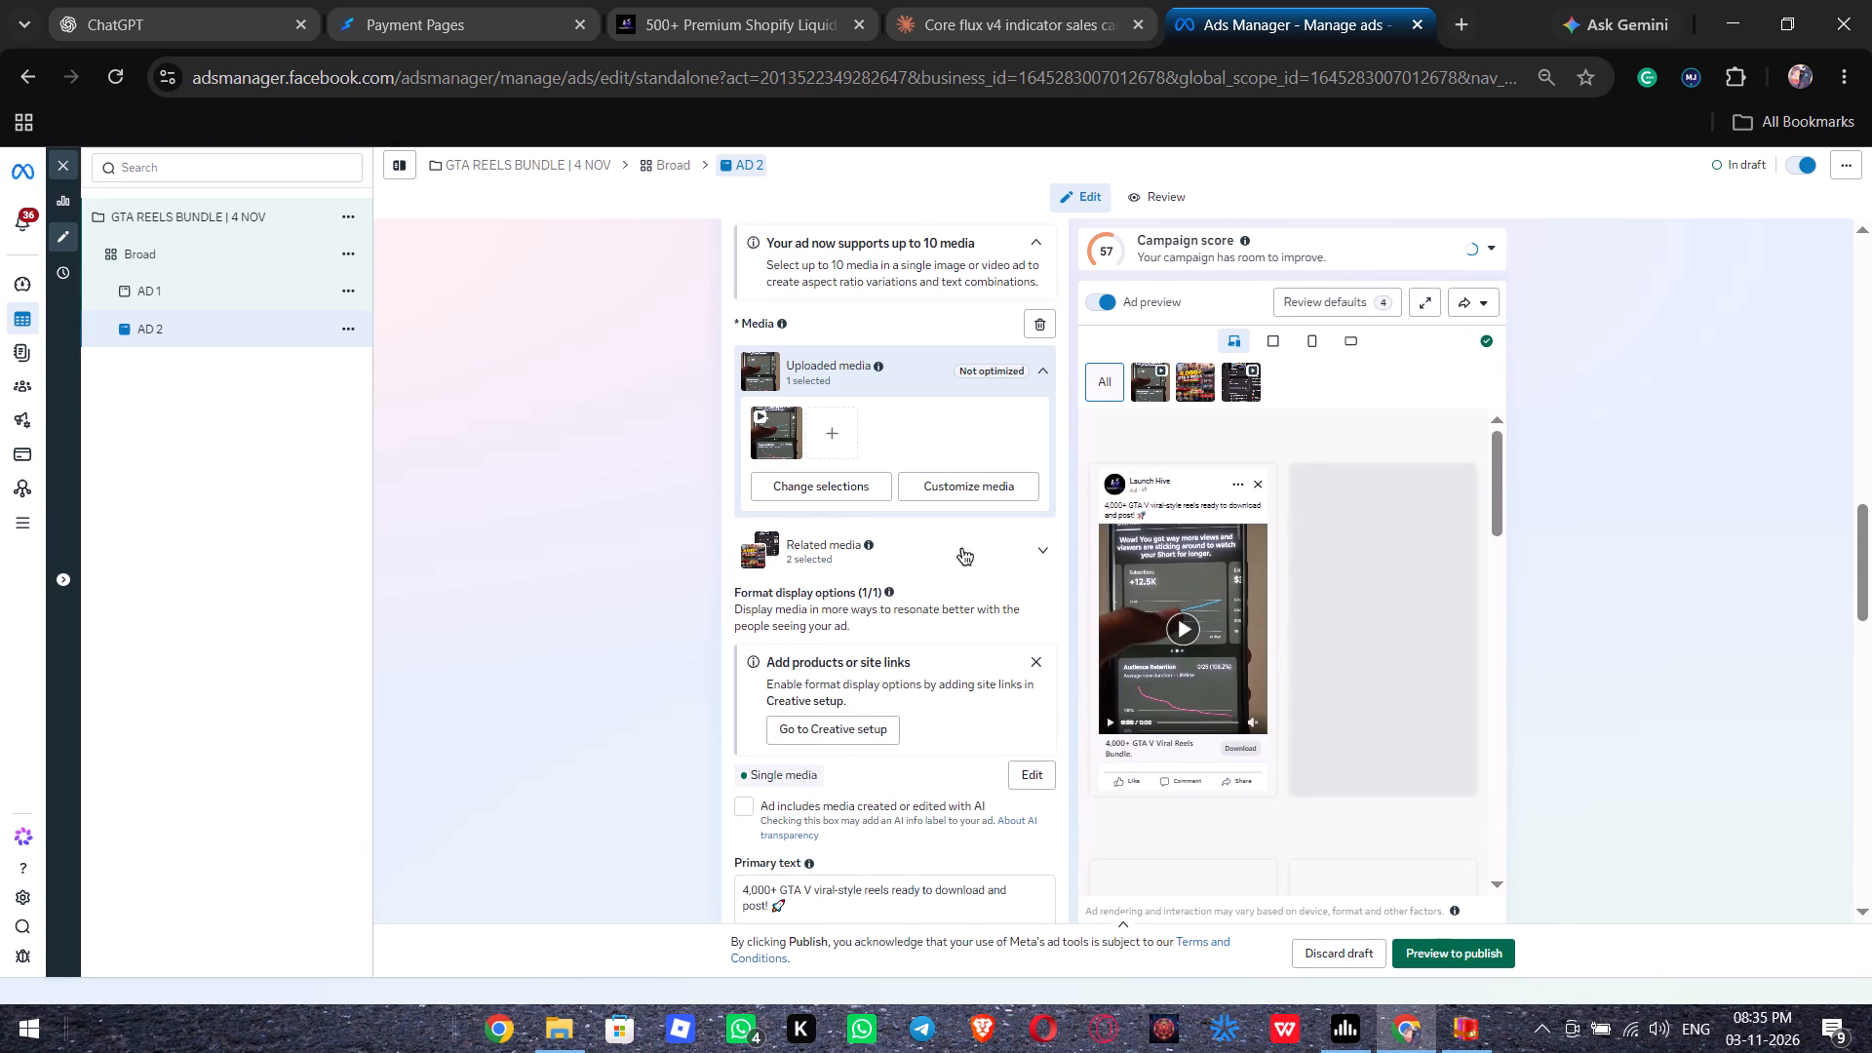
Remove the related media selections from AD 2.
left_click(1029, 664)
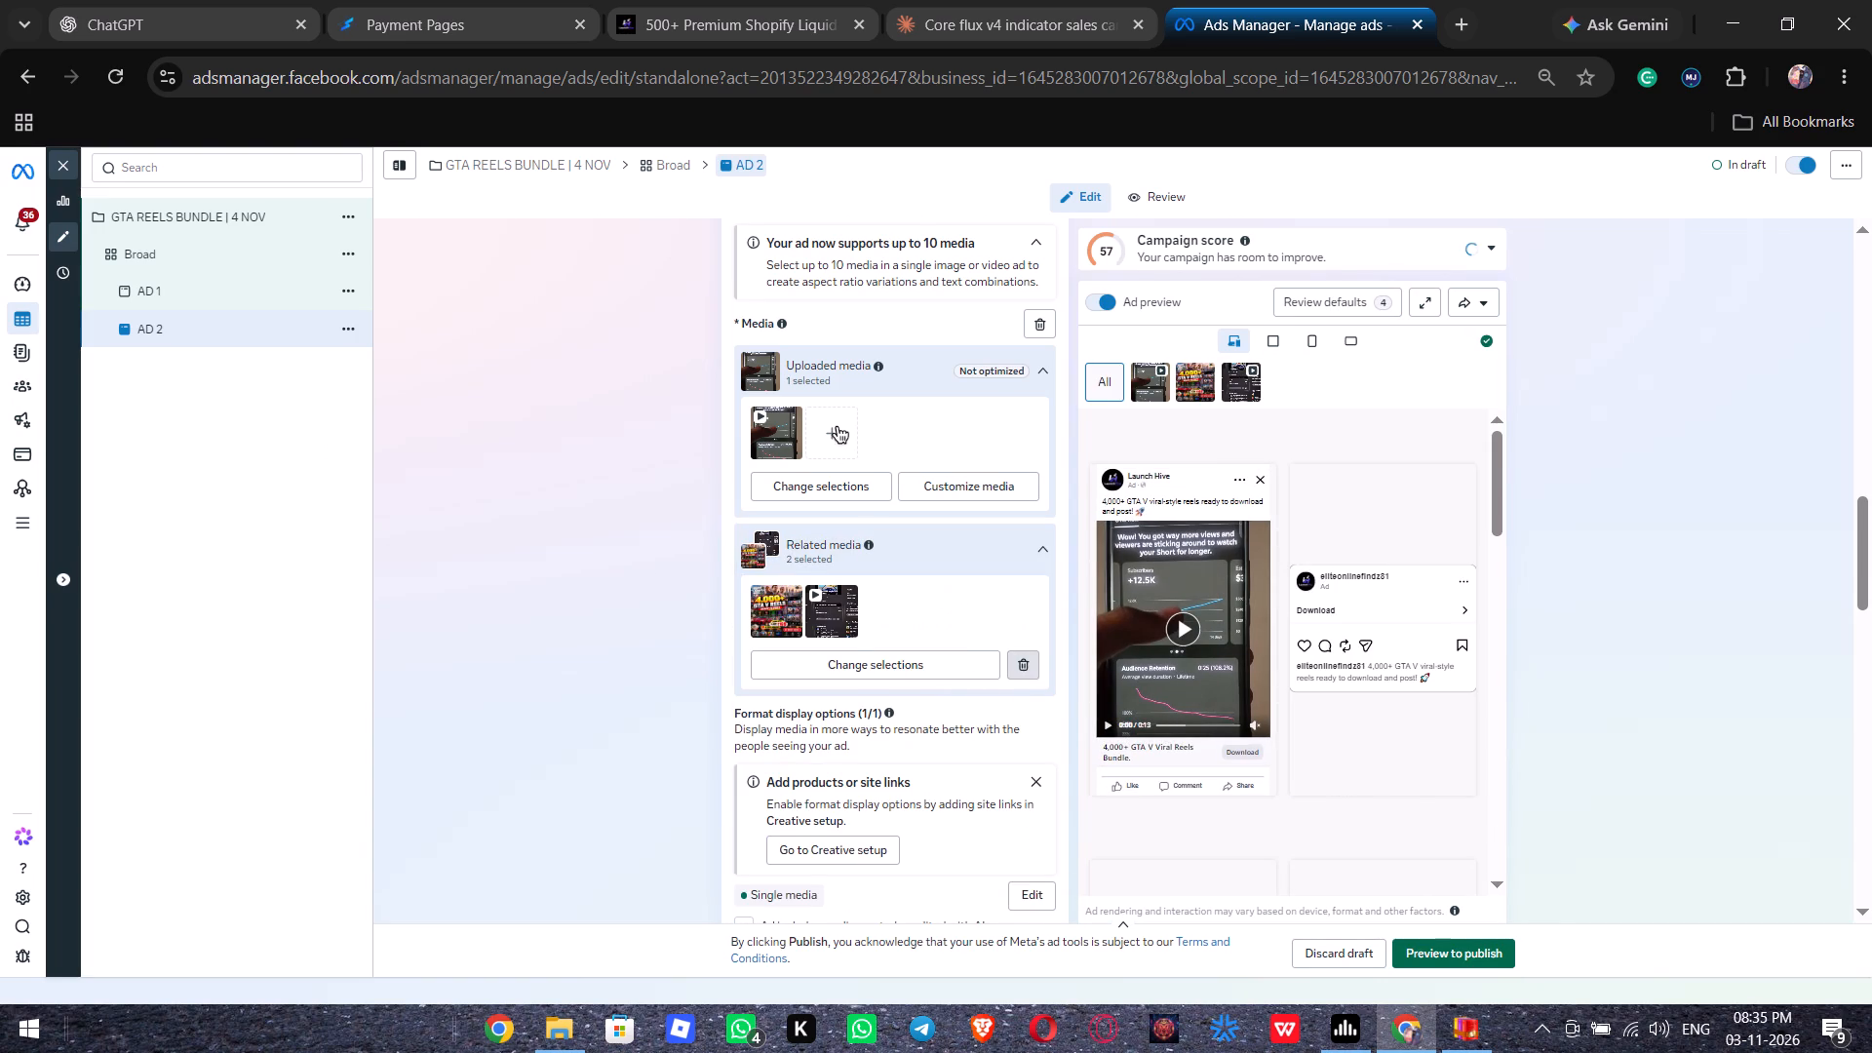
Add the 600 × 600 "4,000+ GTA V Reels" account image to AD 2's uploaded media and check the creative enhancements.
left_click(830, 417)
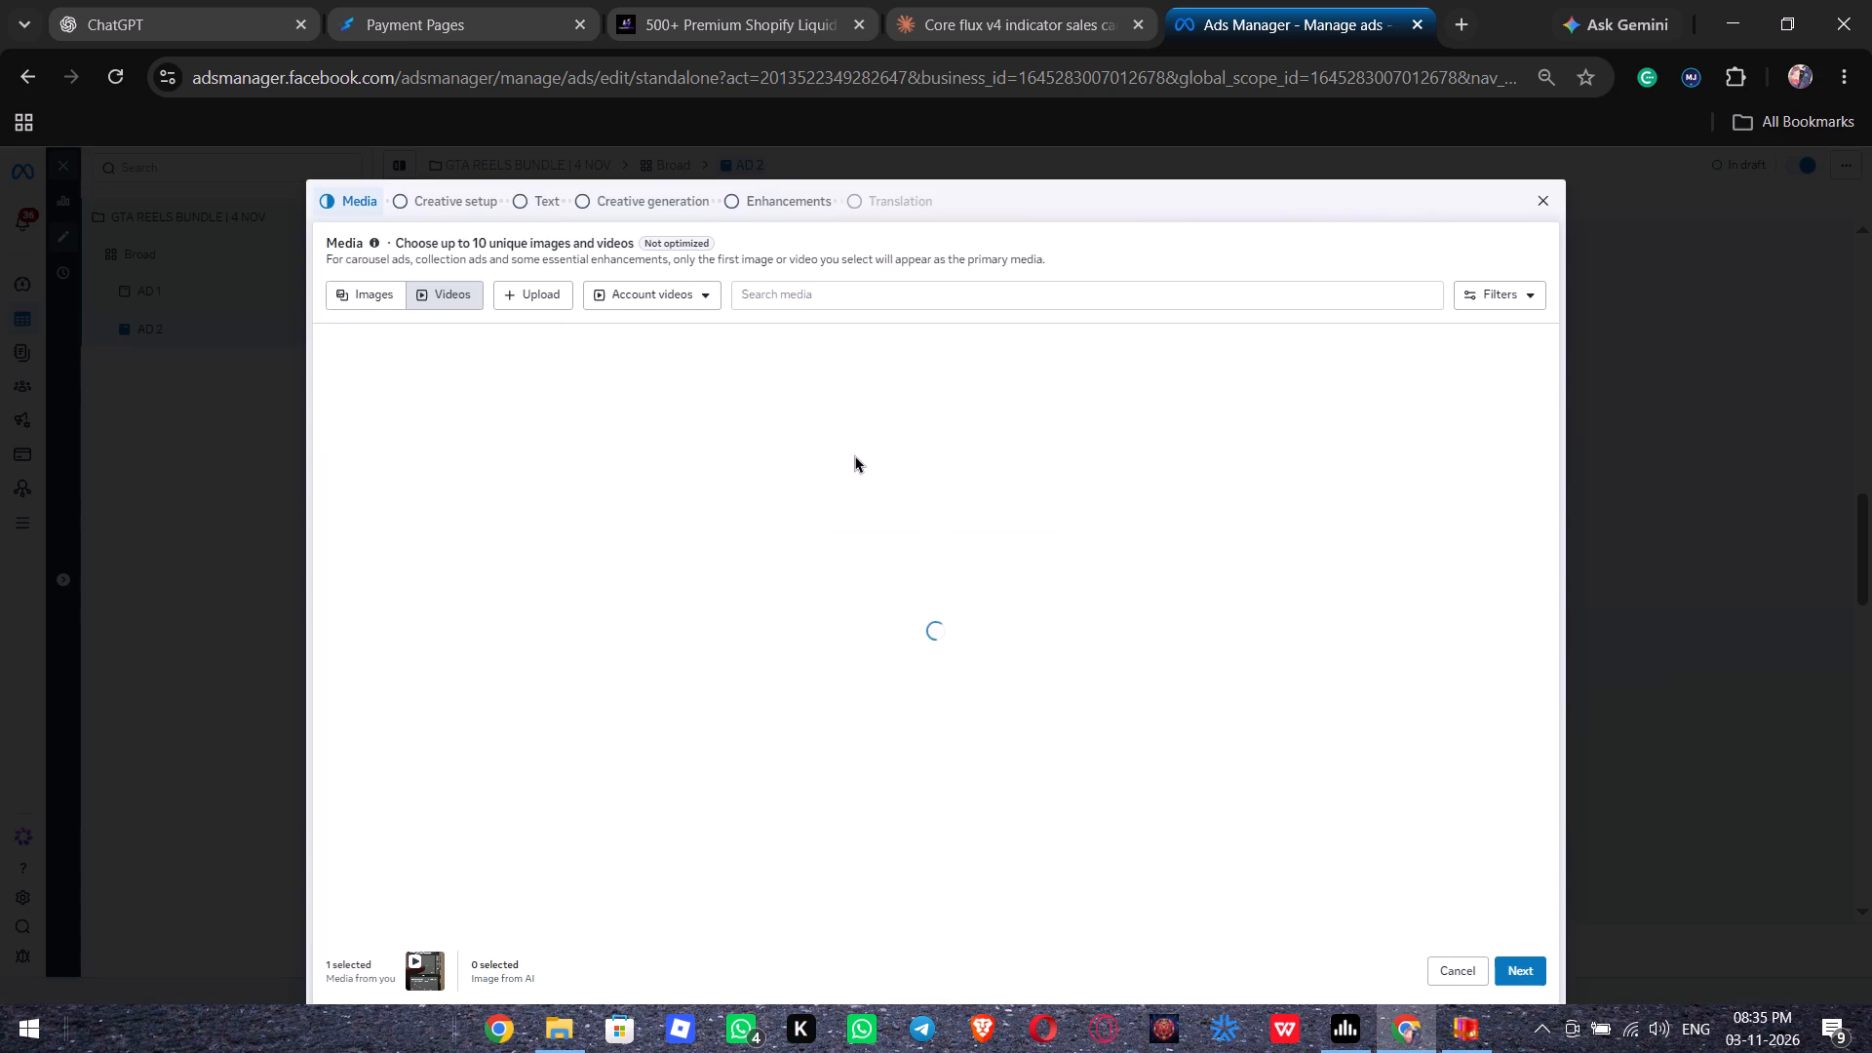
left_click(383, 287)
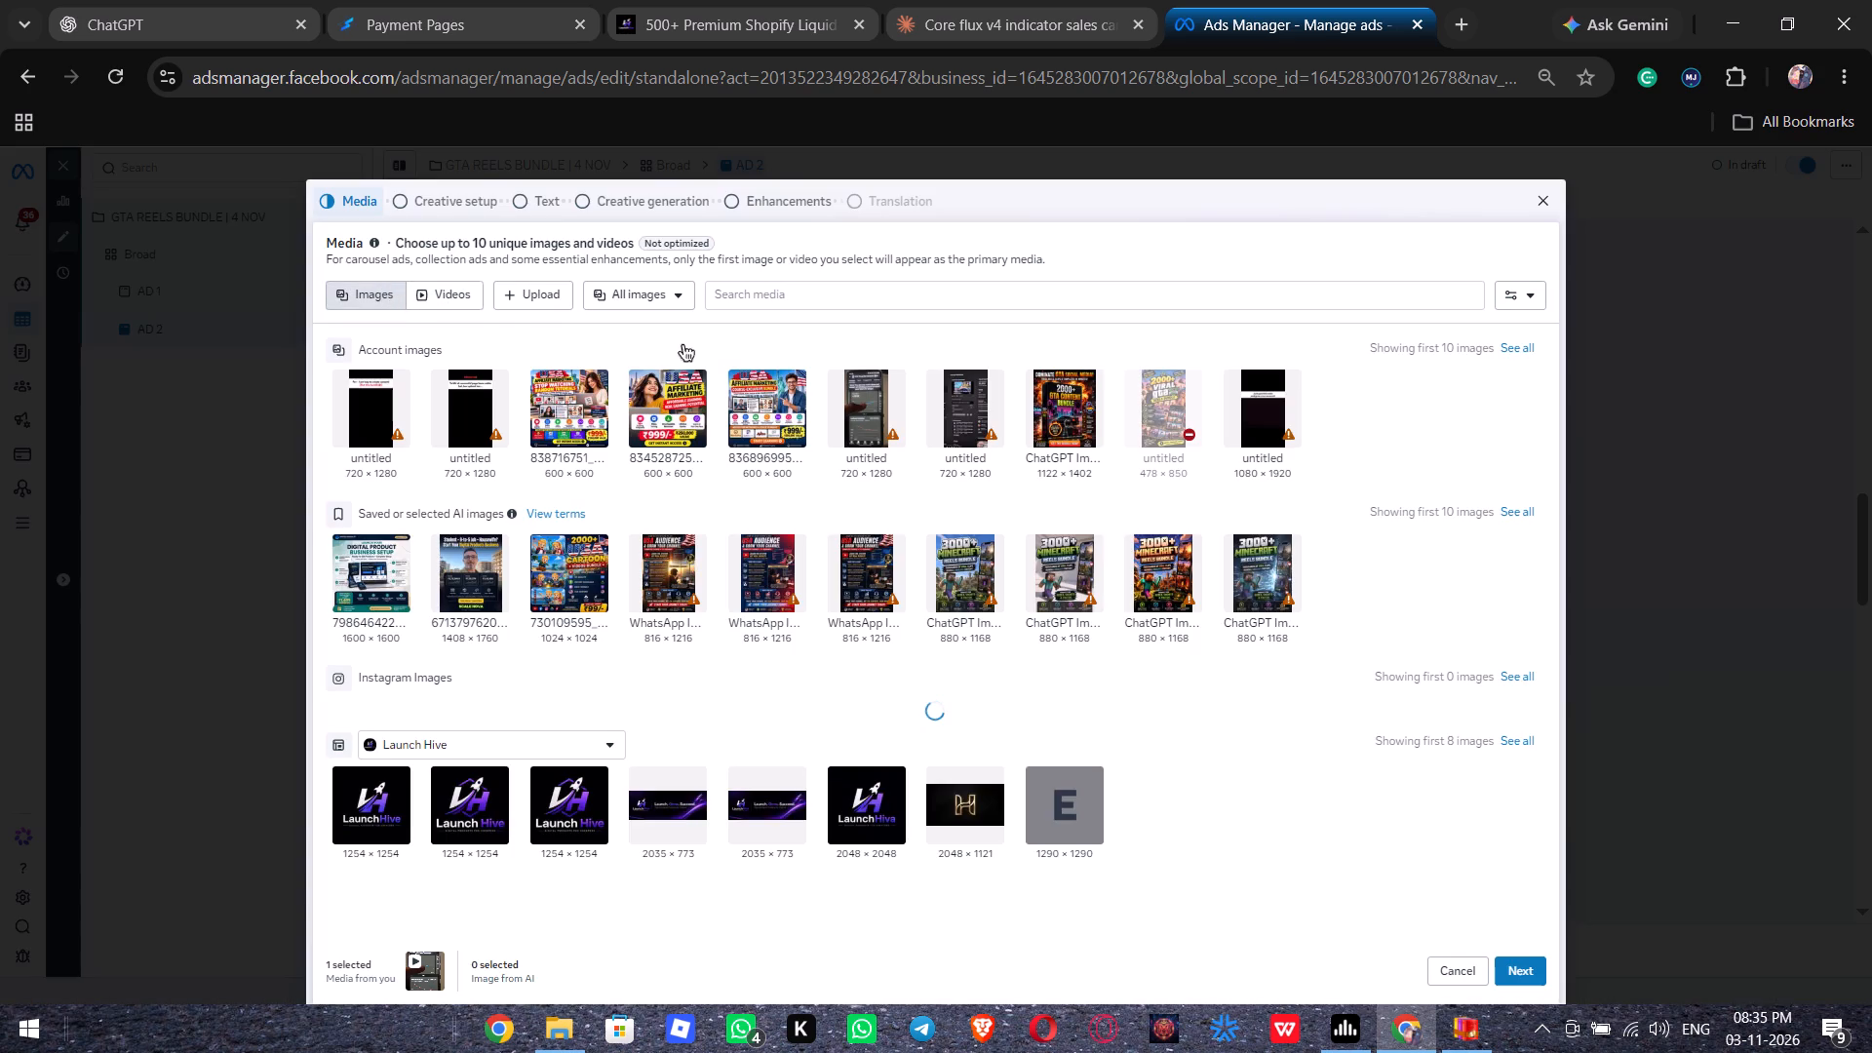
left_click(1517, 345)
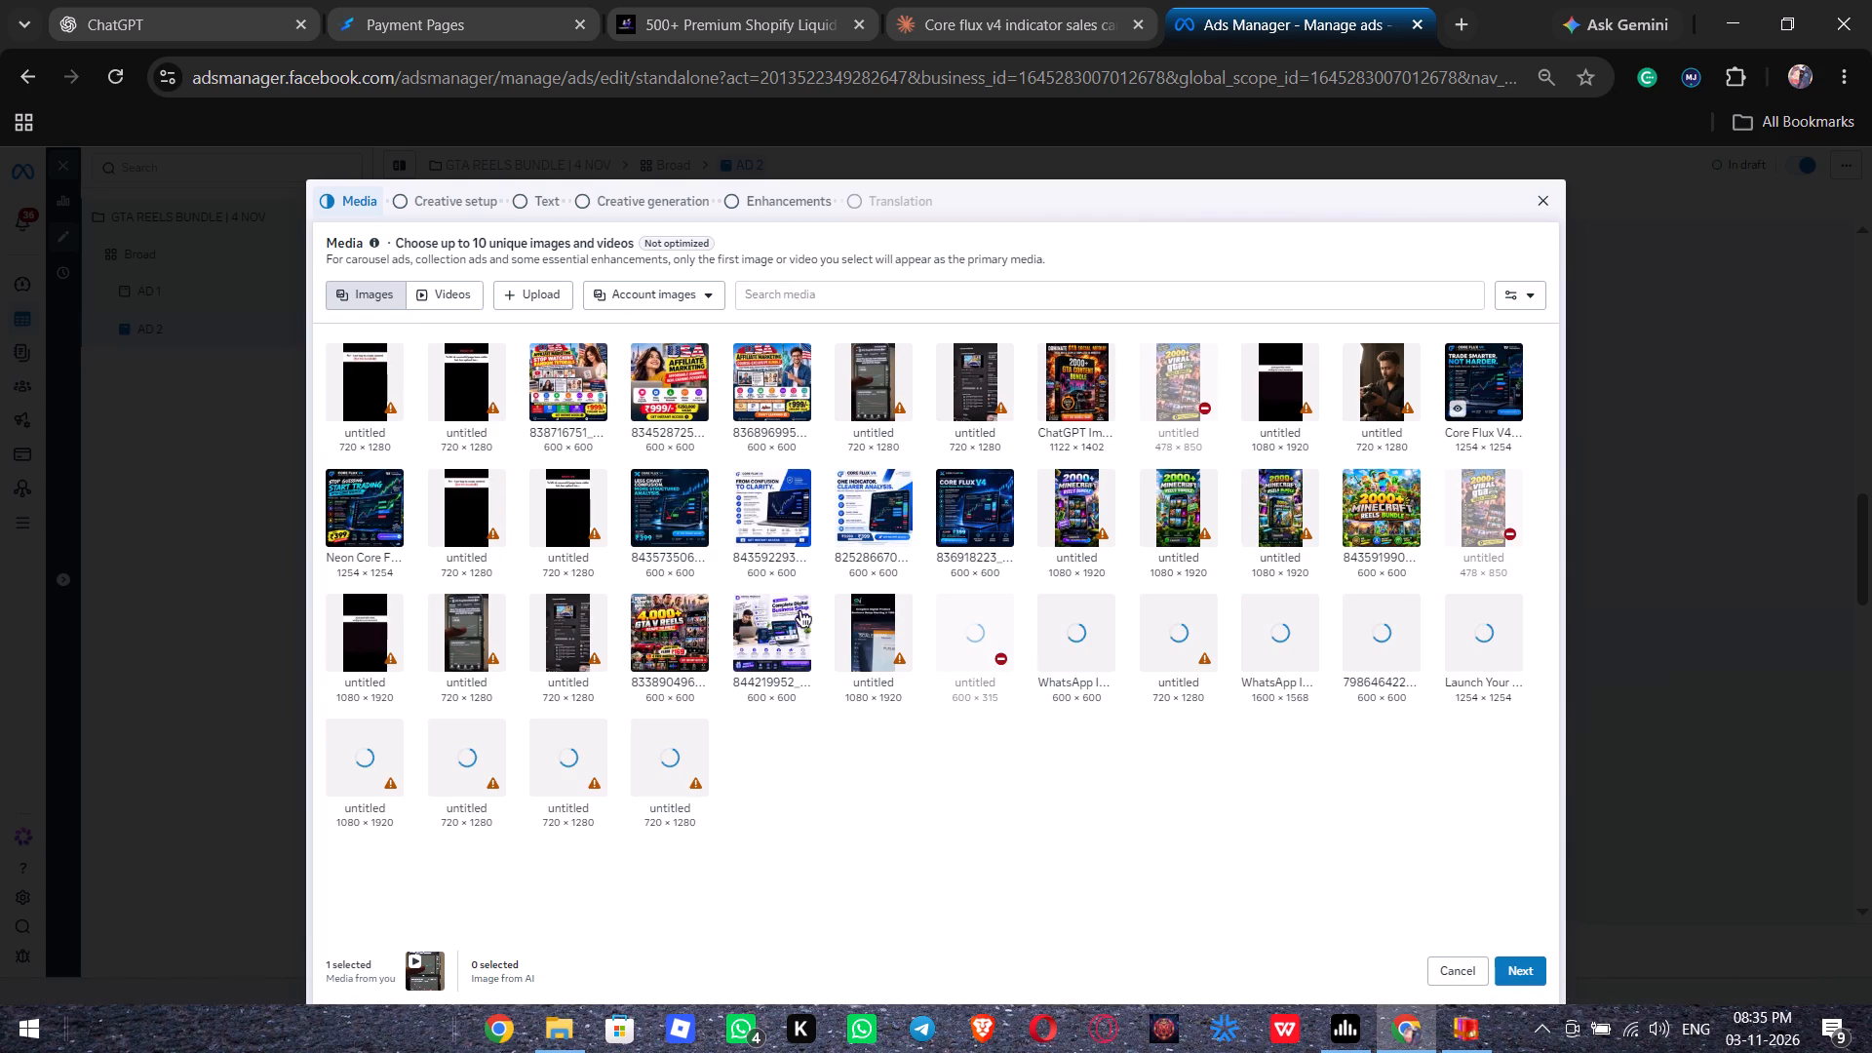
left_click(663, 629)
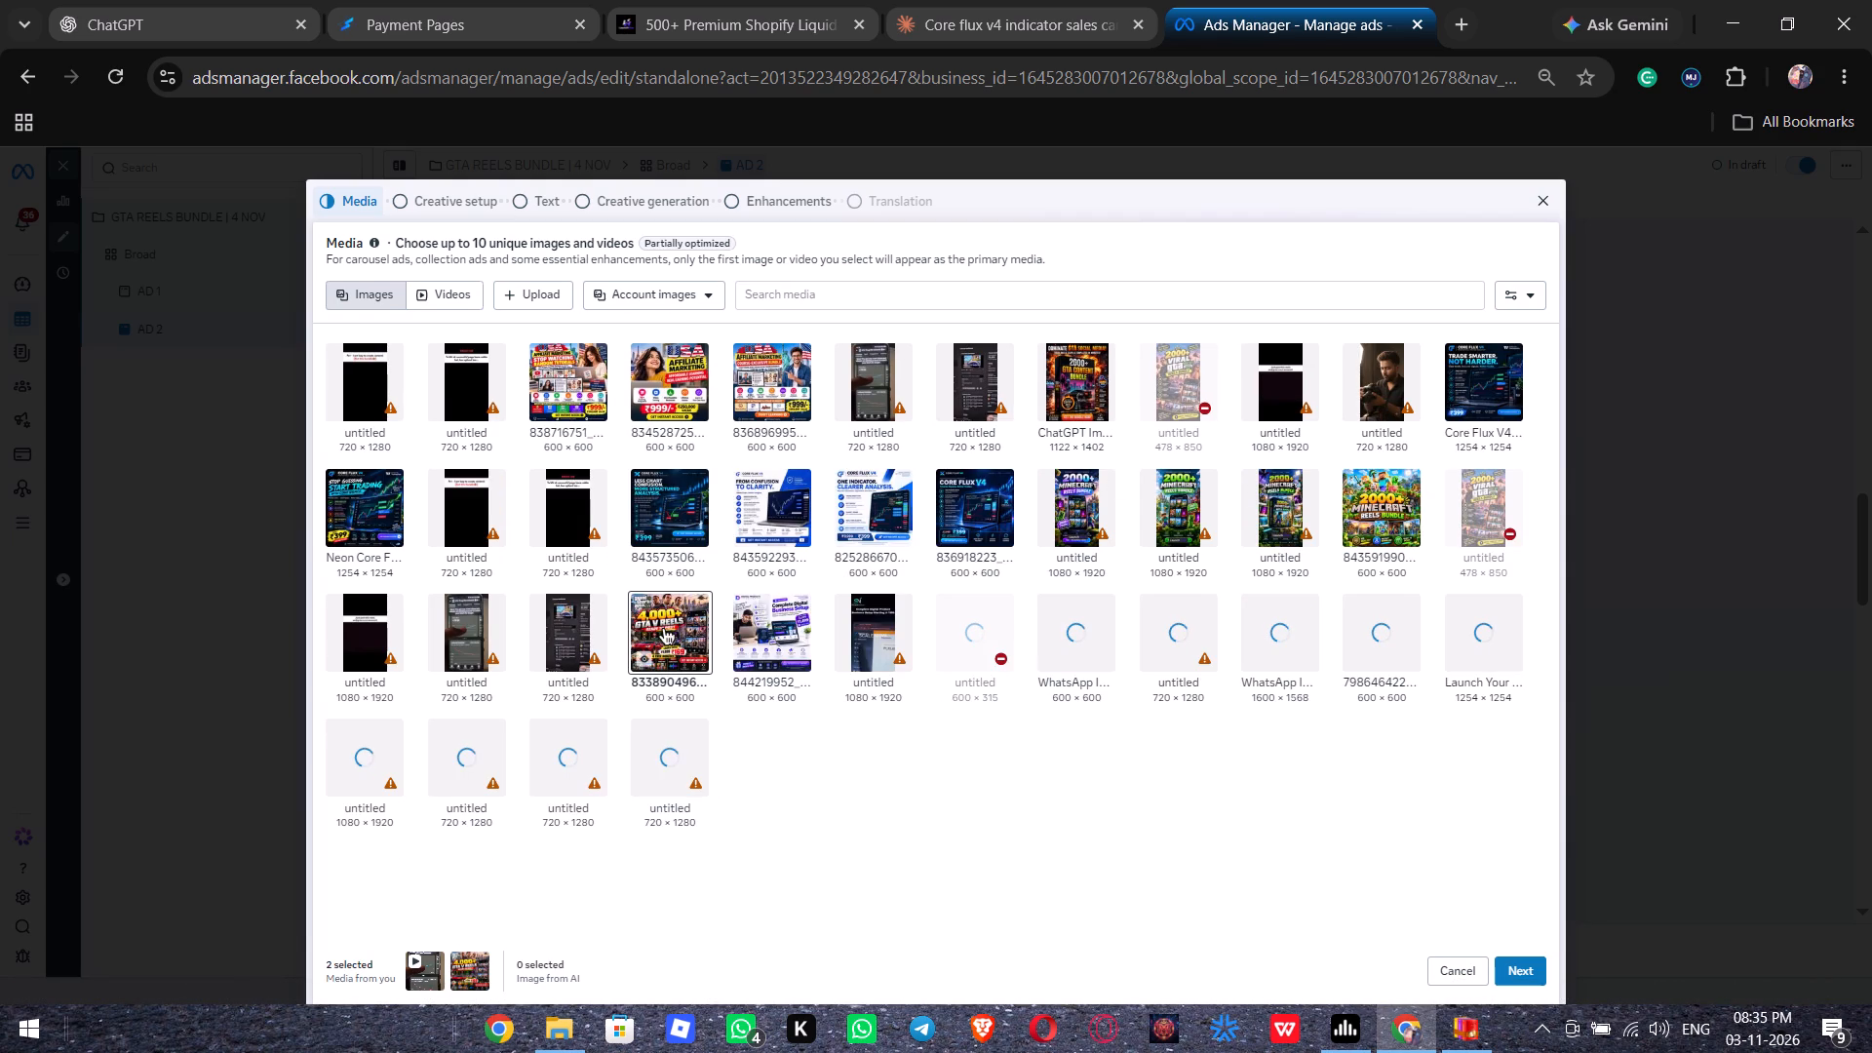
left_click(774, 198)
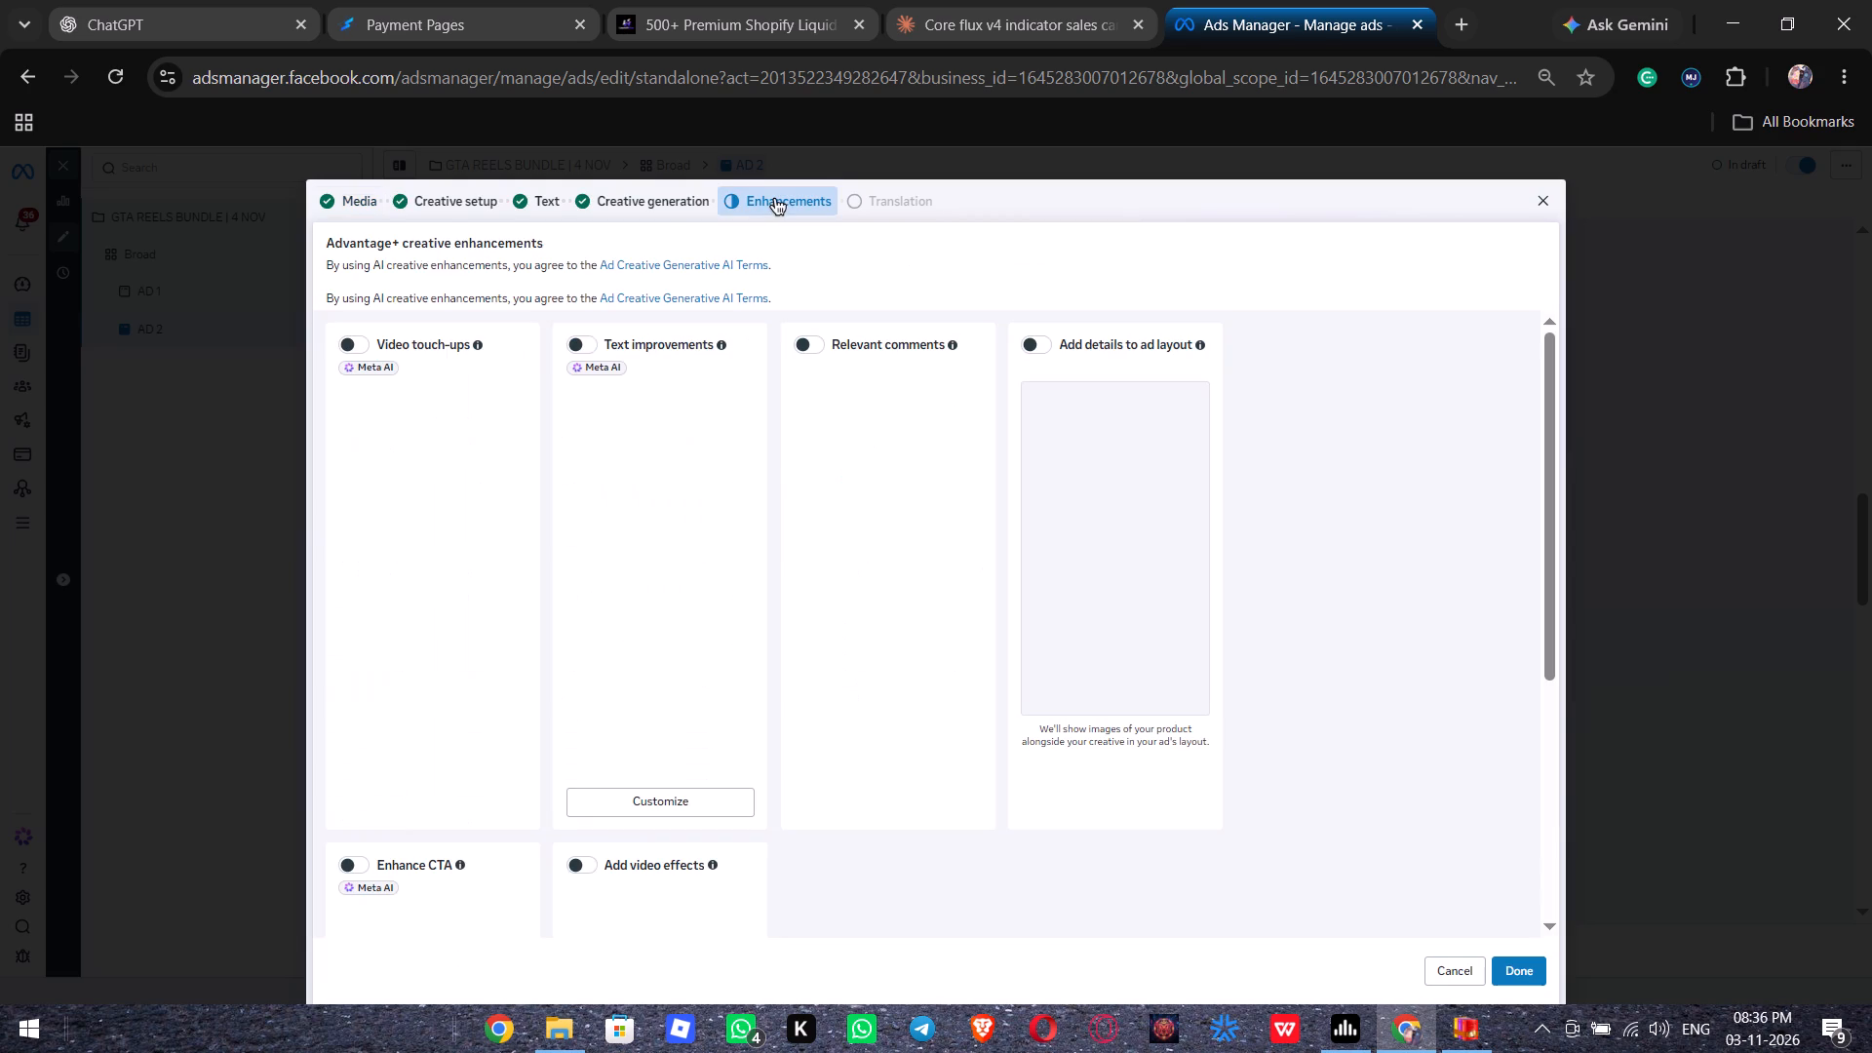
Keep only the original square version of AD 2's "4,000+ GTA V Reels" image and save the media with all enhancements off.
double_click(359, 197)
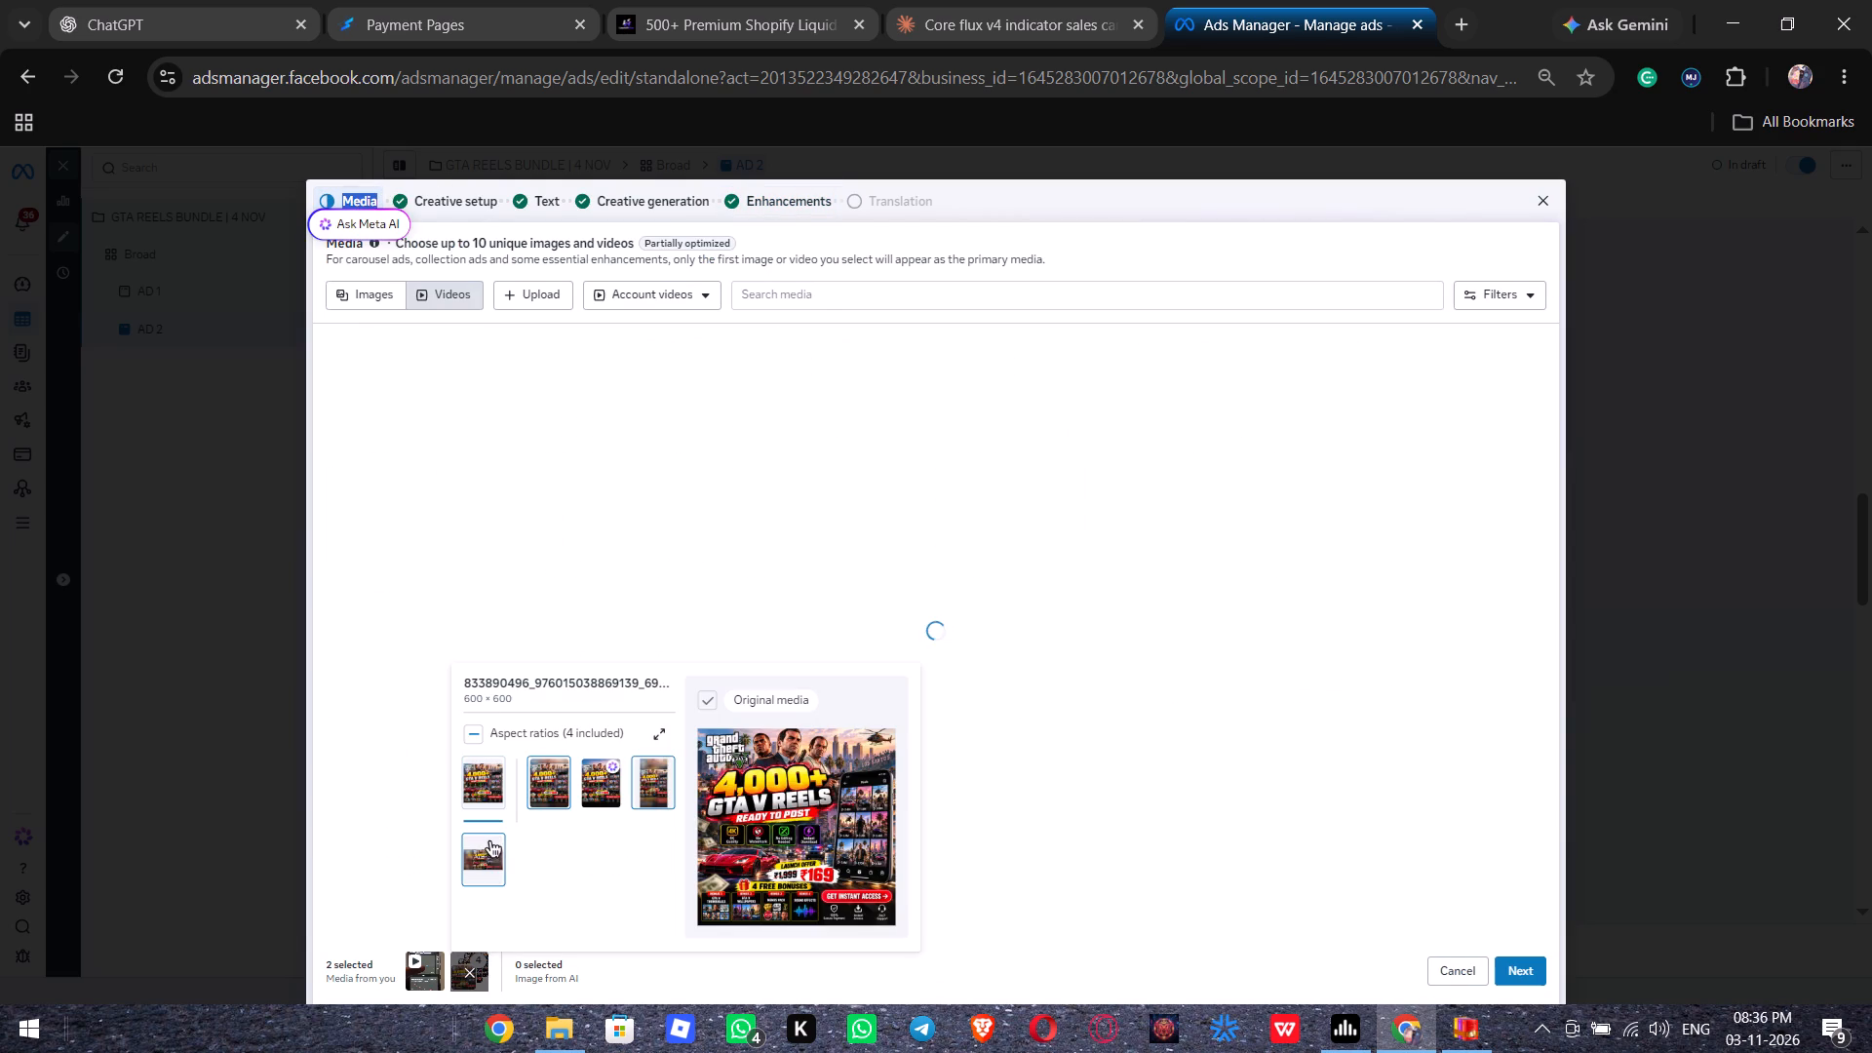
left_click(487, 842)
left_click(538, 783)
left_click(658, 774)
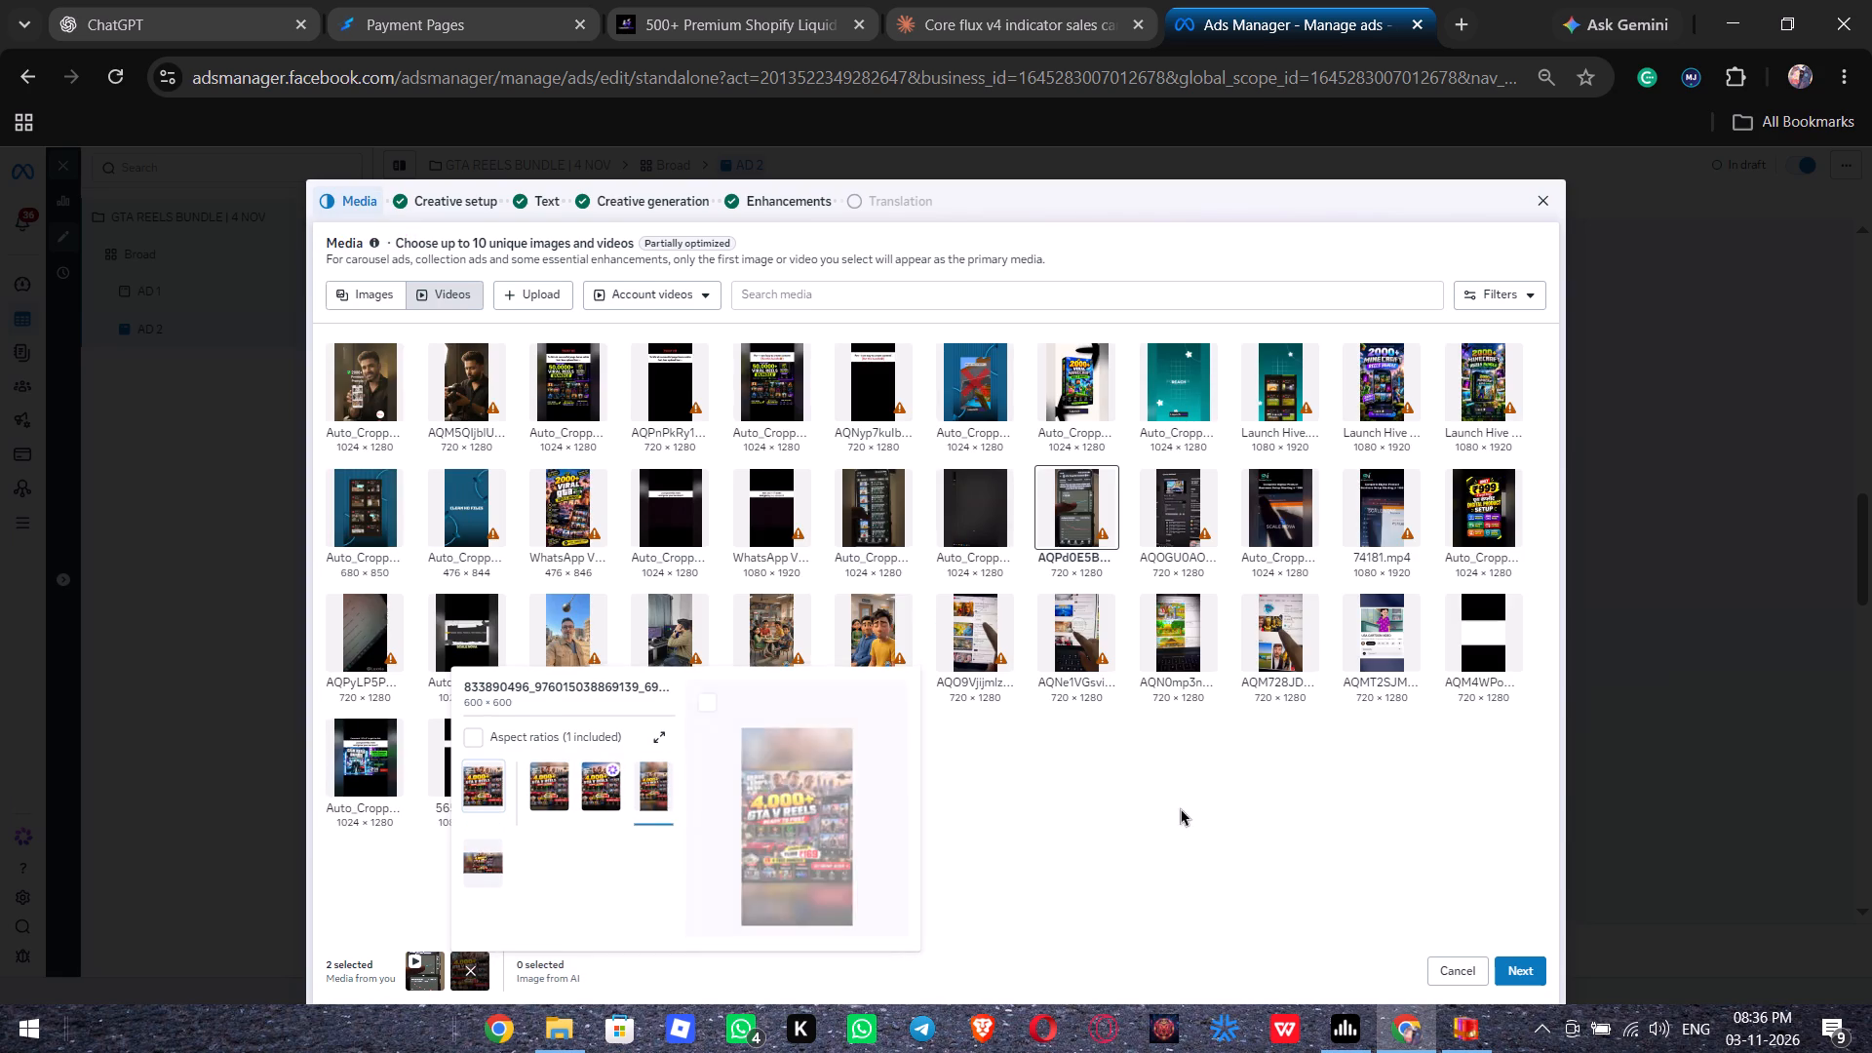
left_click(1221, 812)
left_click(1518, 964)
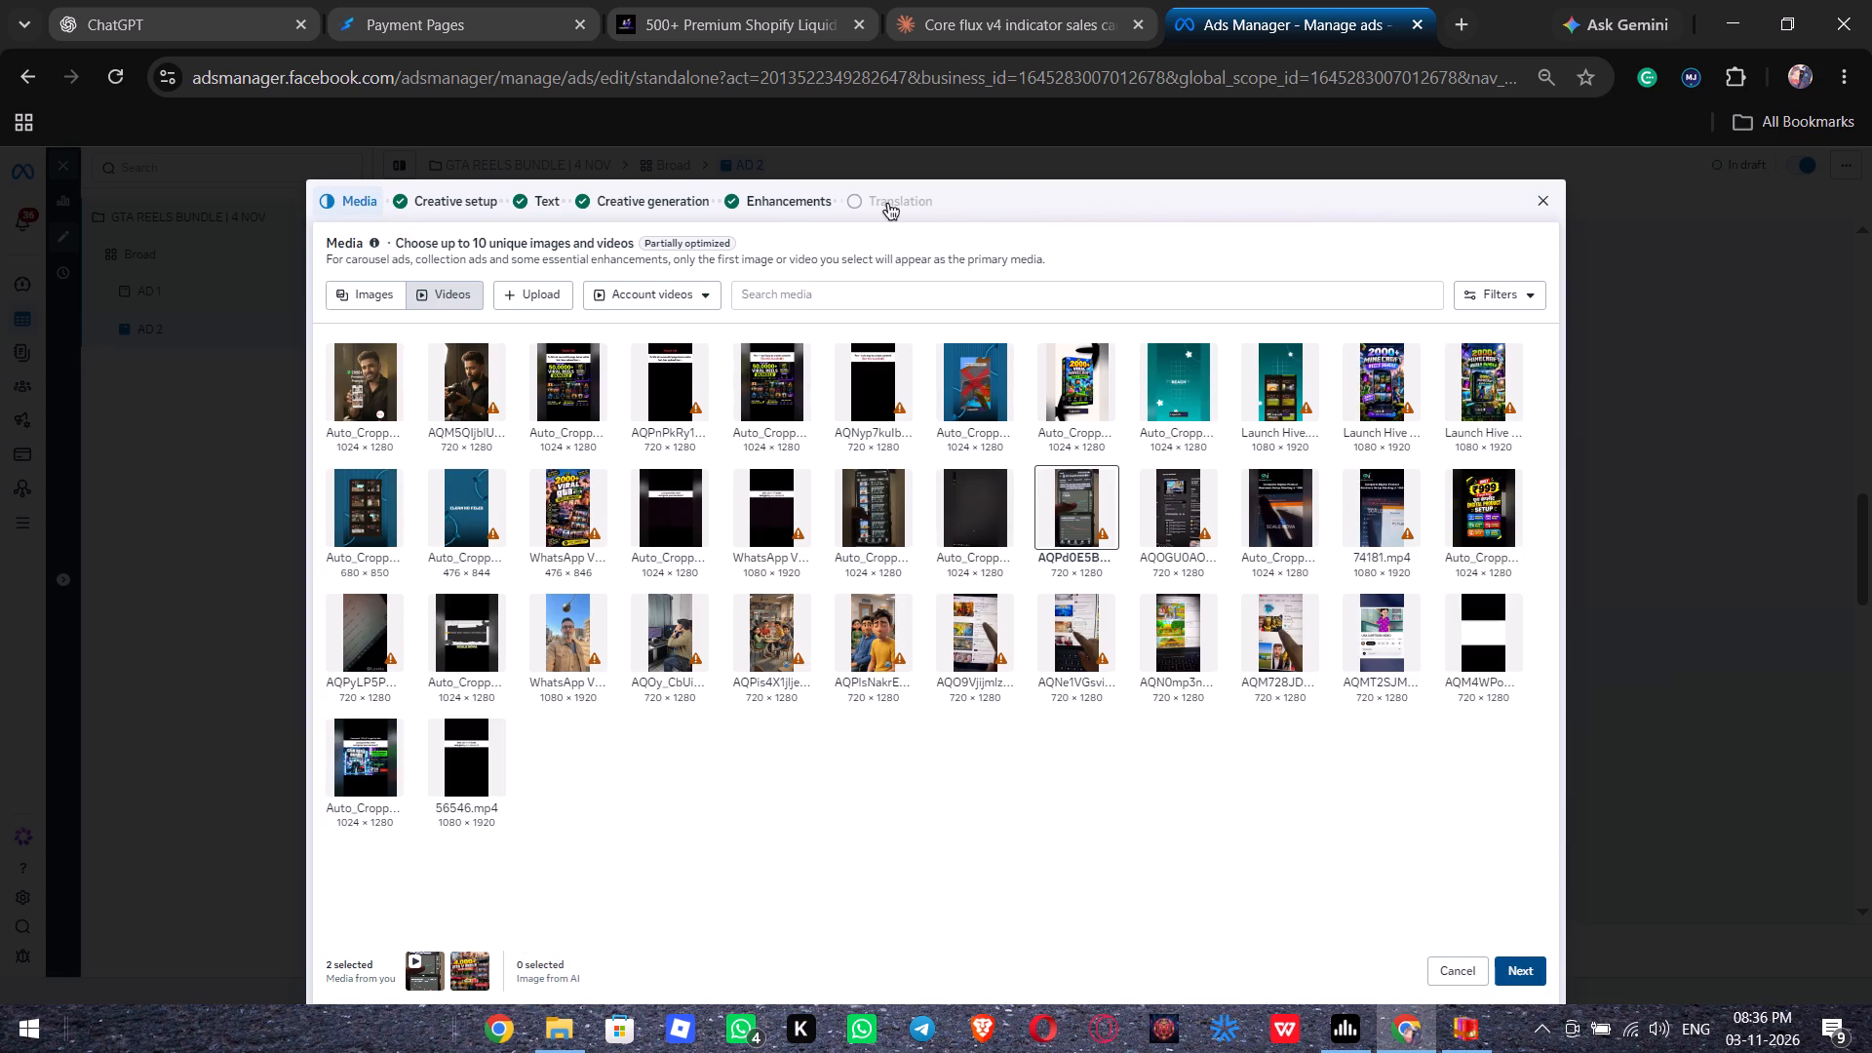
left_click(821, 193)
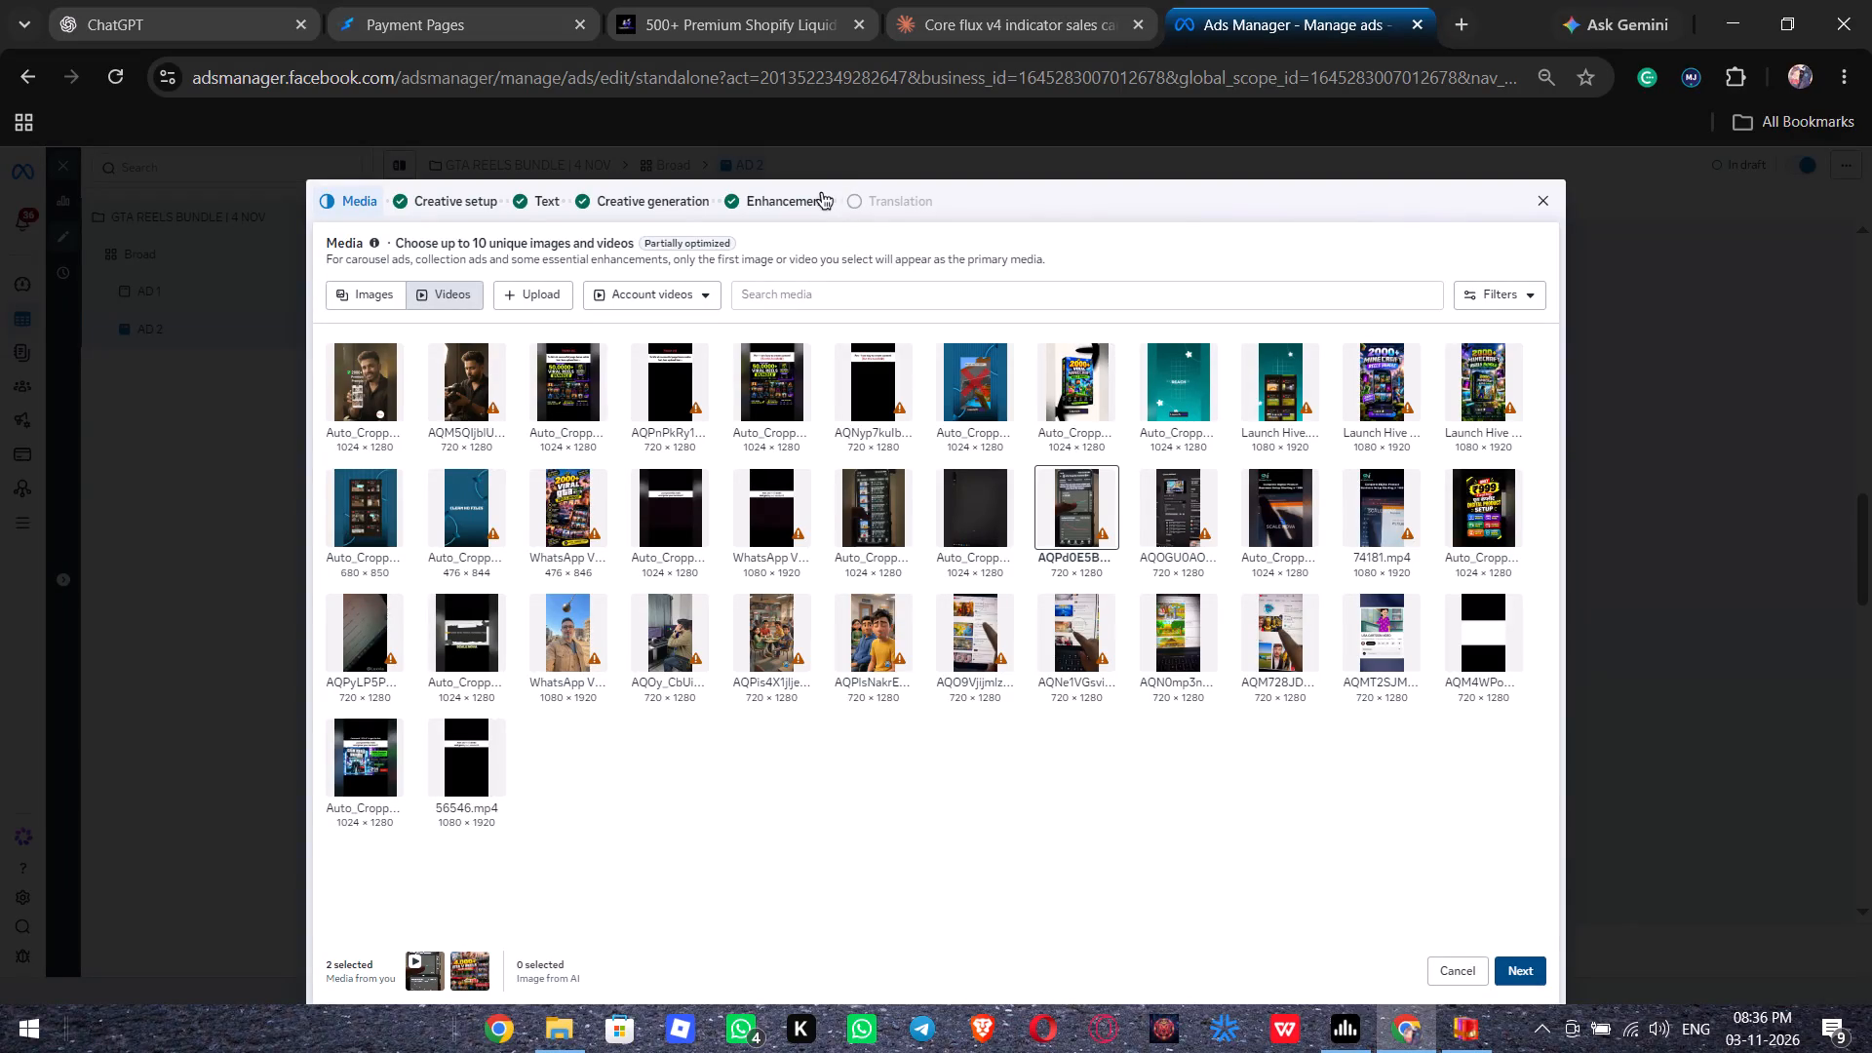
left_click(814, 210)
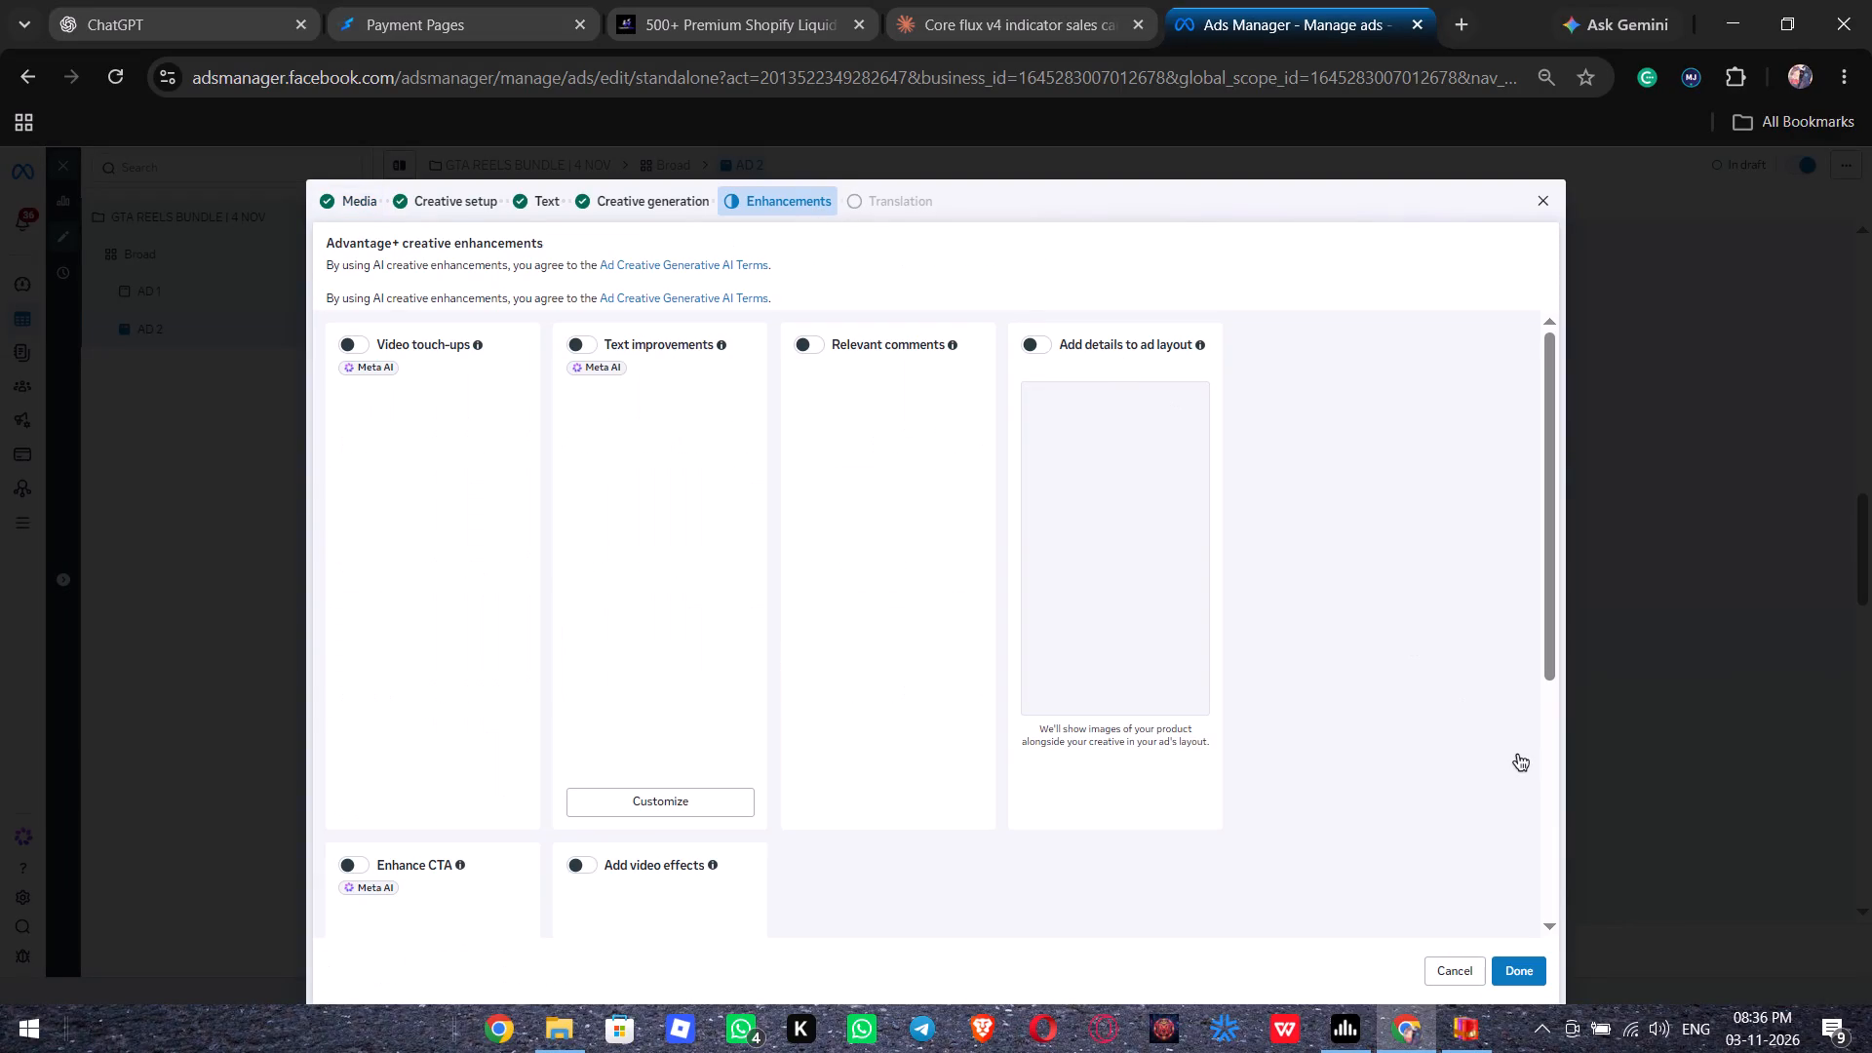
triple_click(1517, 954)
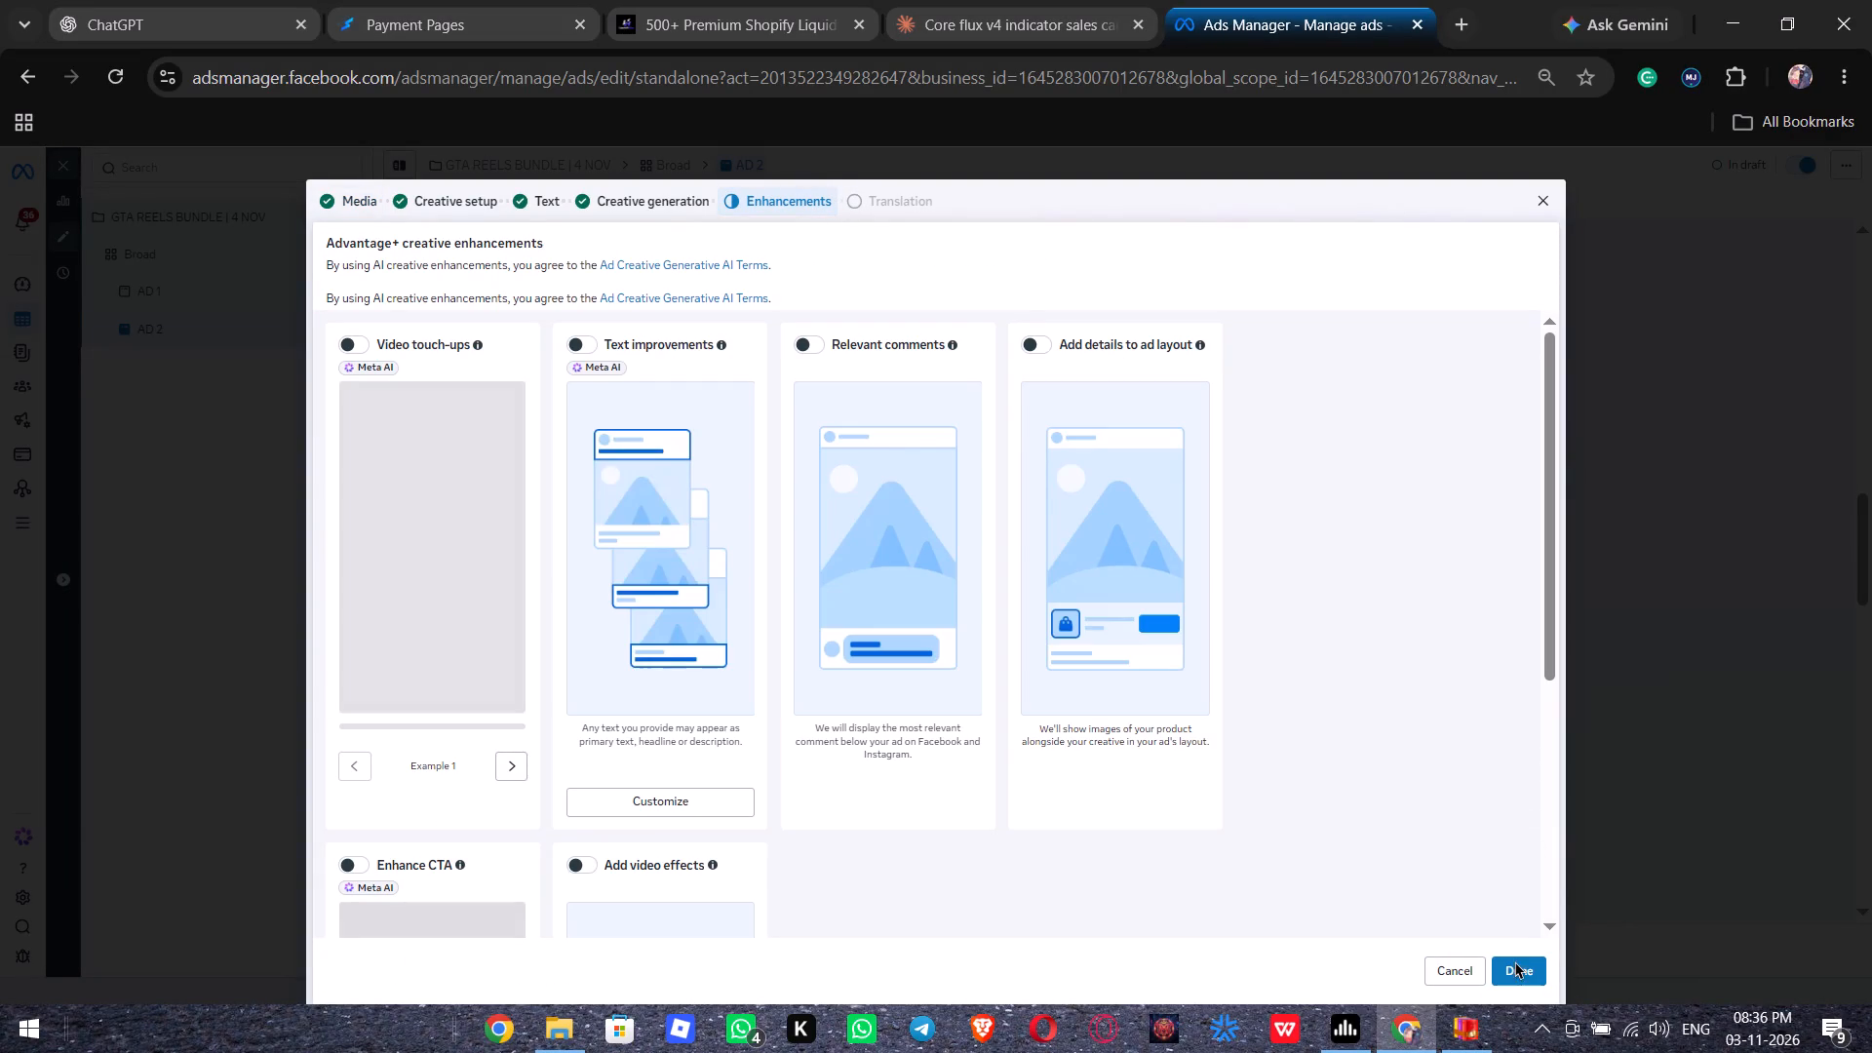
left_click(1514, 965)
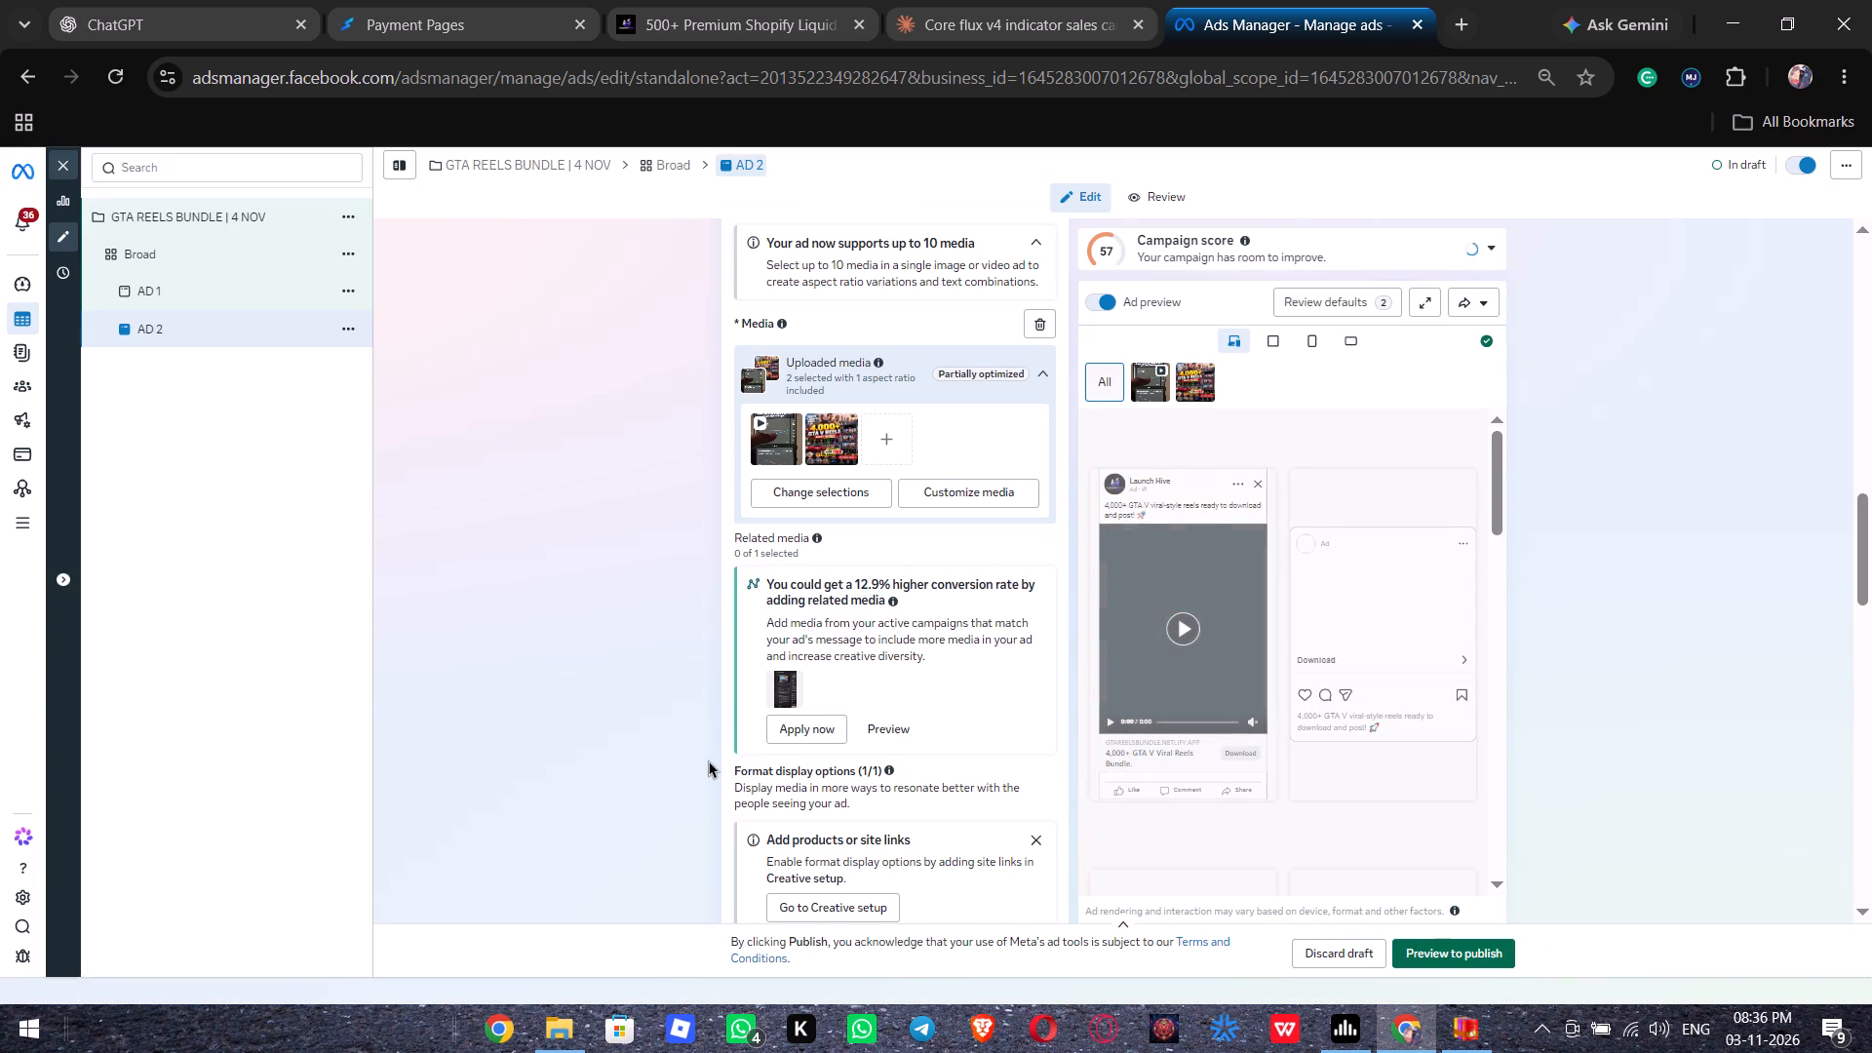
Set AD 2's Instagram profile to Use Facebook Page in its identity settings.
scroll(709, 760, "up", 3)
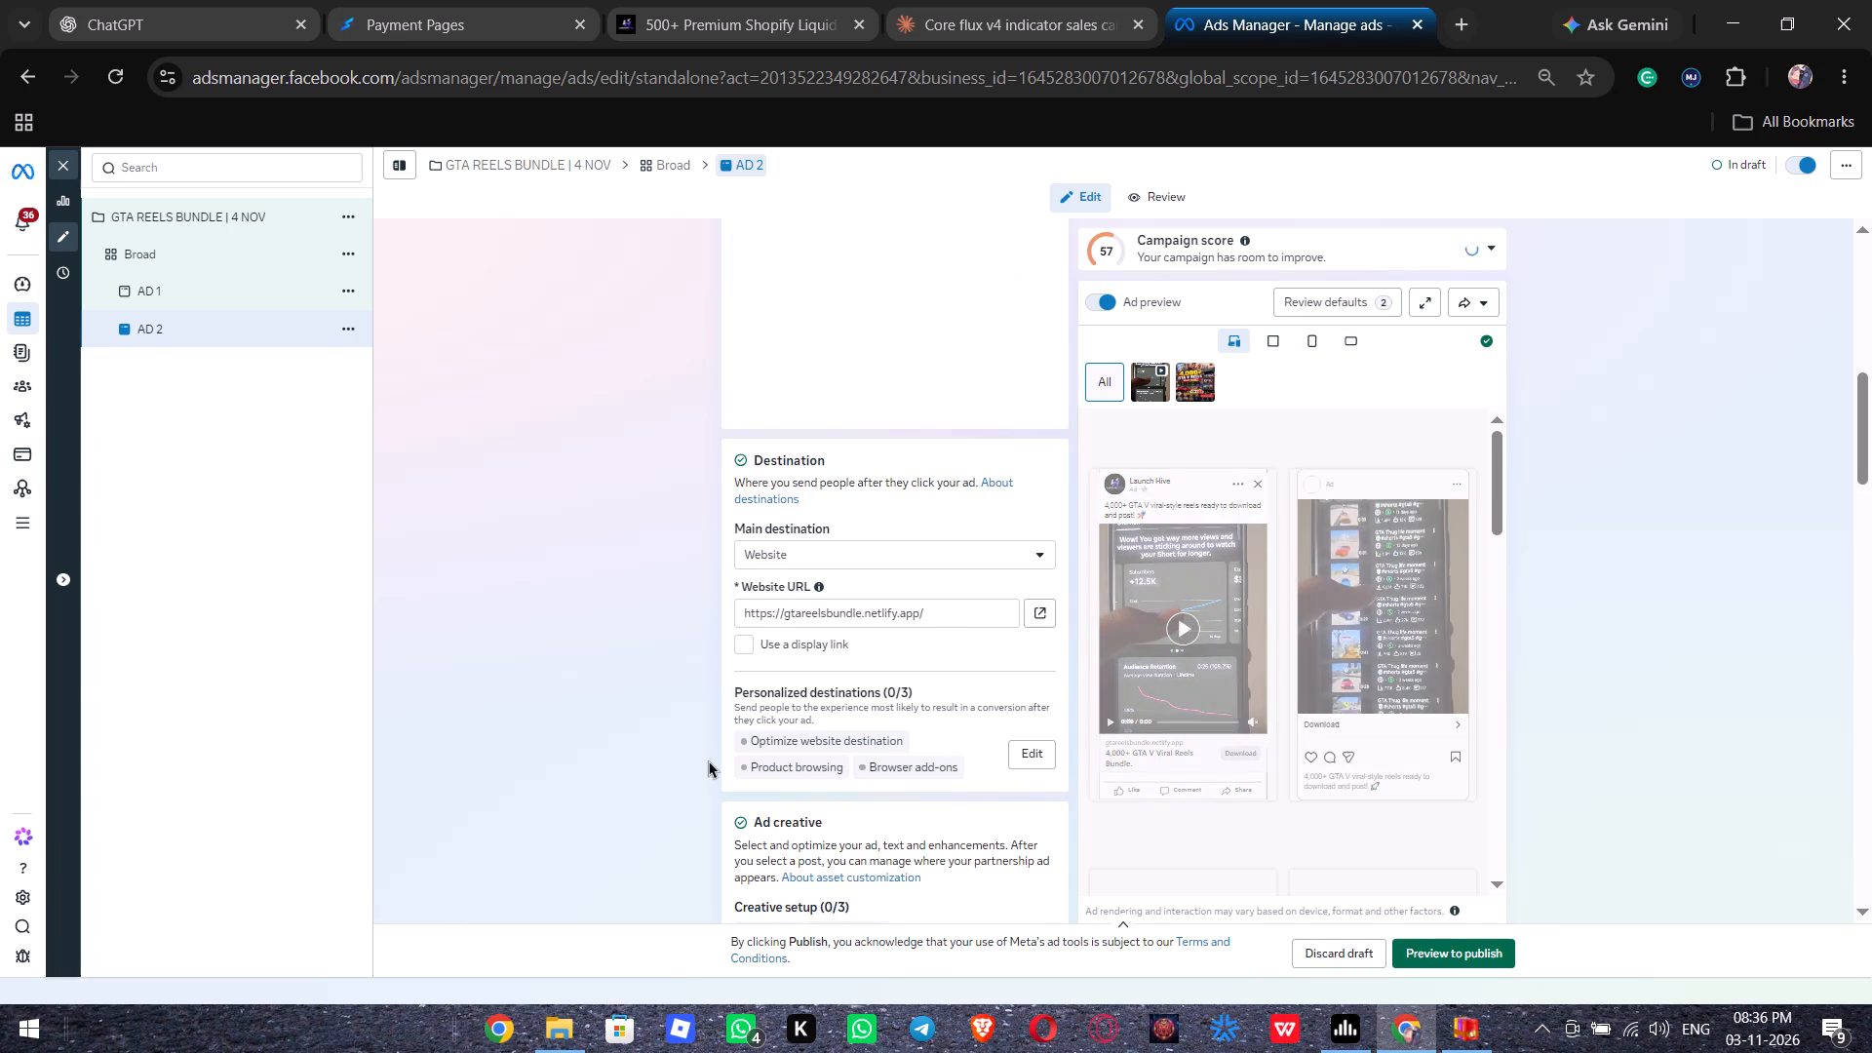
scroll(709, 760, "up", 2)
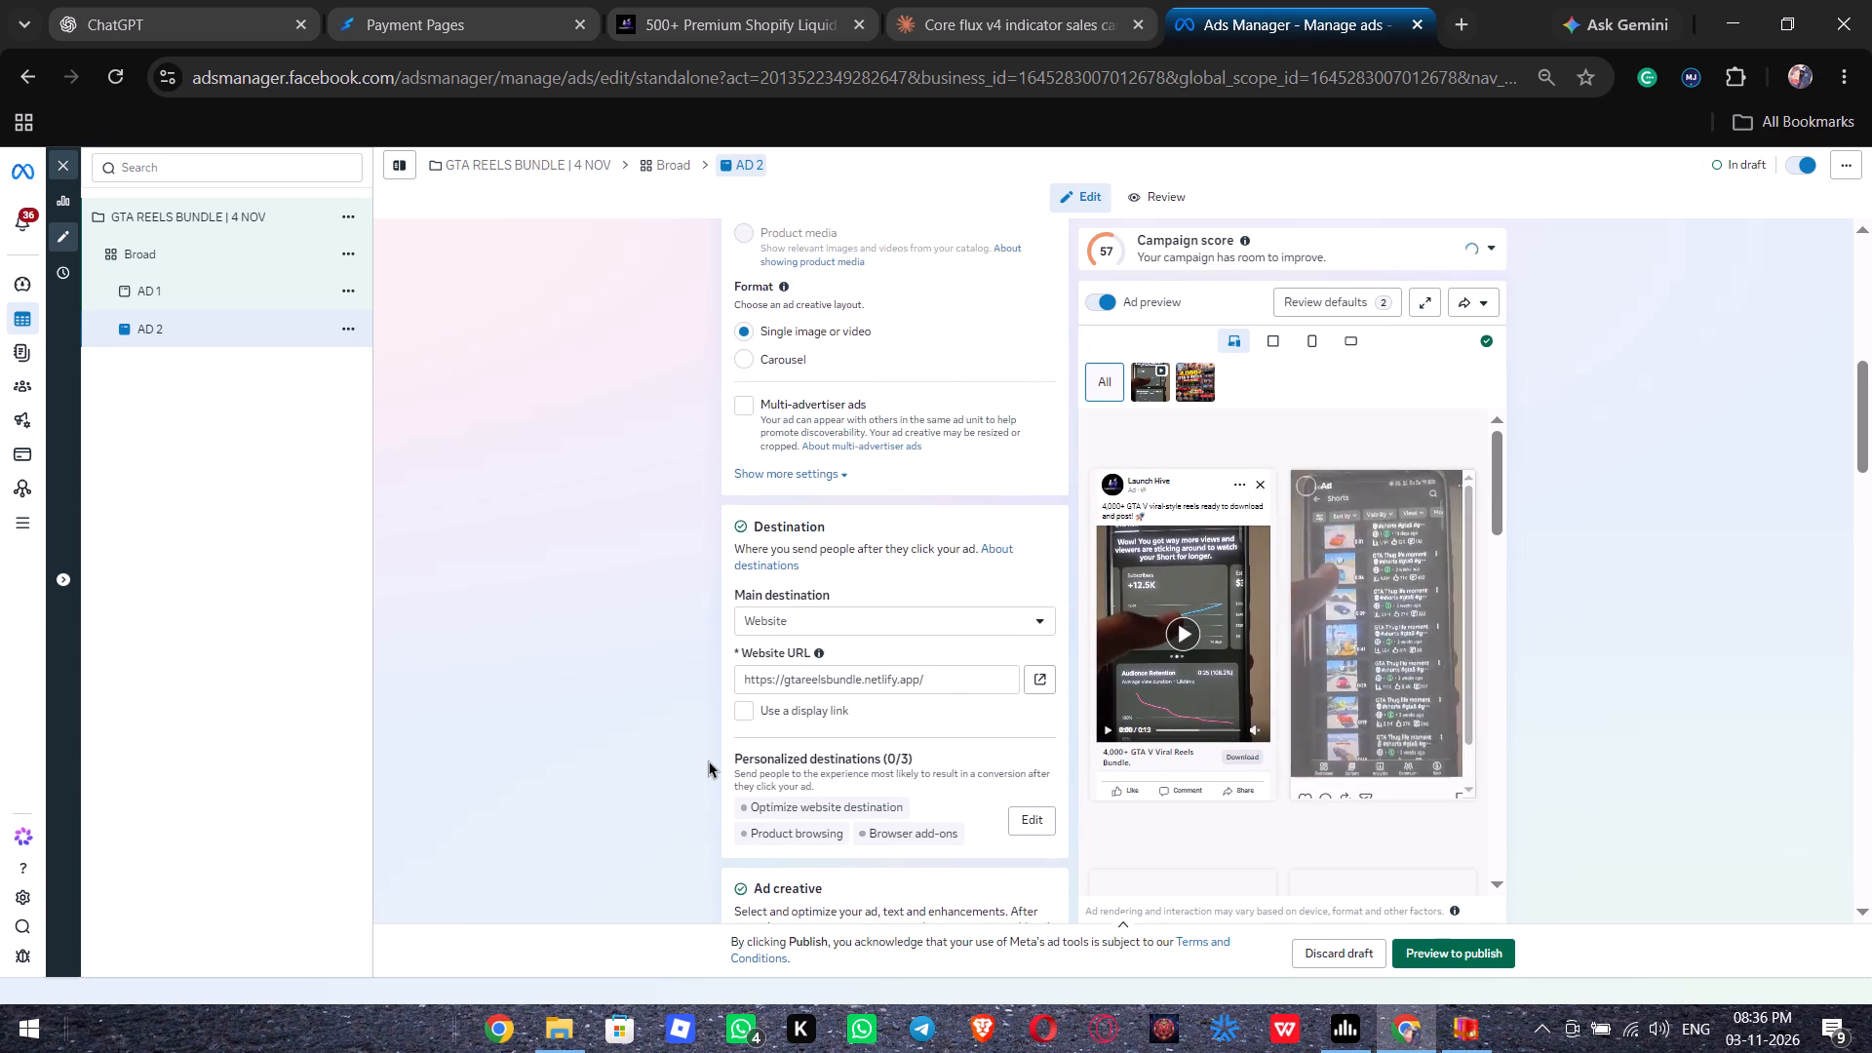
scroll(709, 760, "up", 1)
scroll(709, 760, "down", 2)
scroll(709, 760, "up", 1)
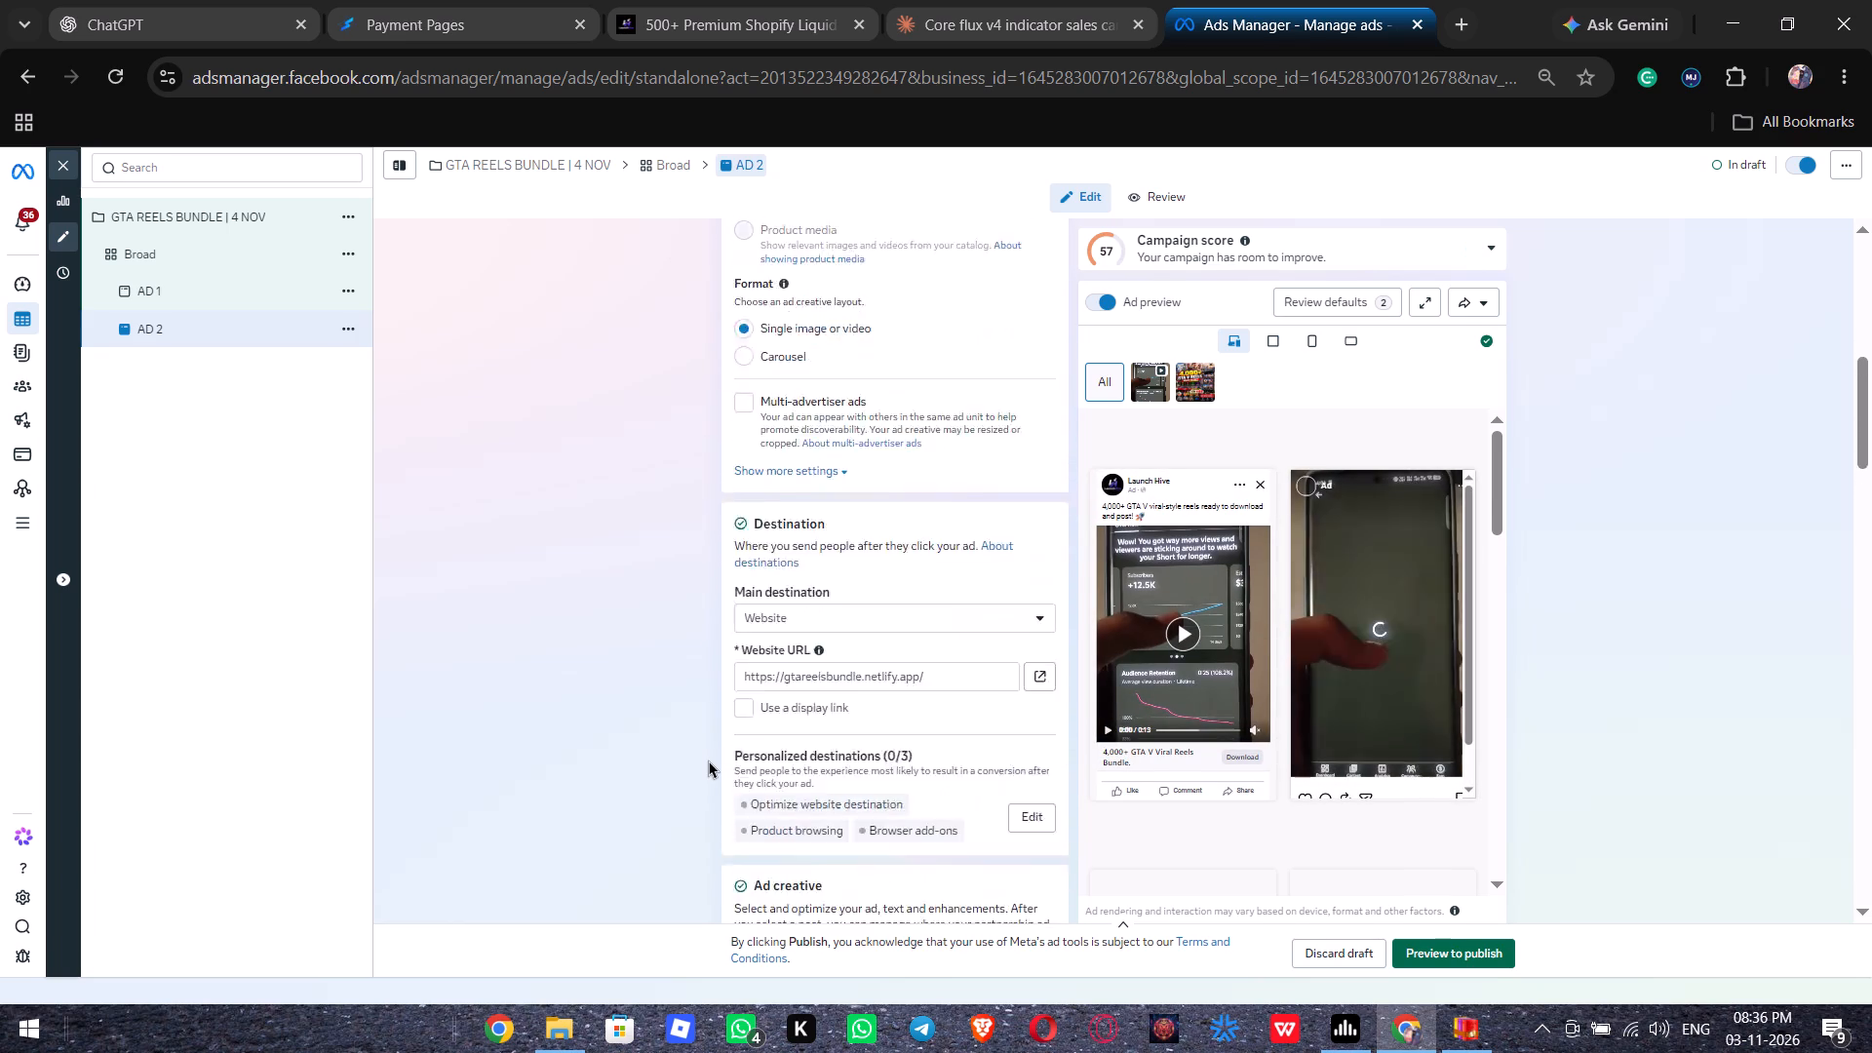
scroll(709, 760, "up", 2)
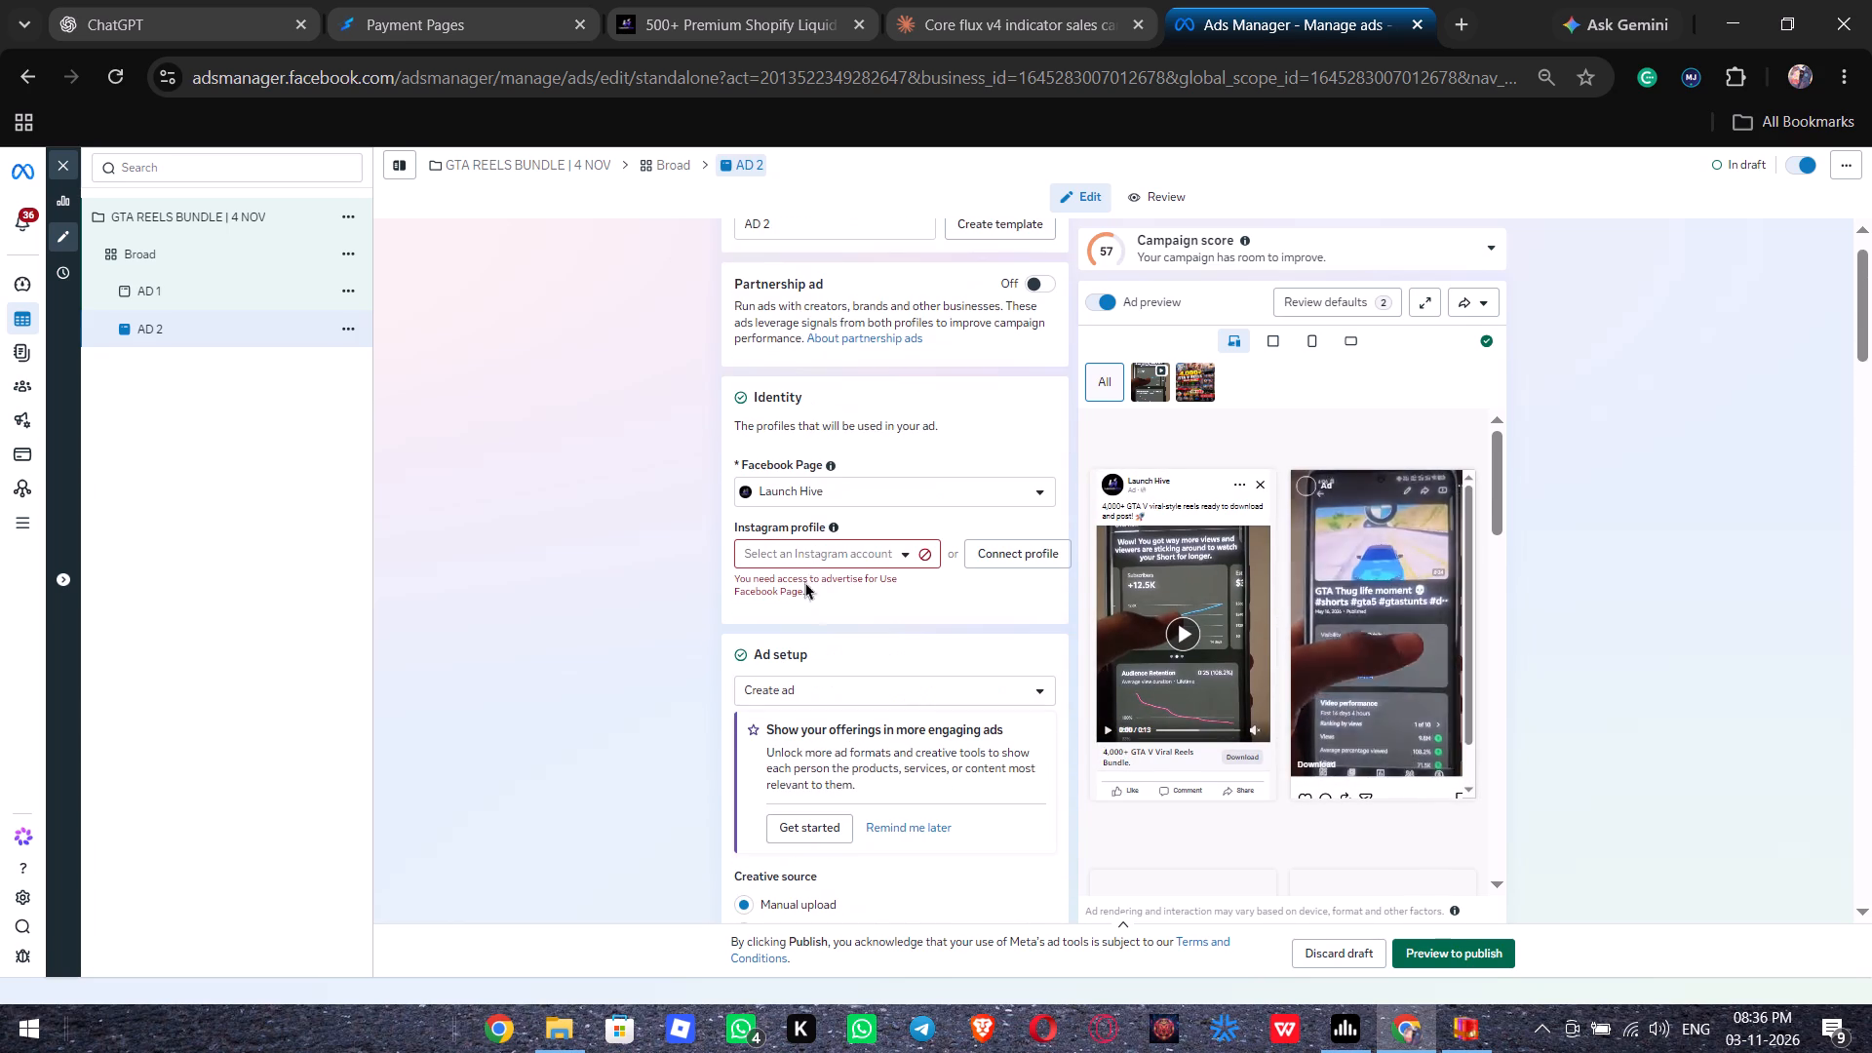
left_click(806, 555)
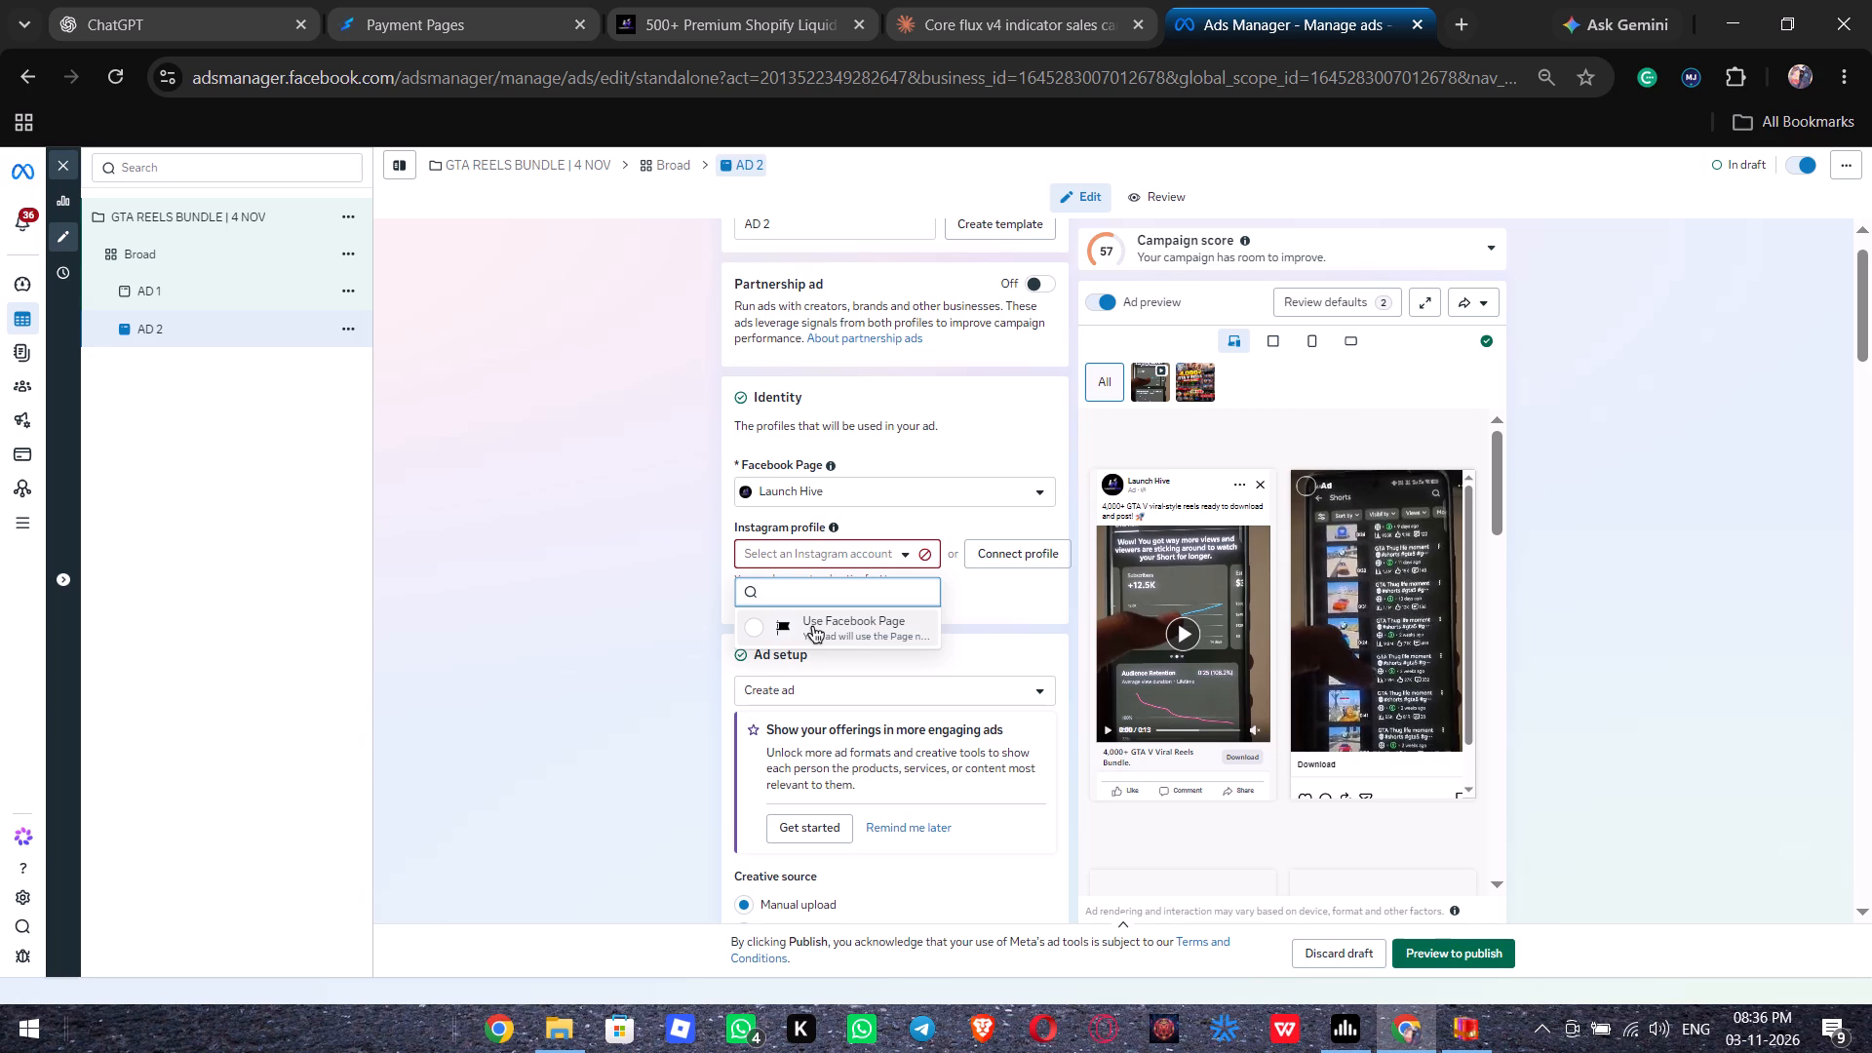
left_click(793, 555)
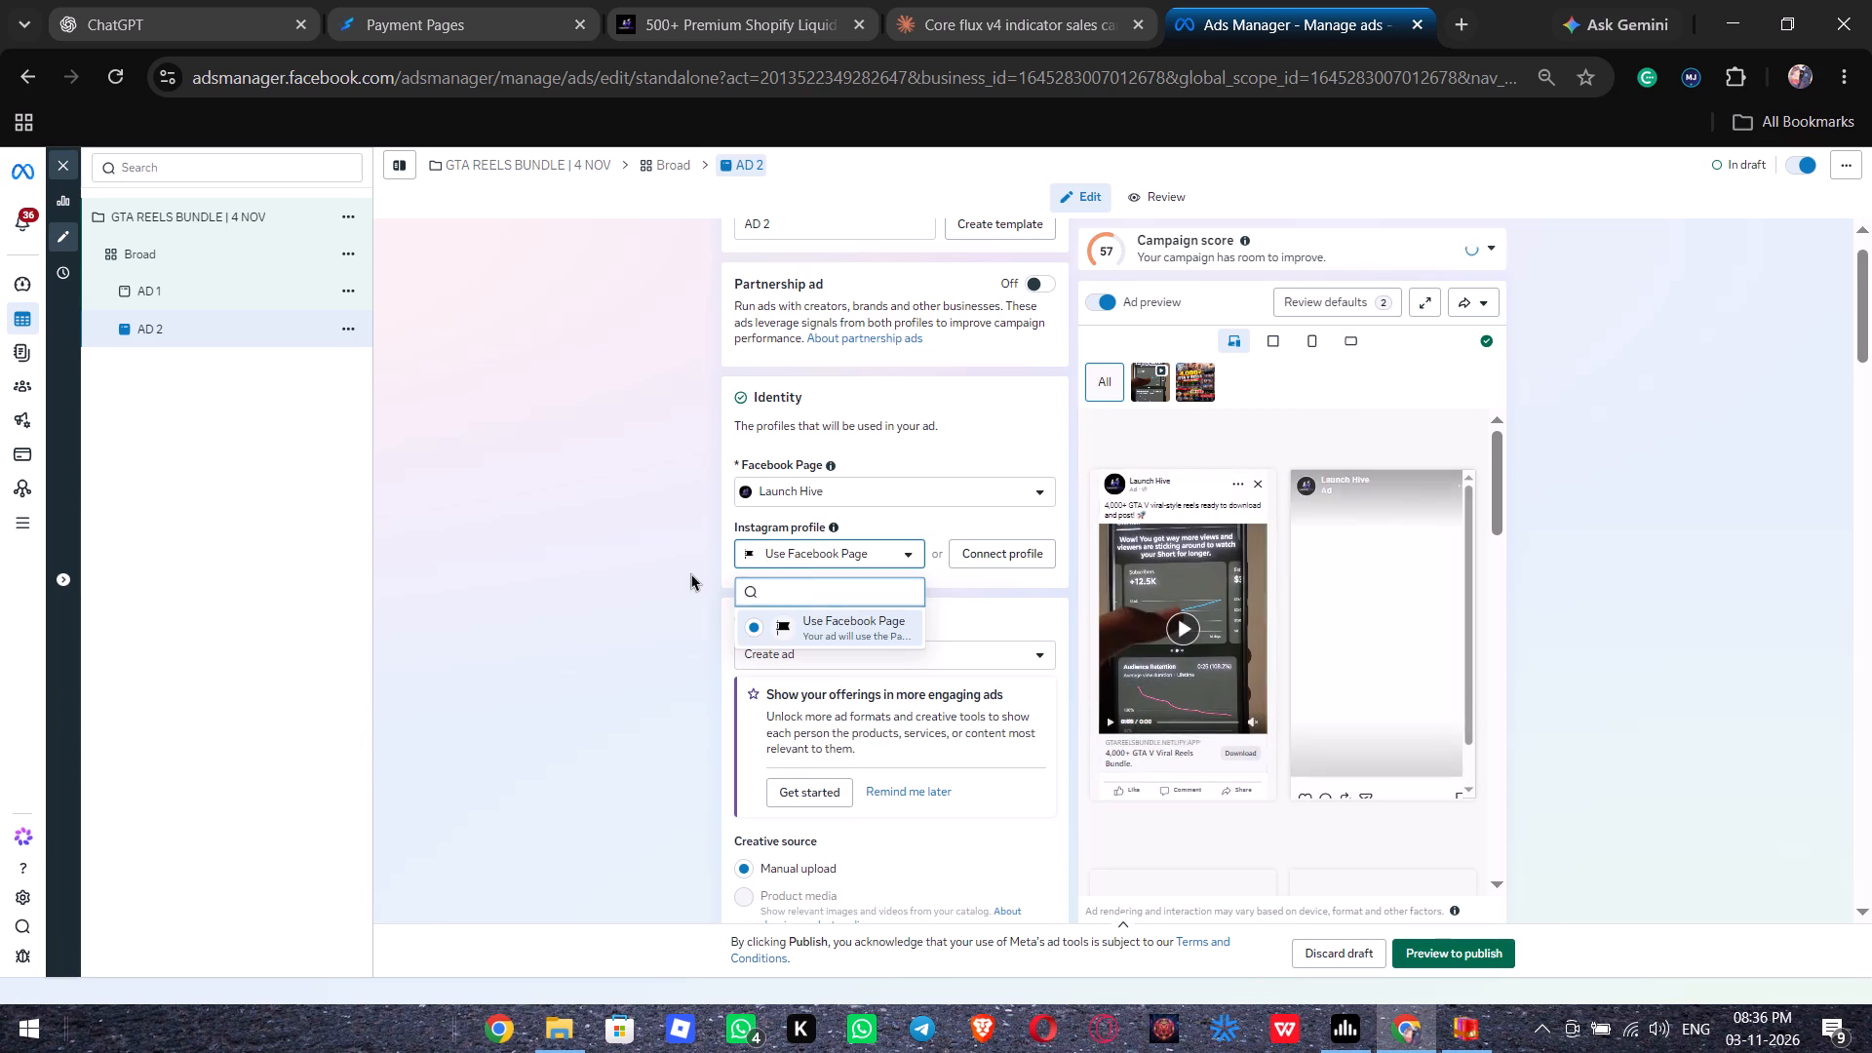
left_click(691, 573)
Check AD 2's remaining settings from the ad creative through tracking, and close the editor to return to the ads list.
scroll(691, 573, "down", 6)
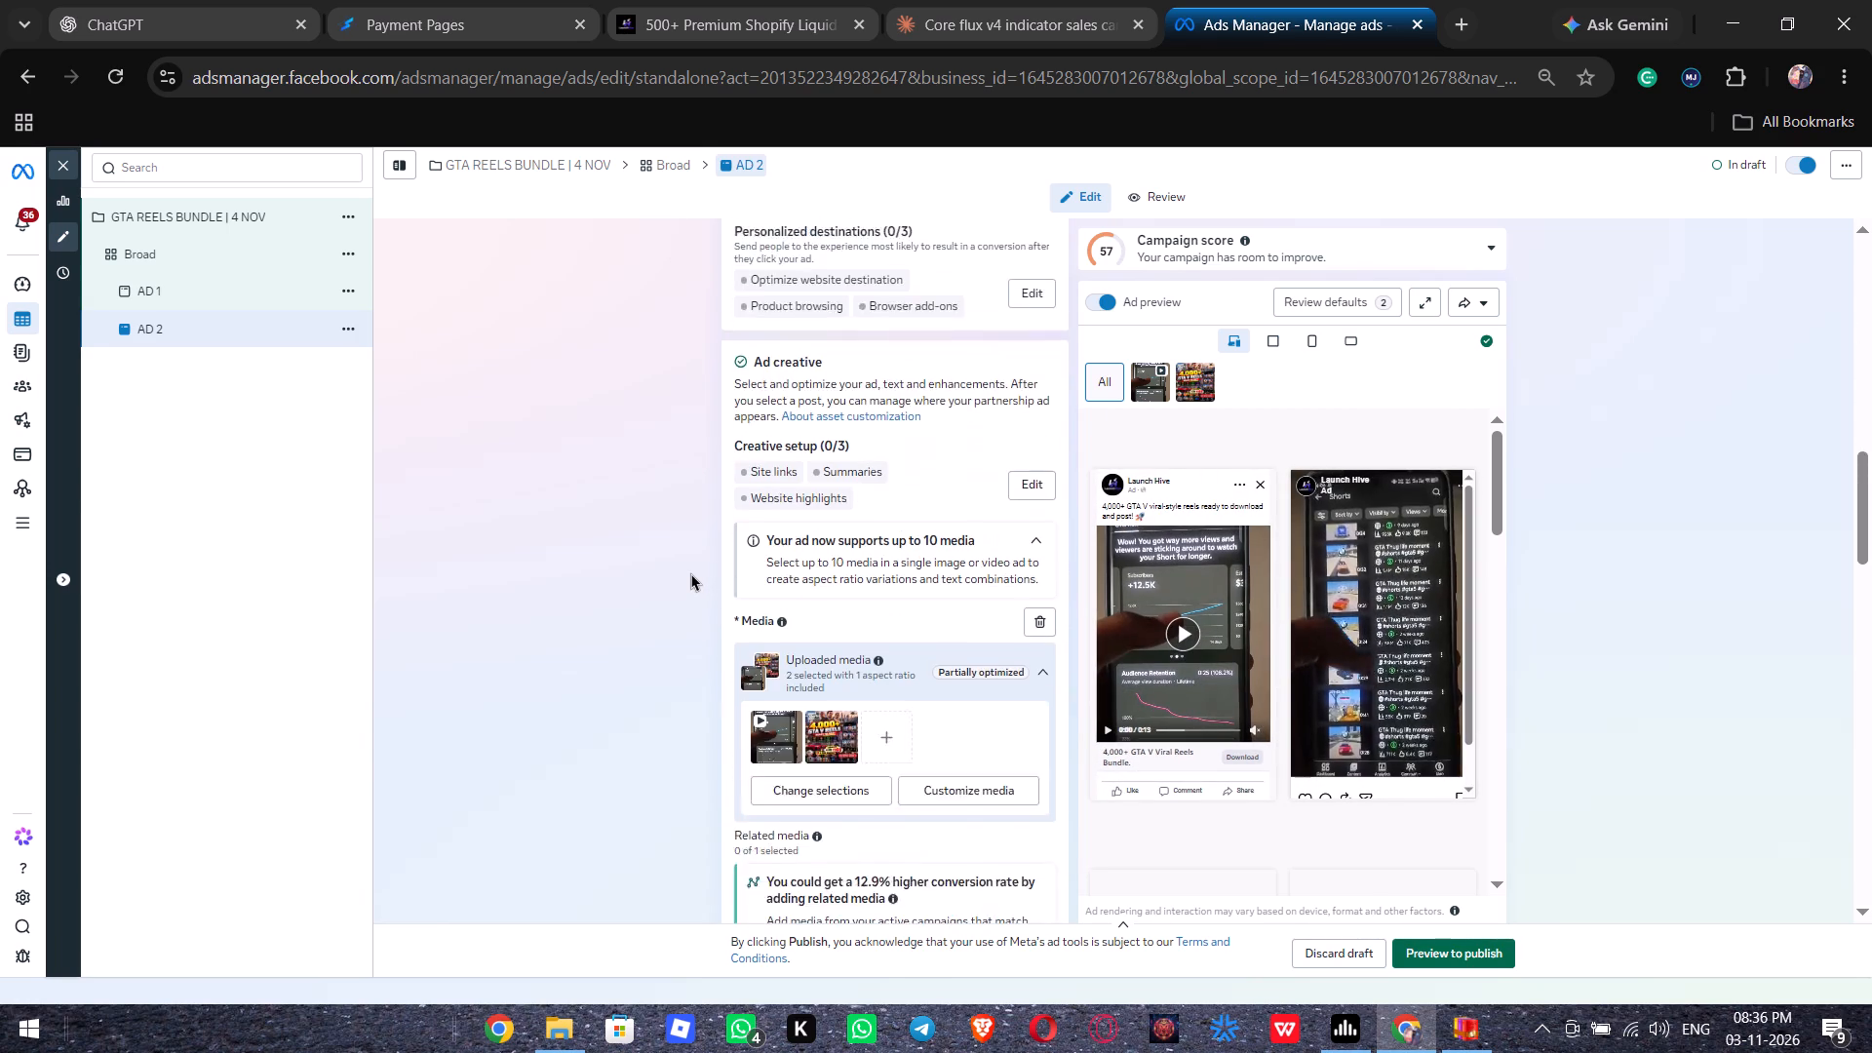
scroll(691, 573, "down", 12)
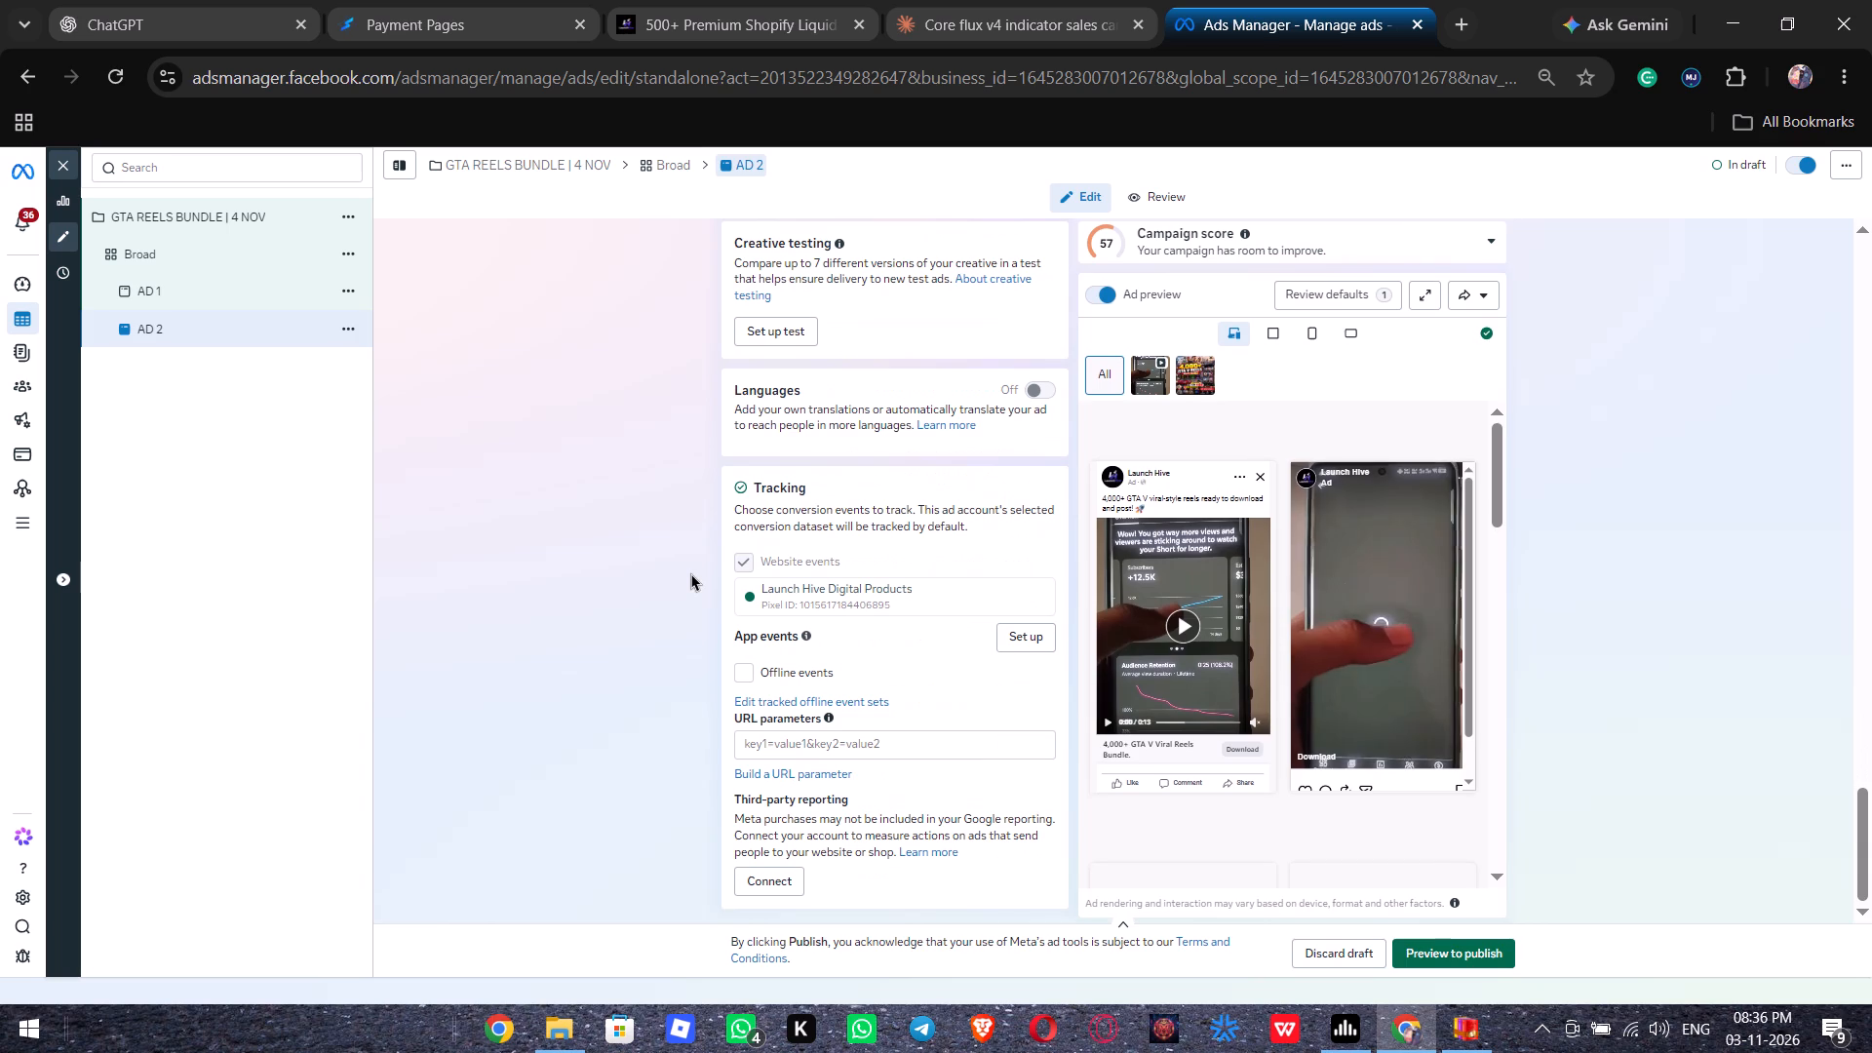
scroll(691, 573, "down", 8)
left_click(68, 167)
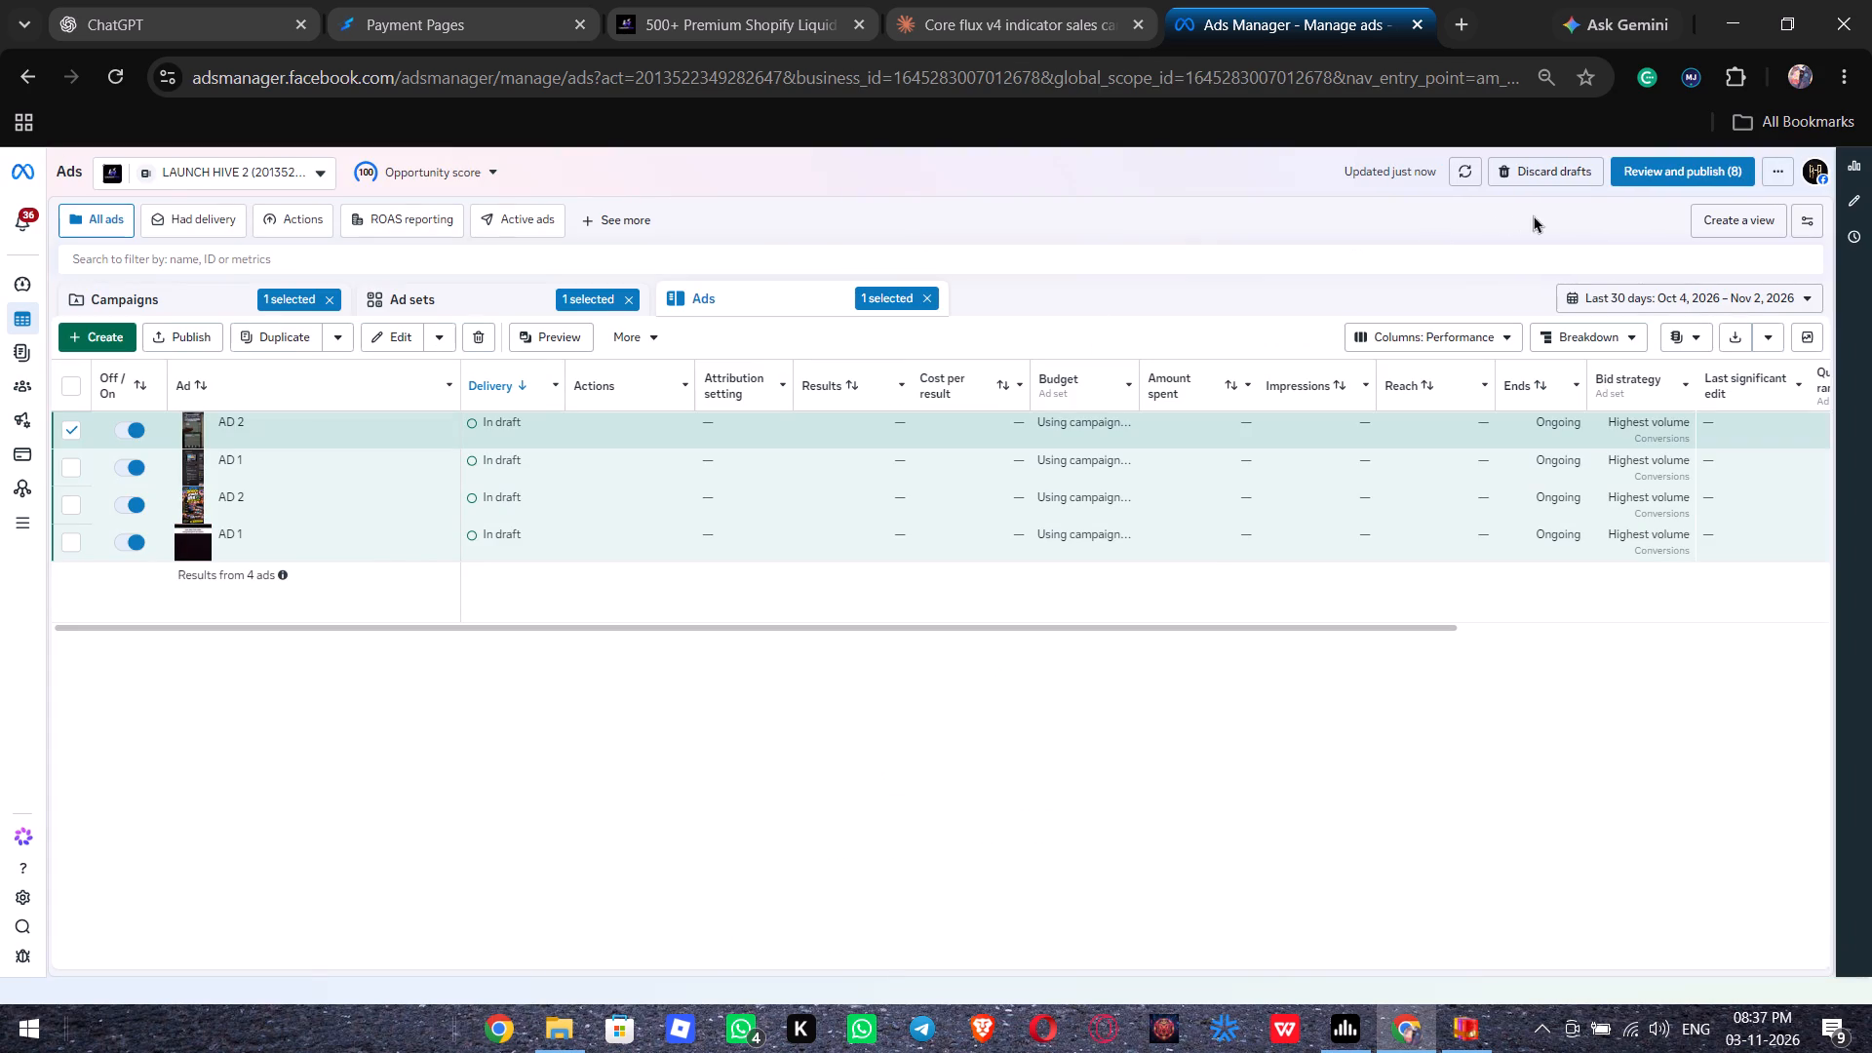
Publish all eight draft items for the two campaigns, including their ad sets and ads.
left_click(1642, 164)
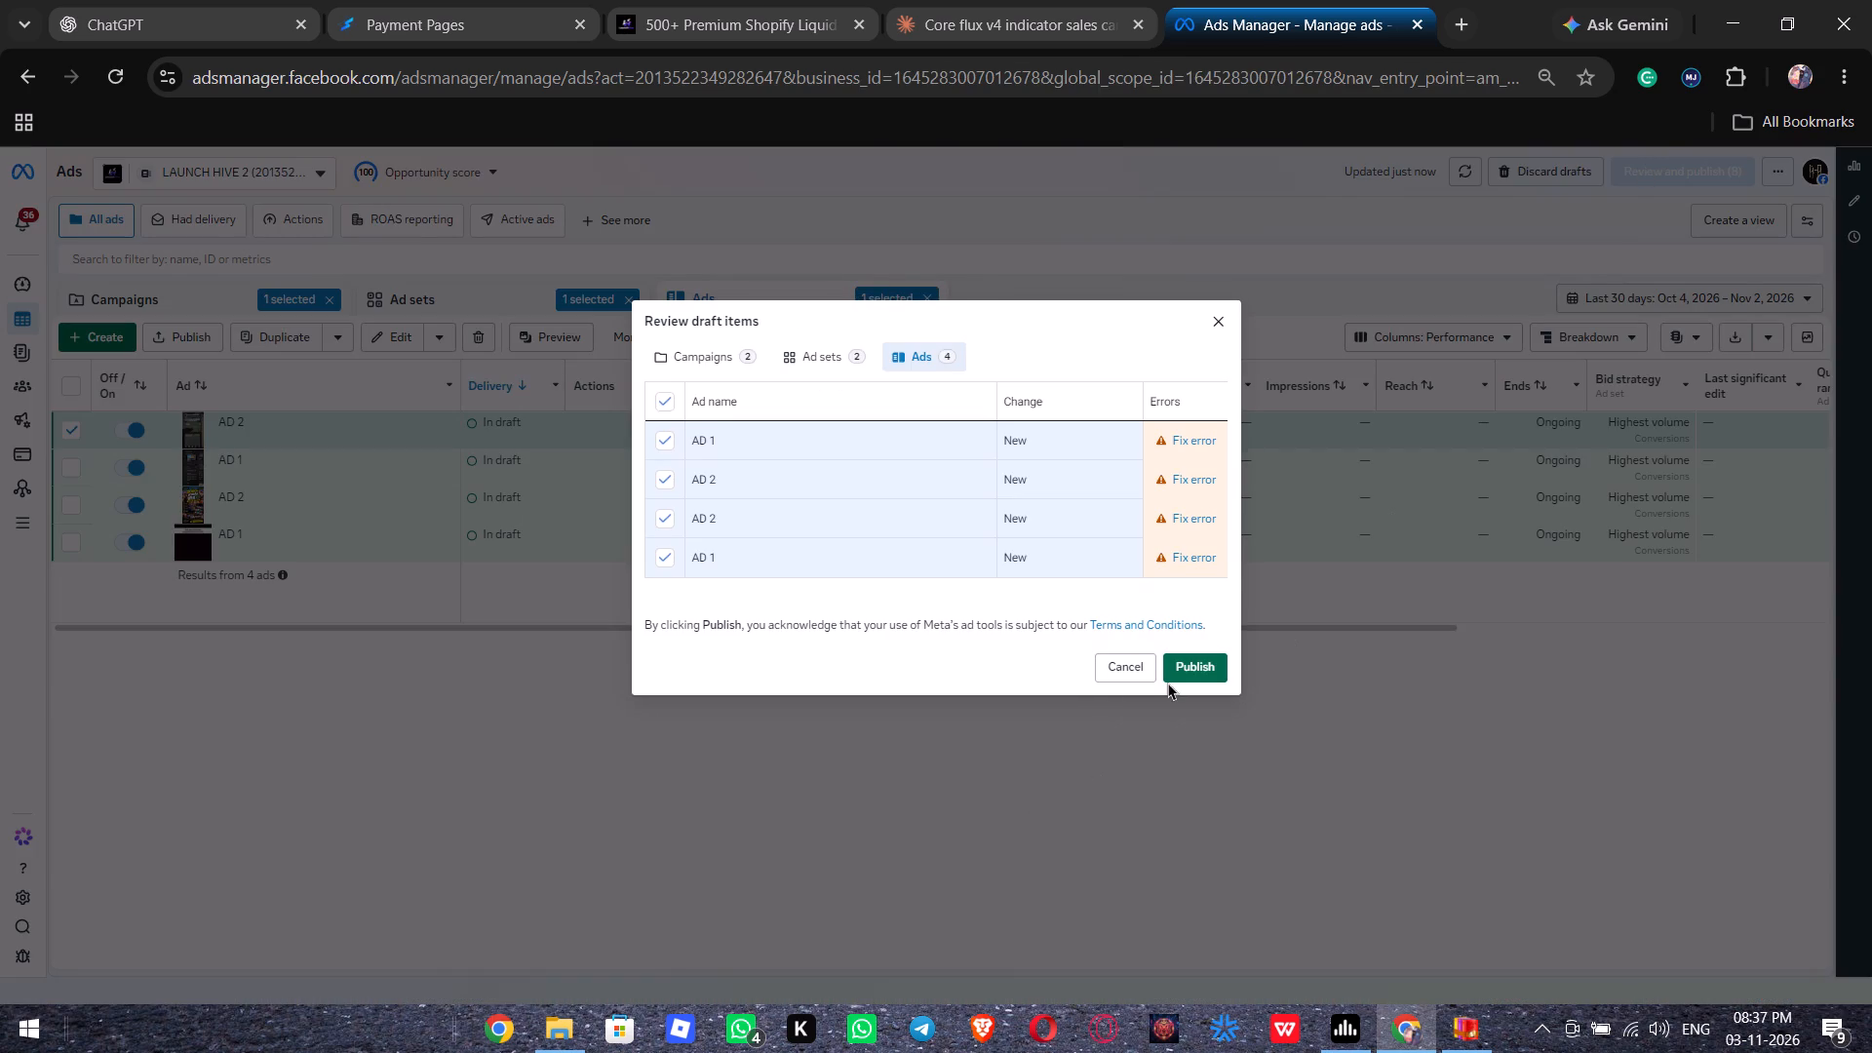
left_click(1197, 669)
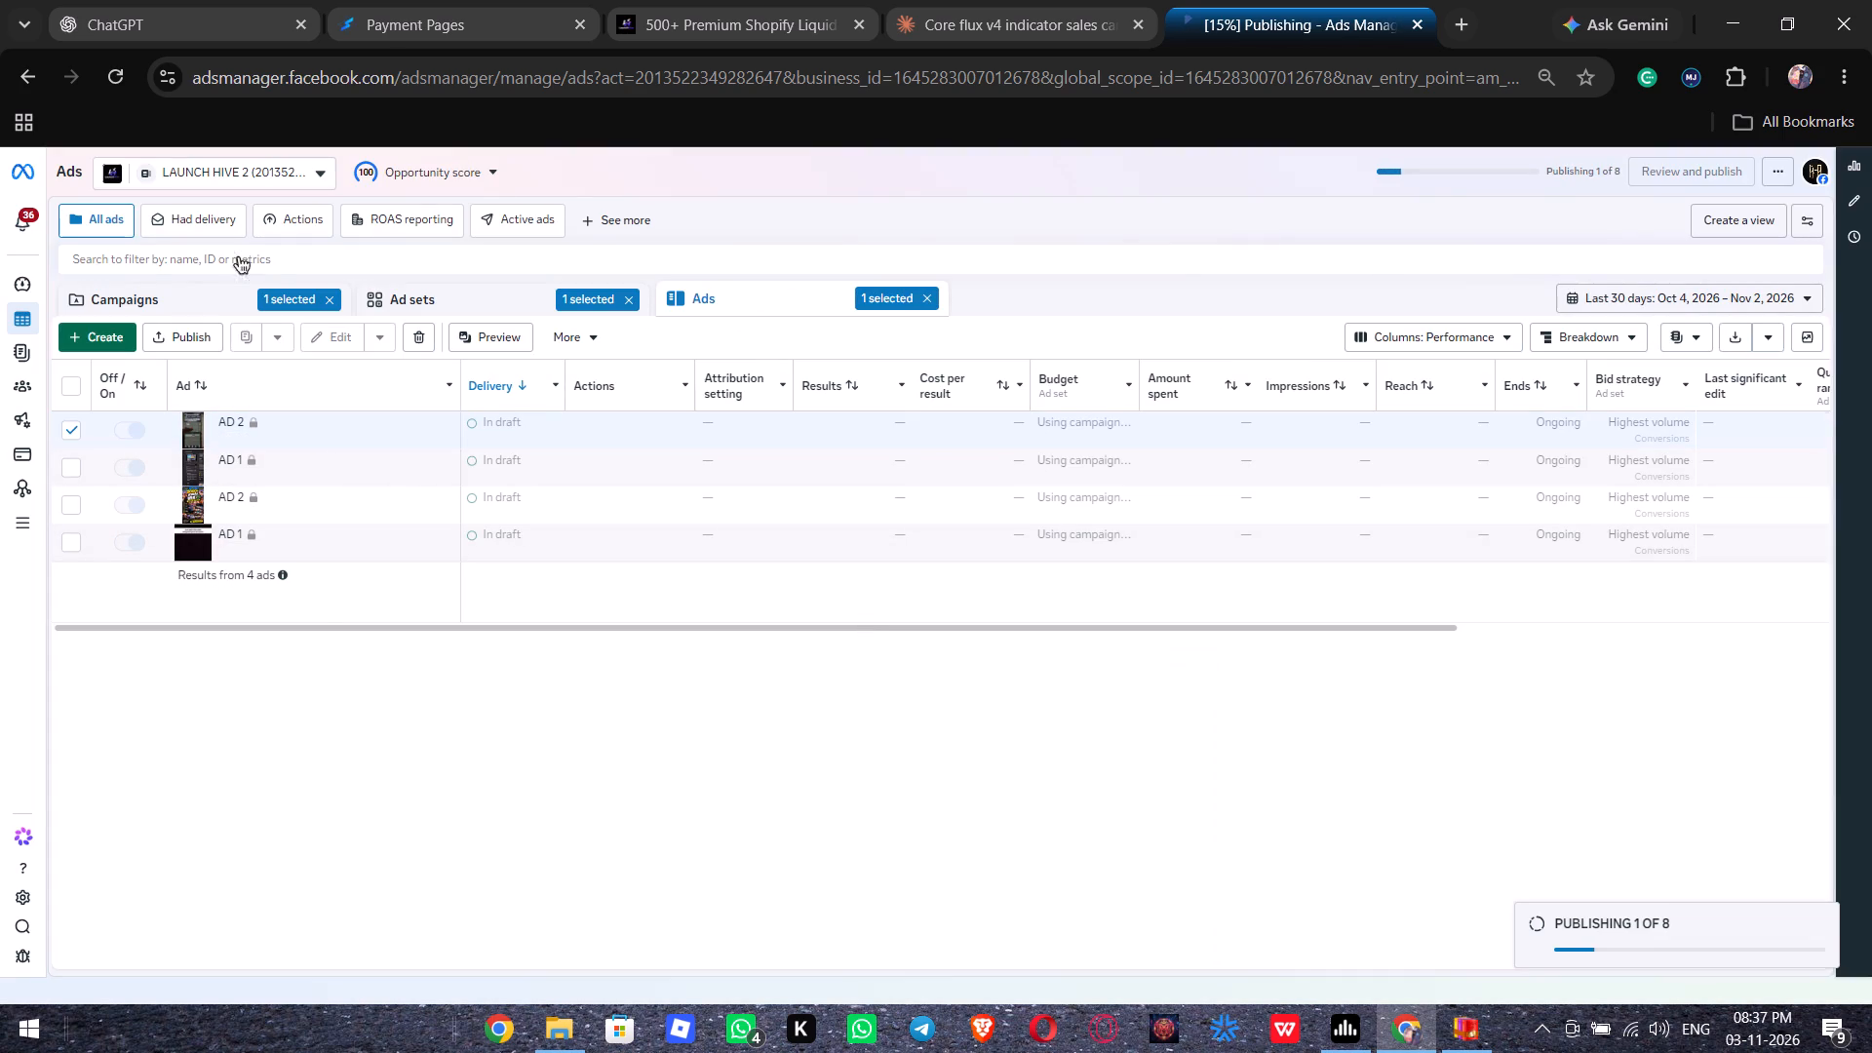
Clear the campaign, ad set and ad selections, and switch on the GTA REELS BUNDLE | 4 NOV campaign with the ₹302 budget.
left_click(324, 303)
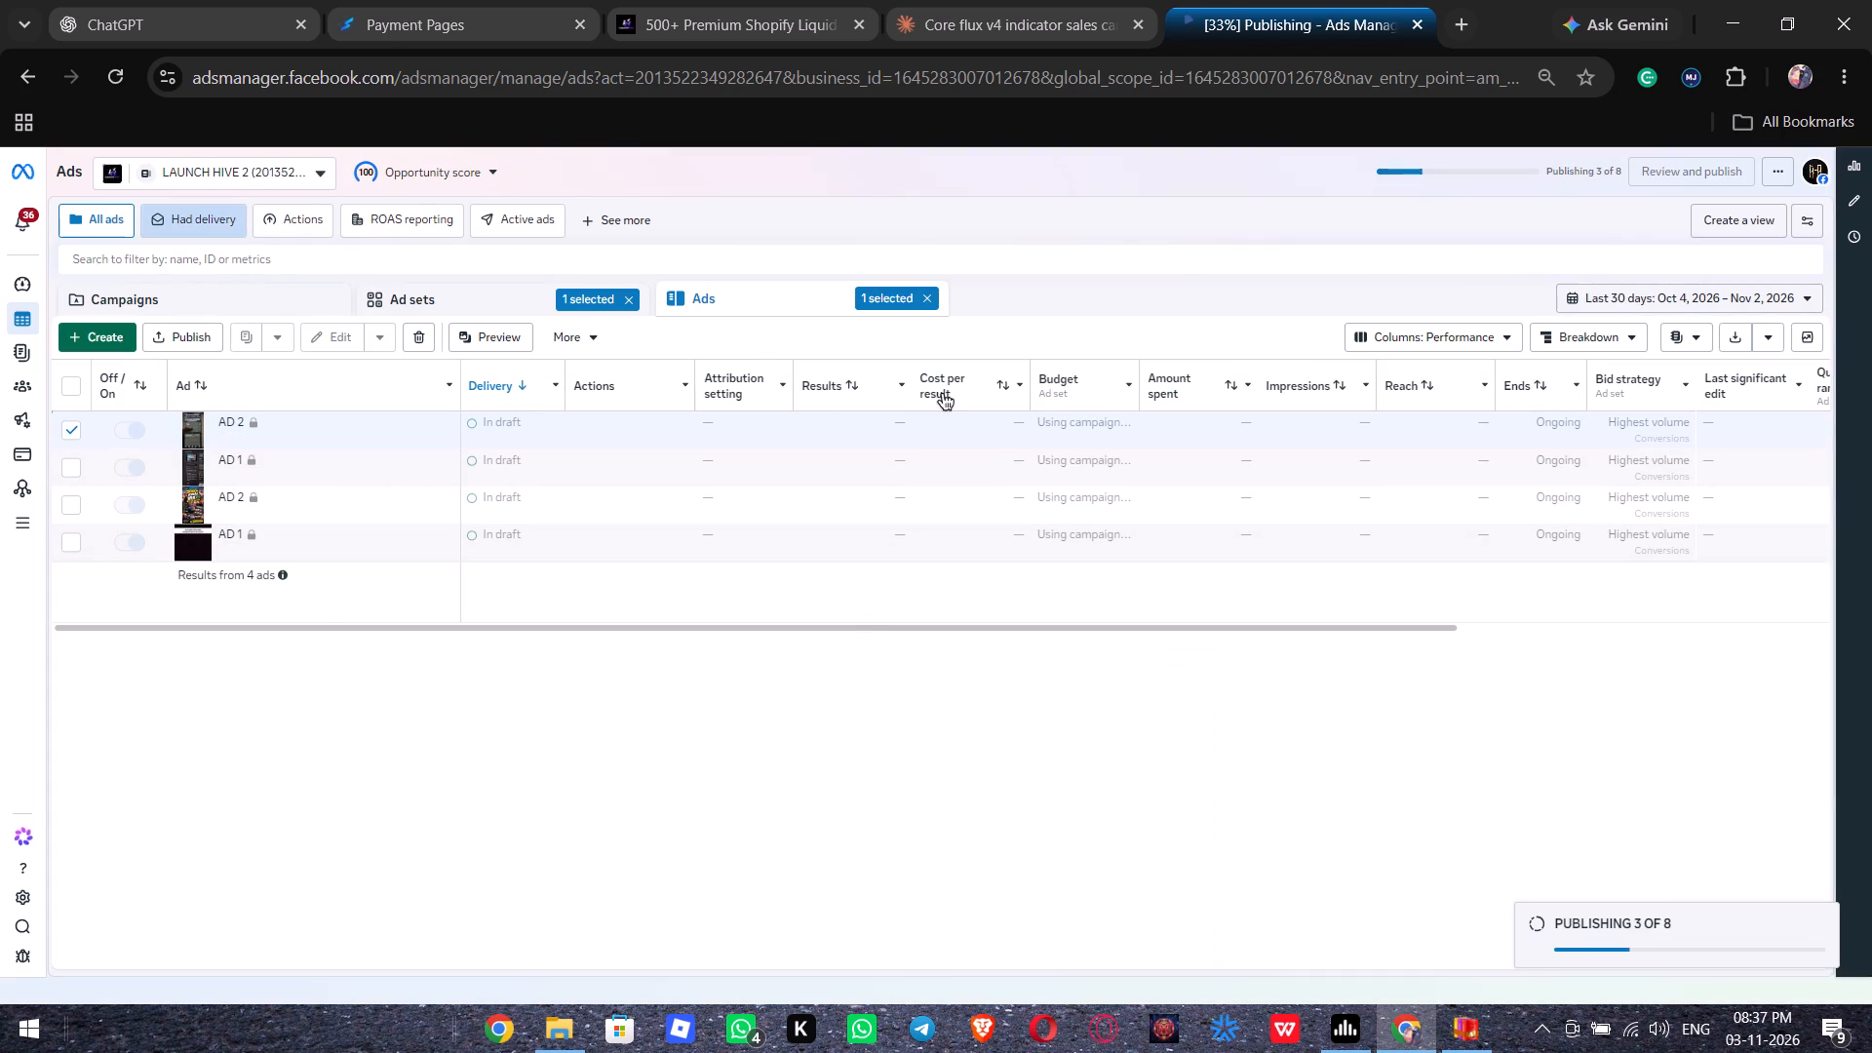
left_click(626, 293)
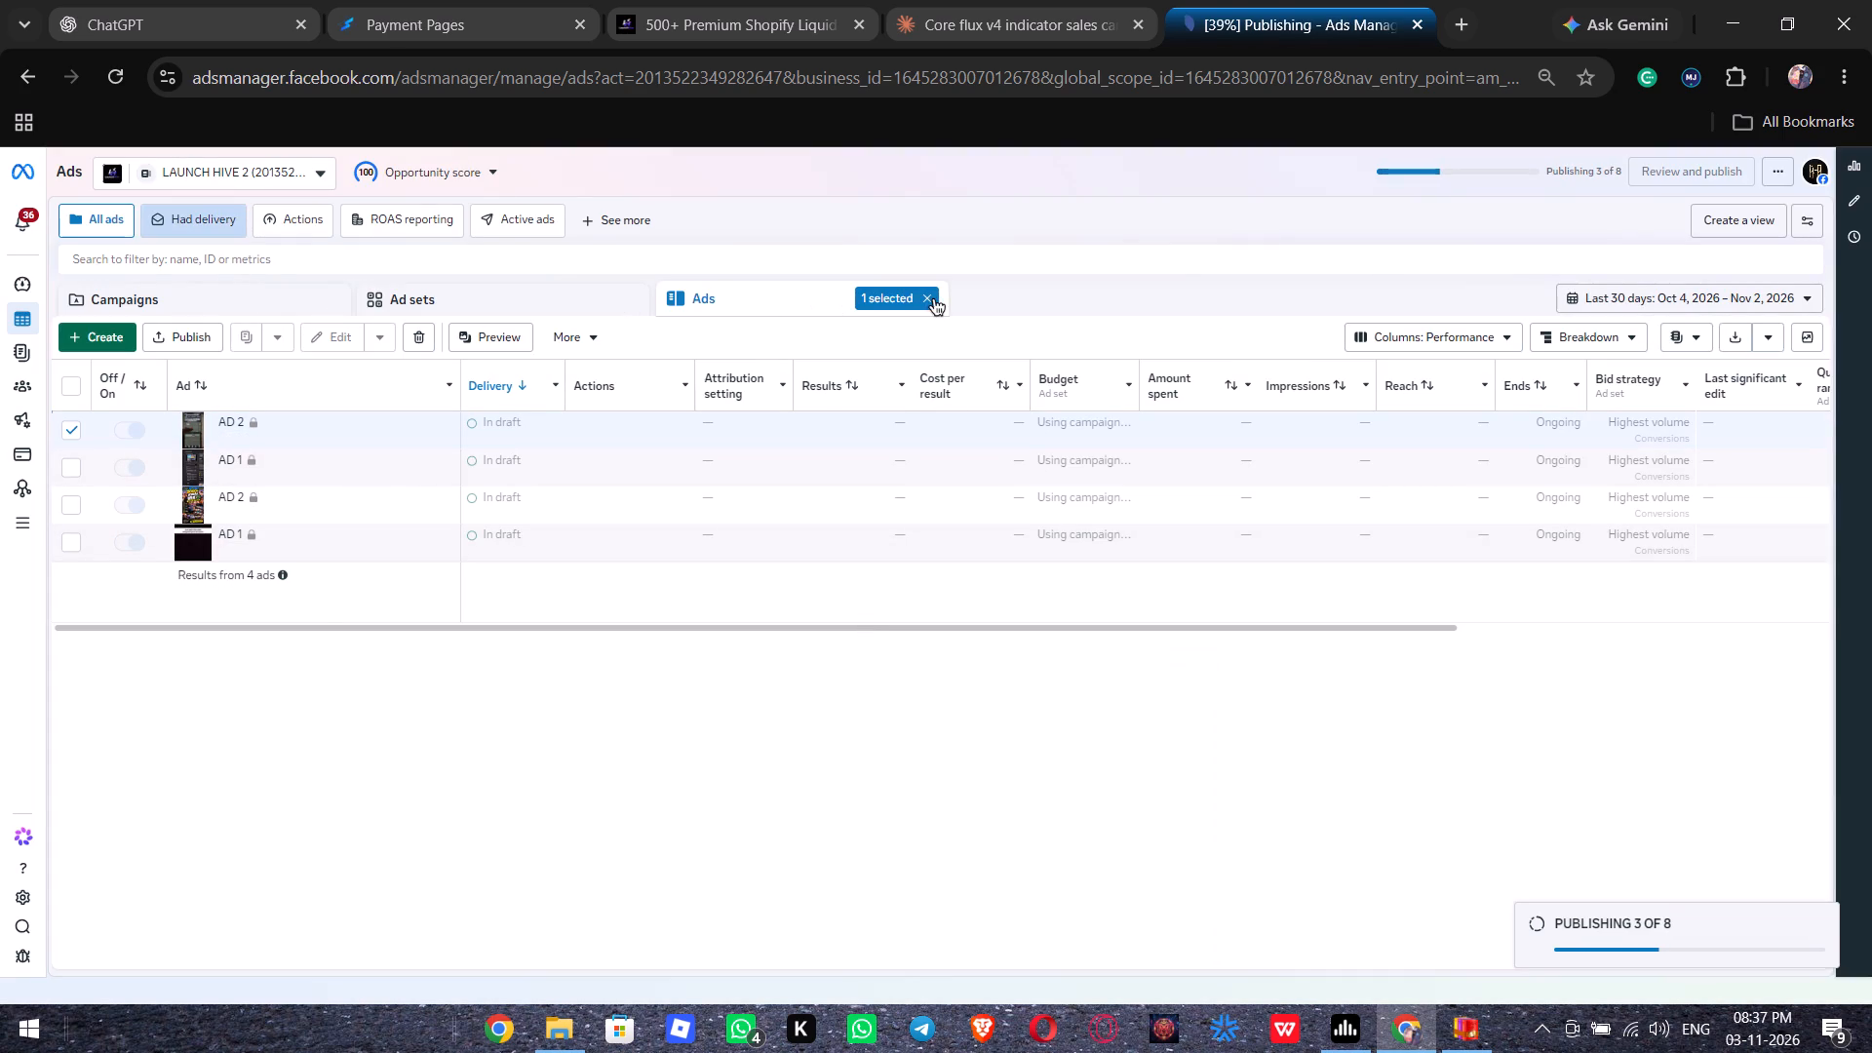
left_click(928, 299)
double_click(201, 305)
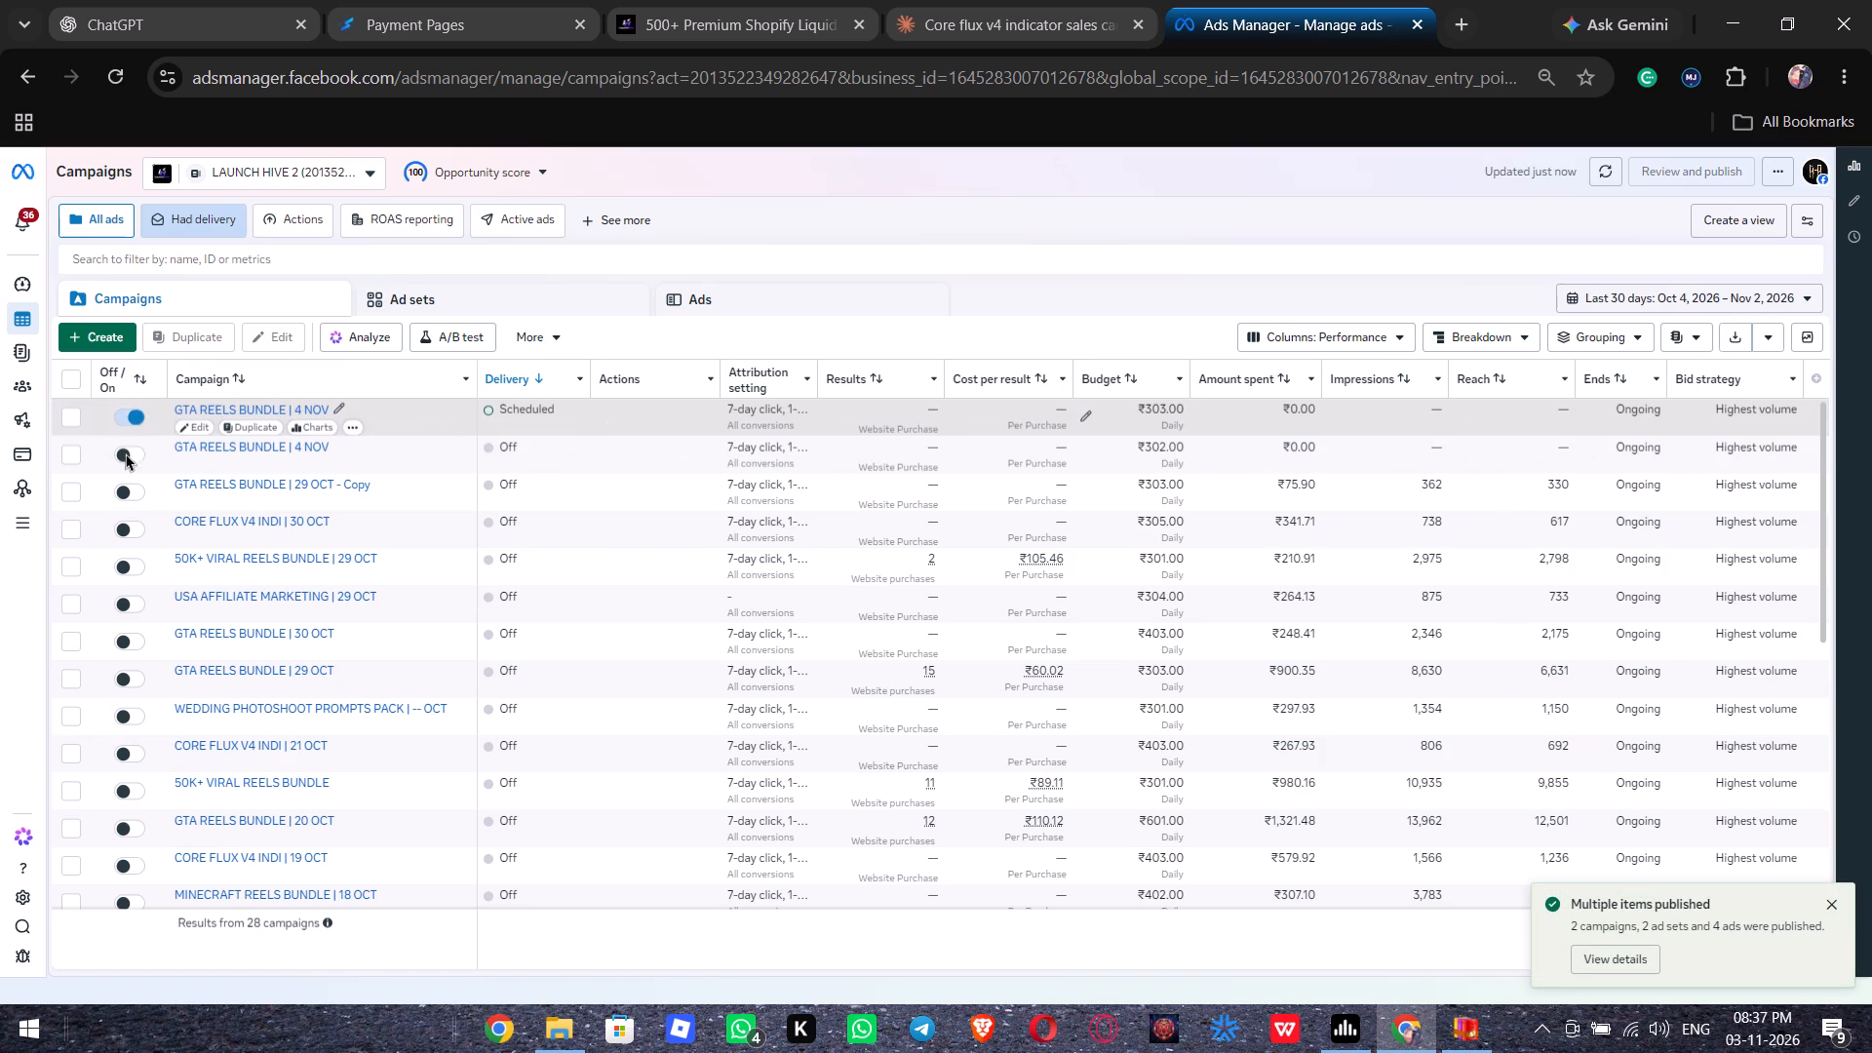
left_click(116, 458)
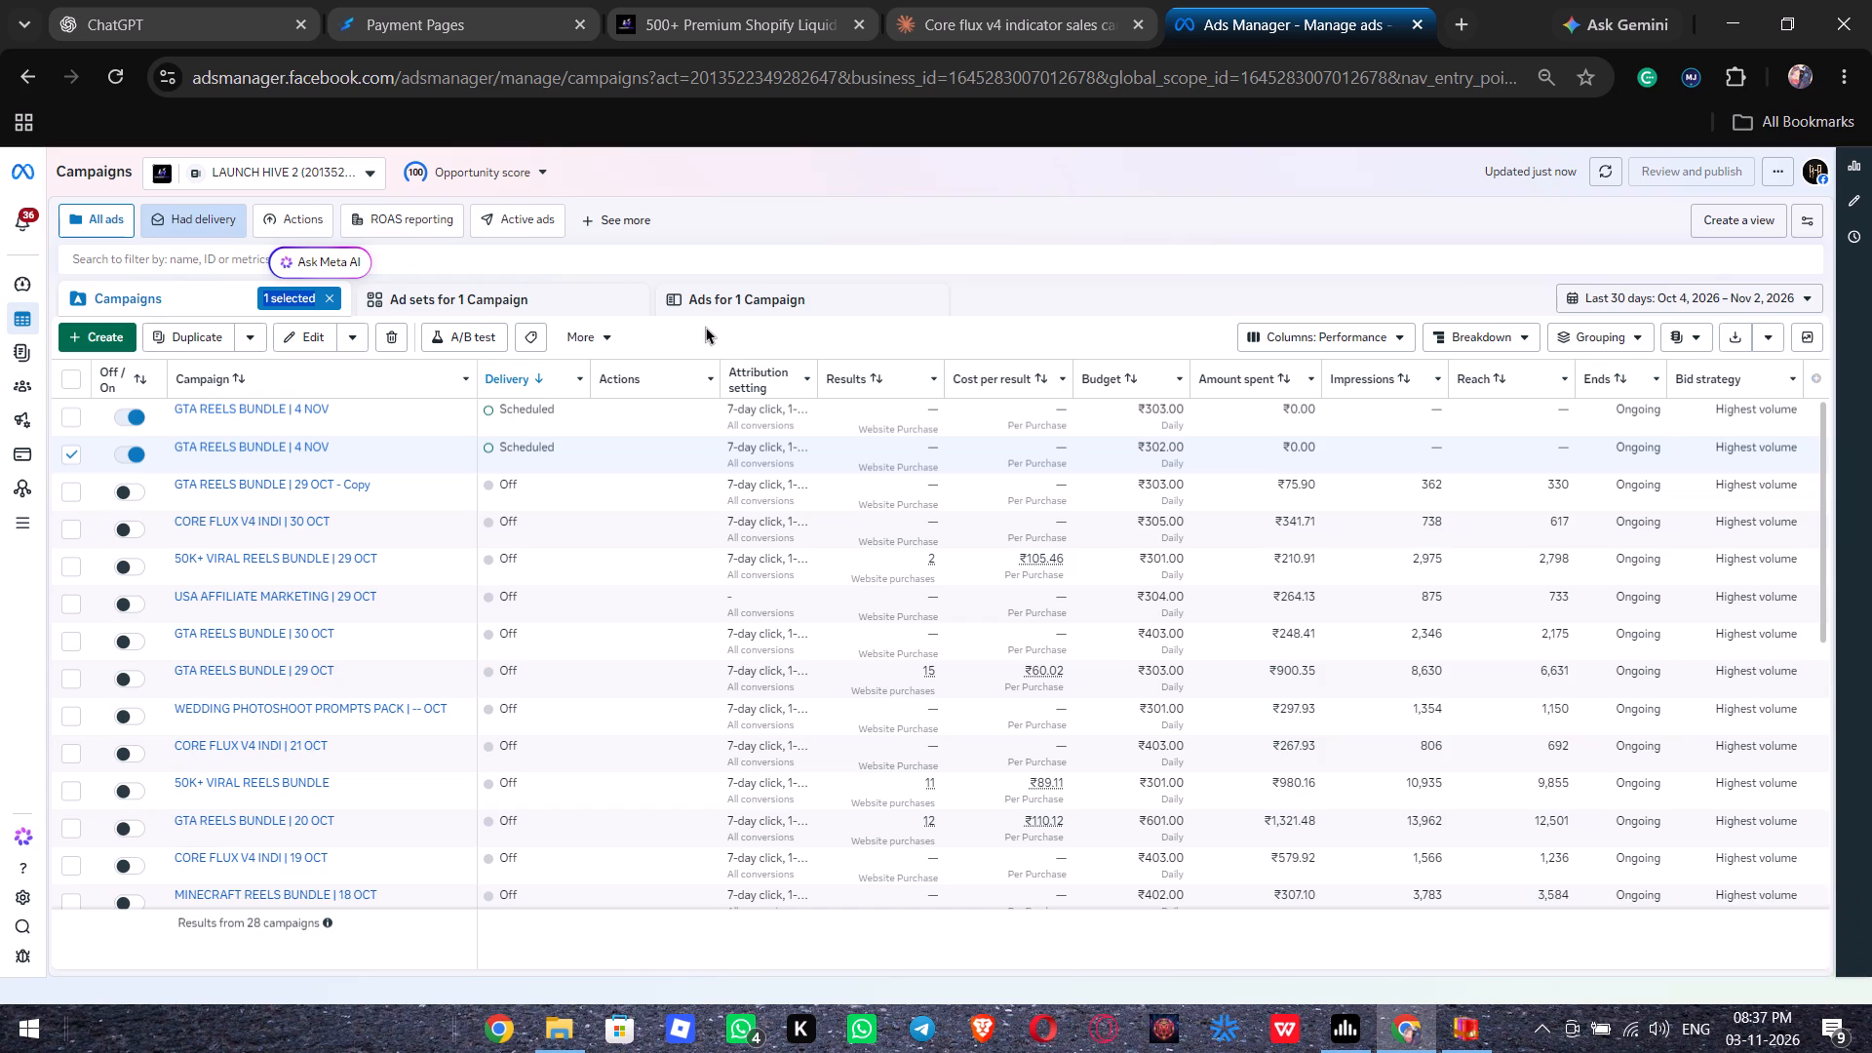
Switch to the Digital Products ad account in the Launch Hive portfolio.
left_click(315, 164)
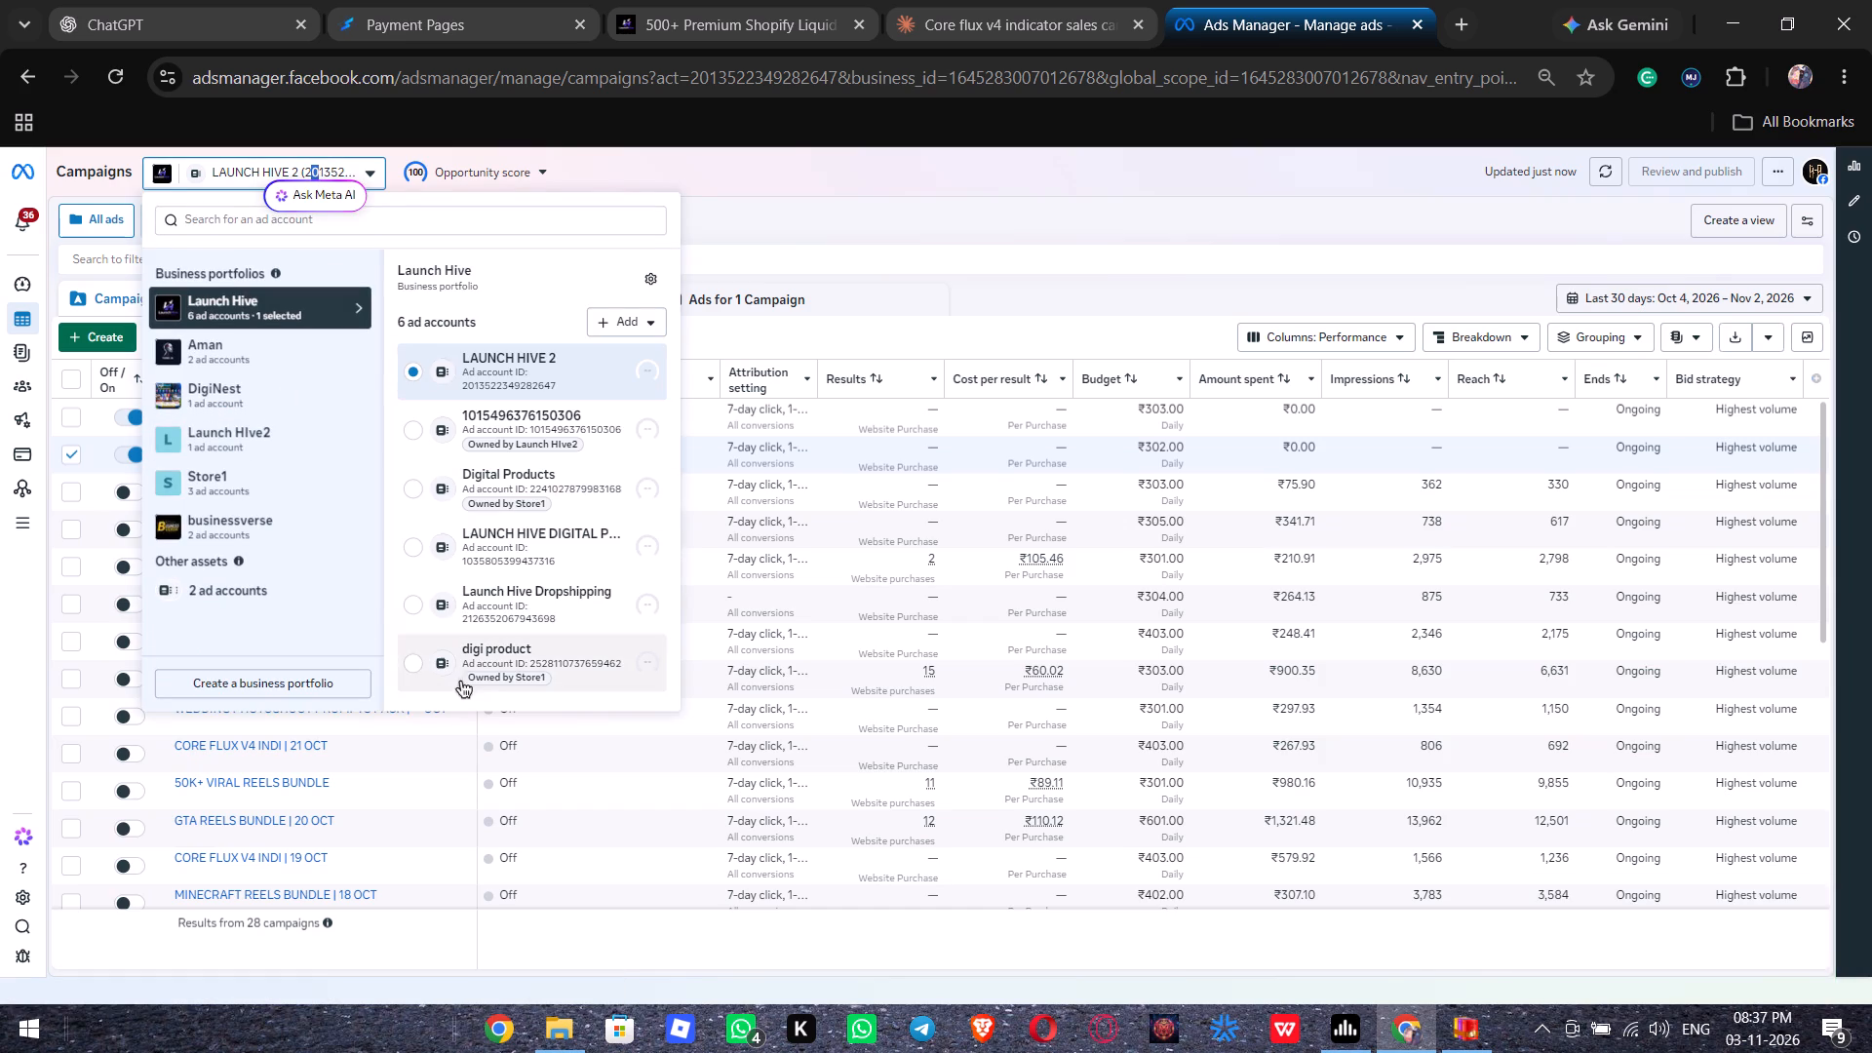
left_click(536, 489)
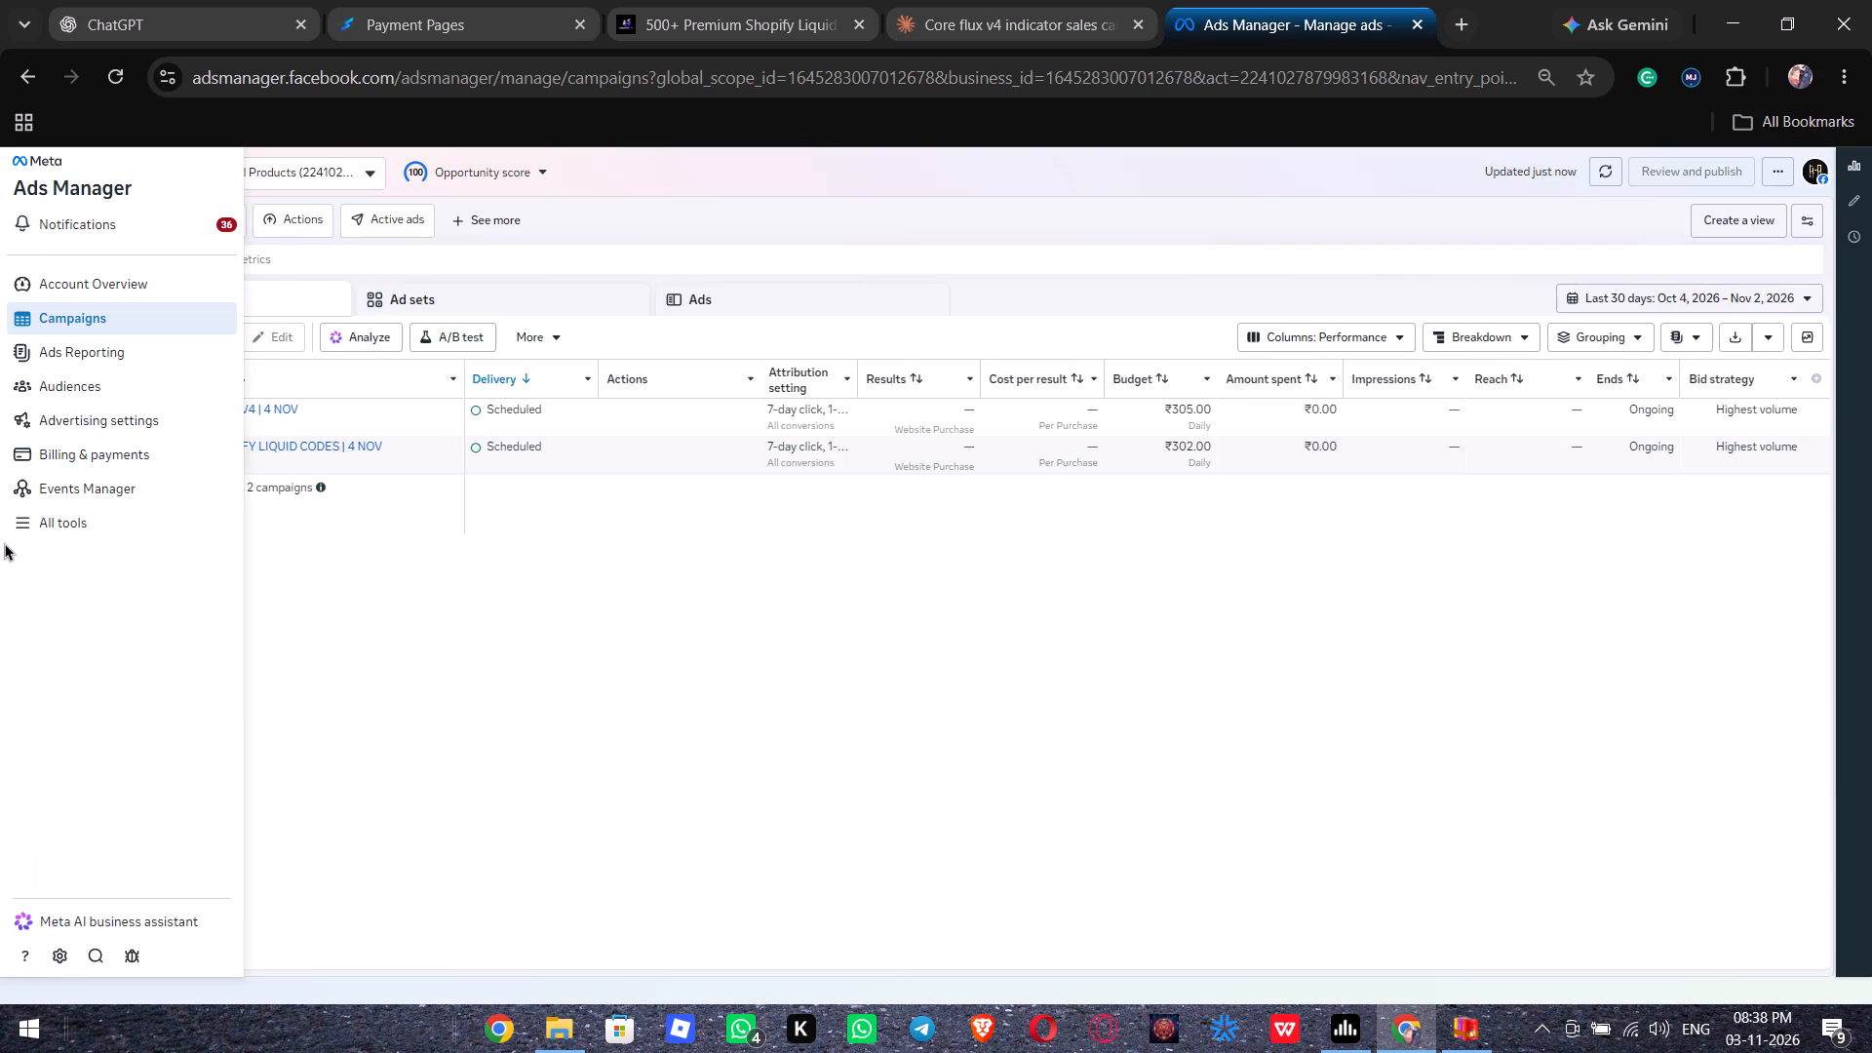
Add ₹40 of funds to the Digital Products ad account's billing balance, paying by UPI.
left_click(87, 461)
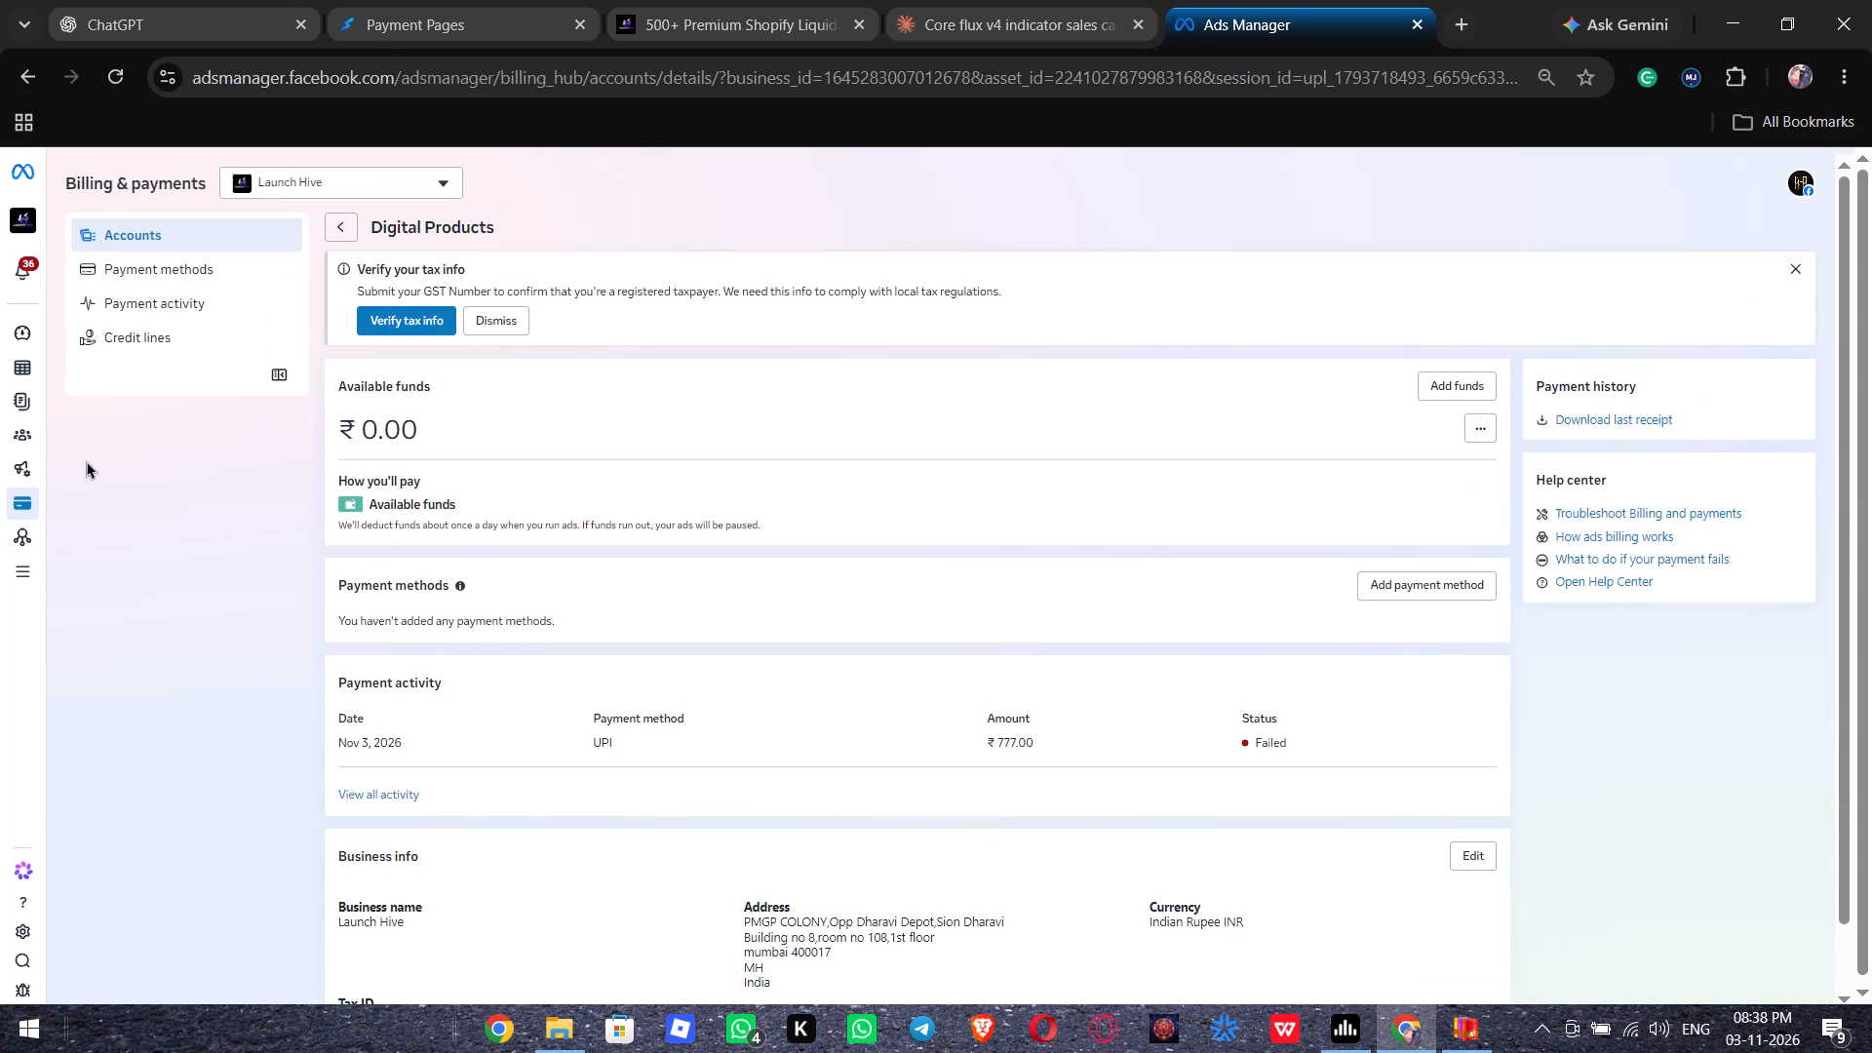
left_click(1459, 382)
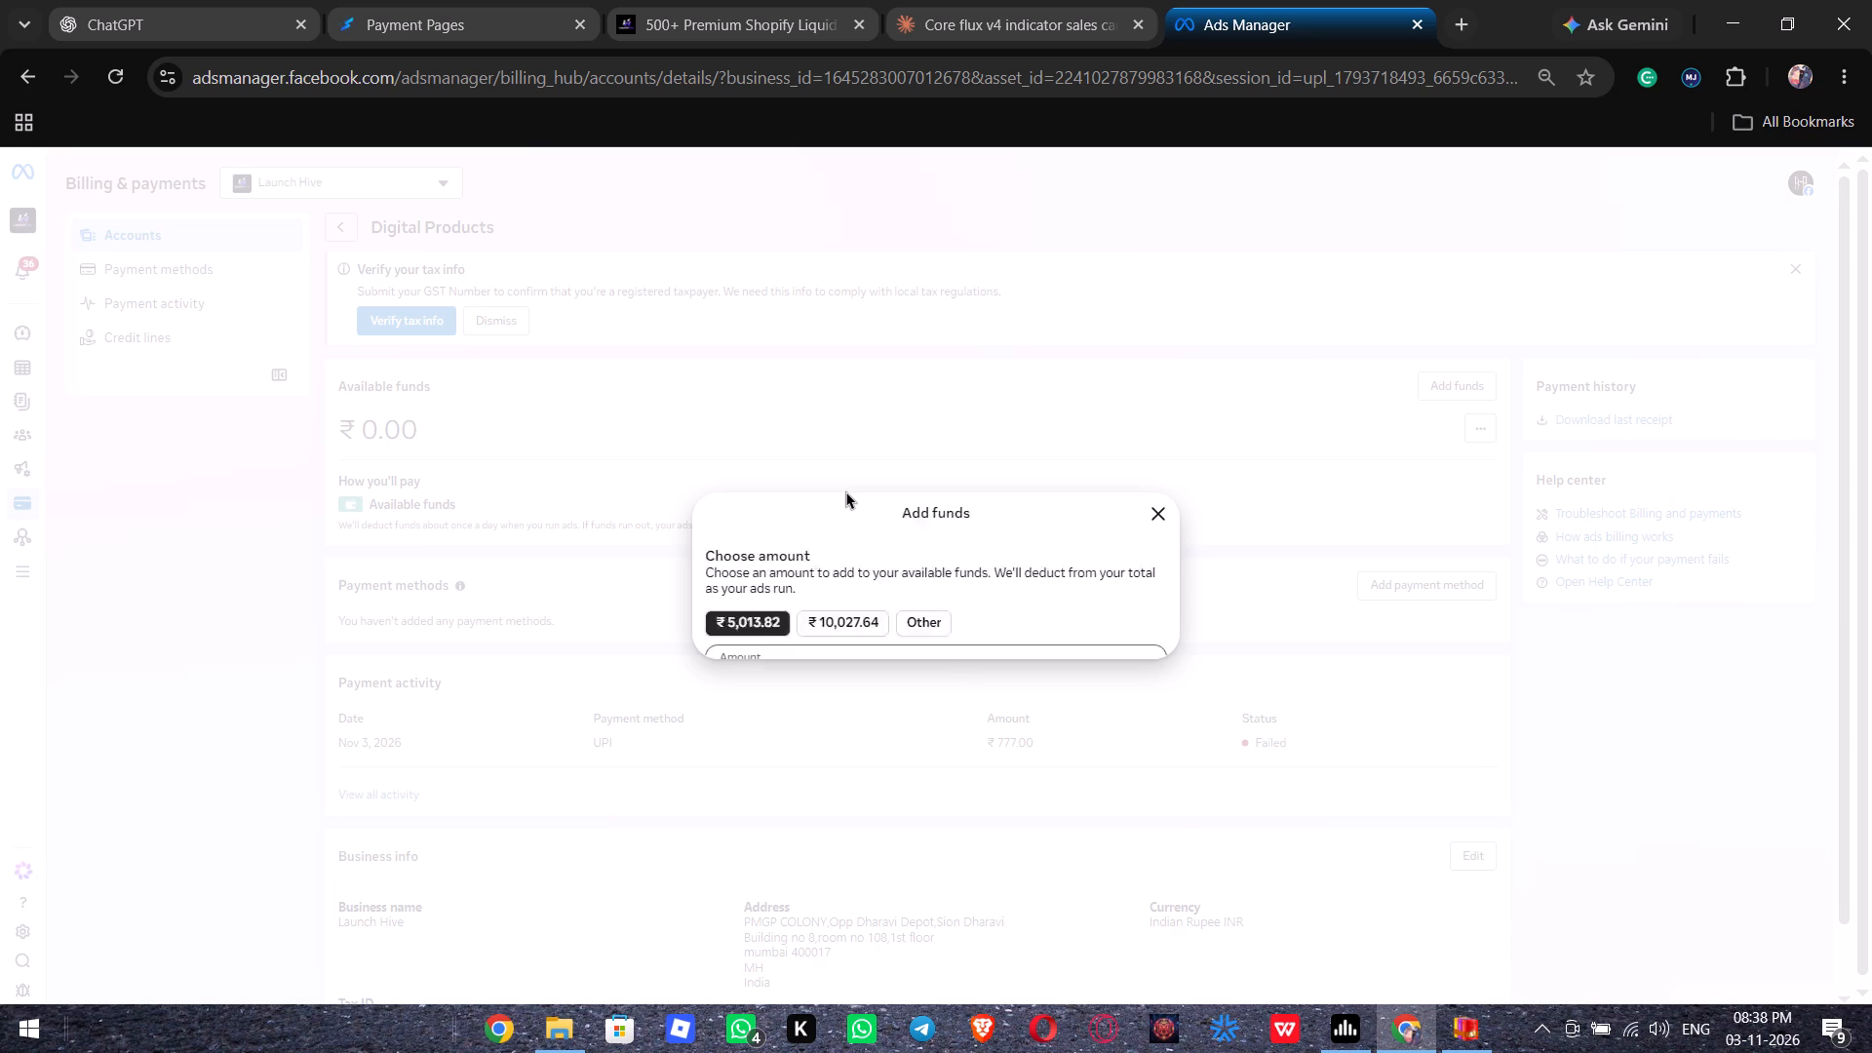
left_click(901, 478)
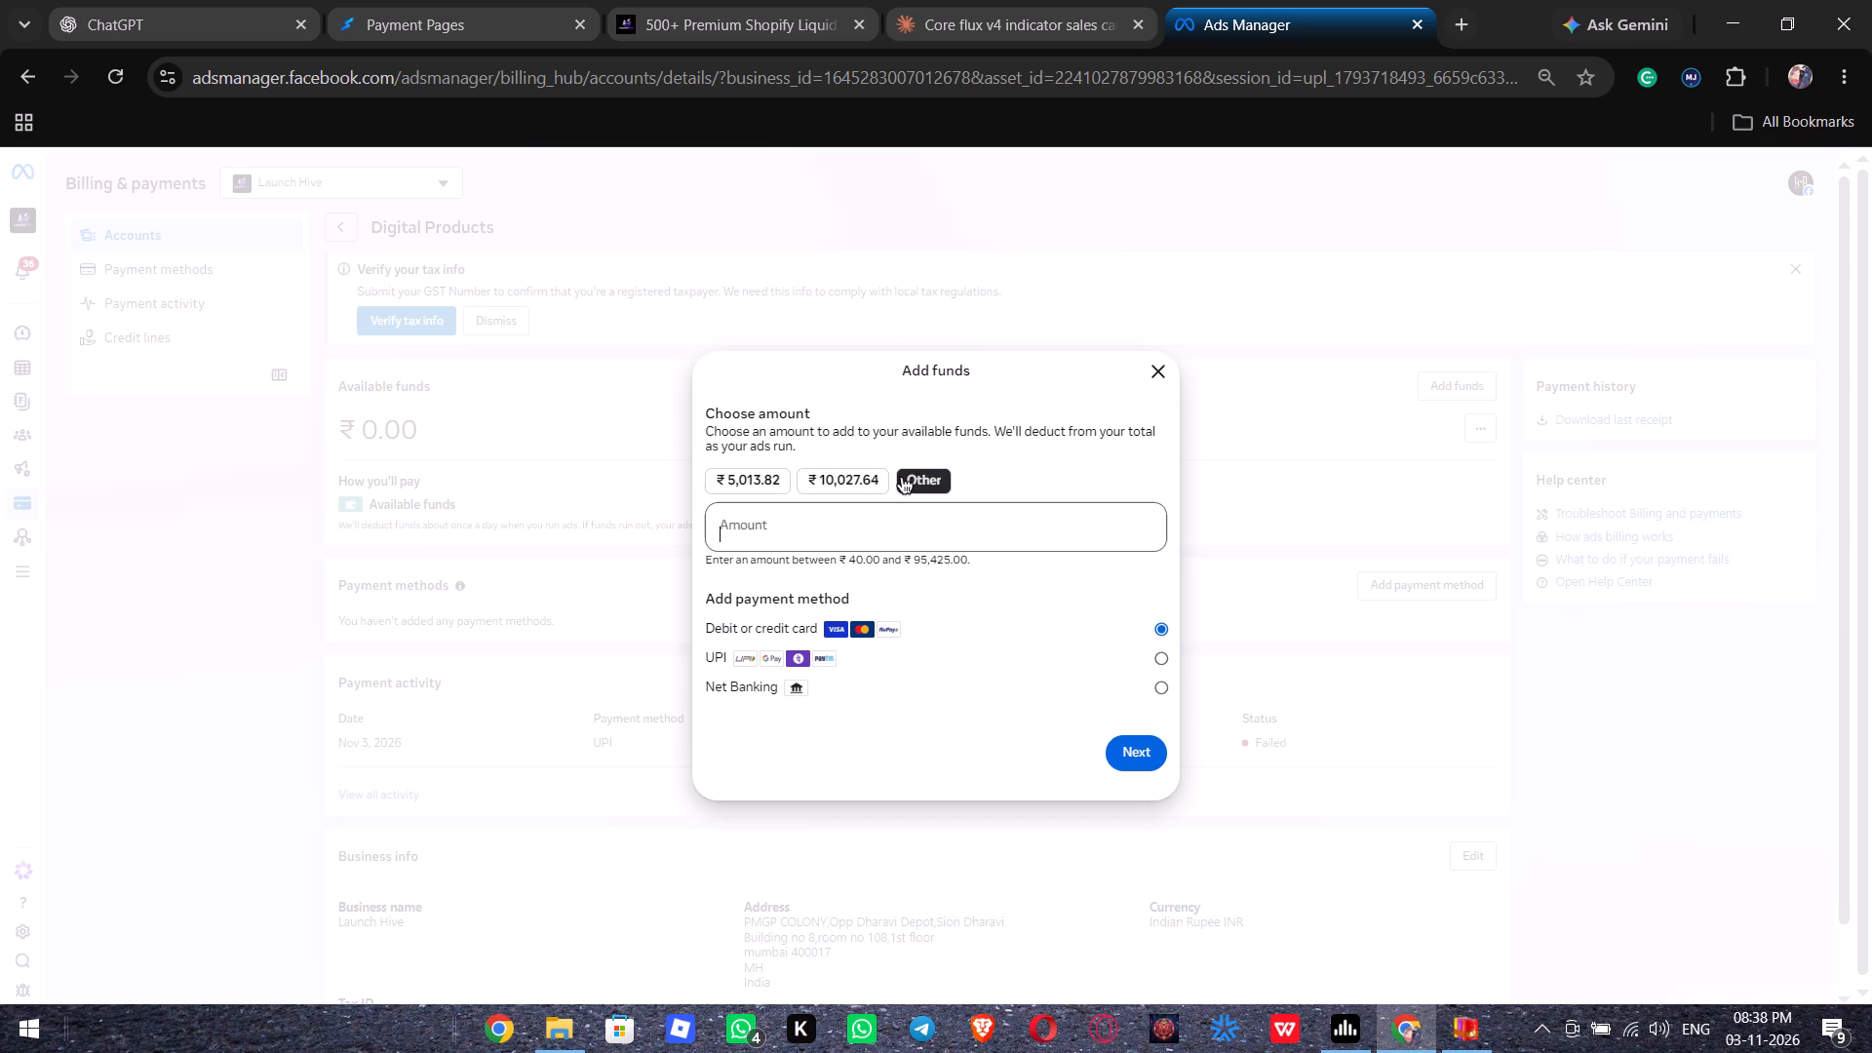
type("40")
left_click(1095, 666)
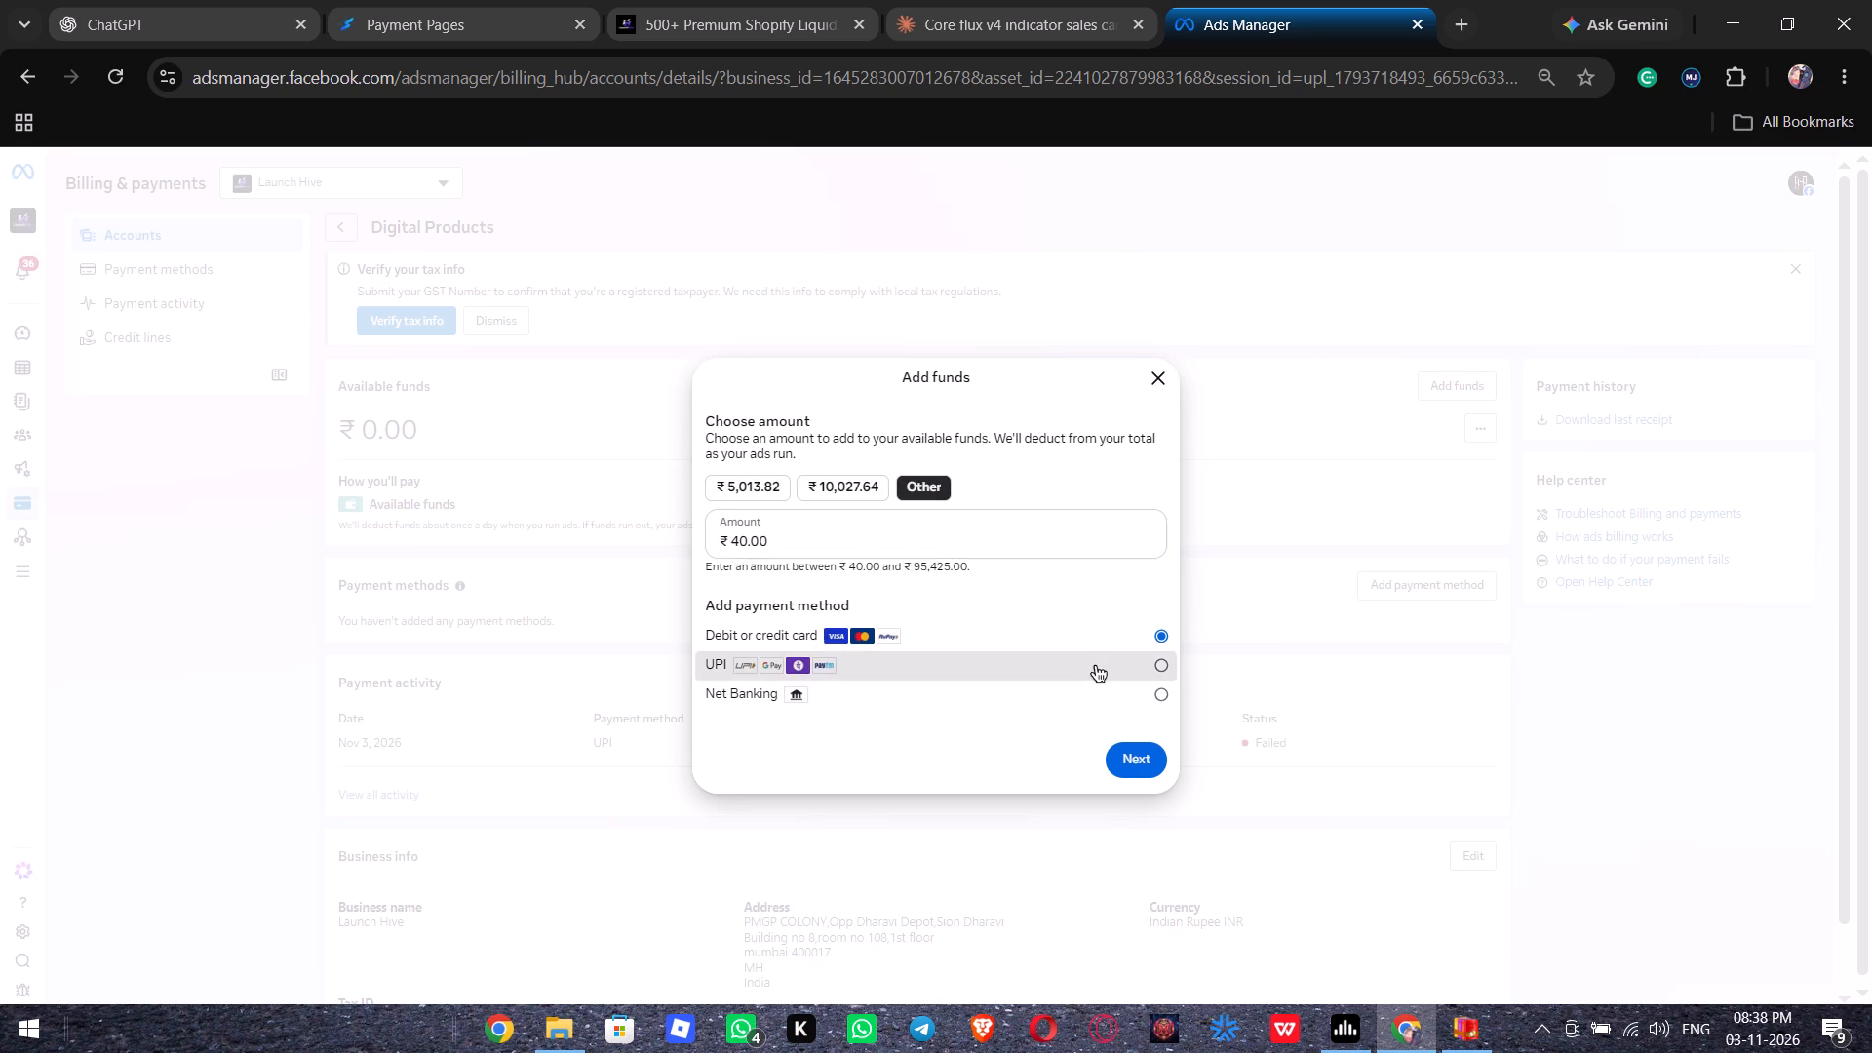
left_click_drag(1103, 748, 1115, 750)
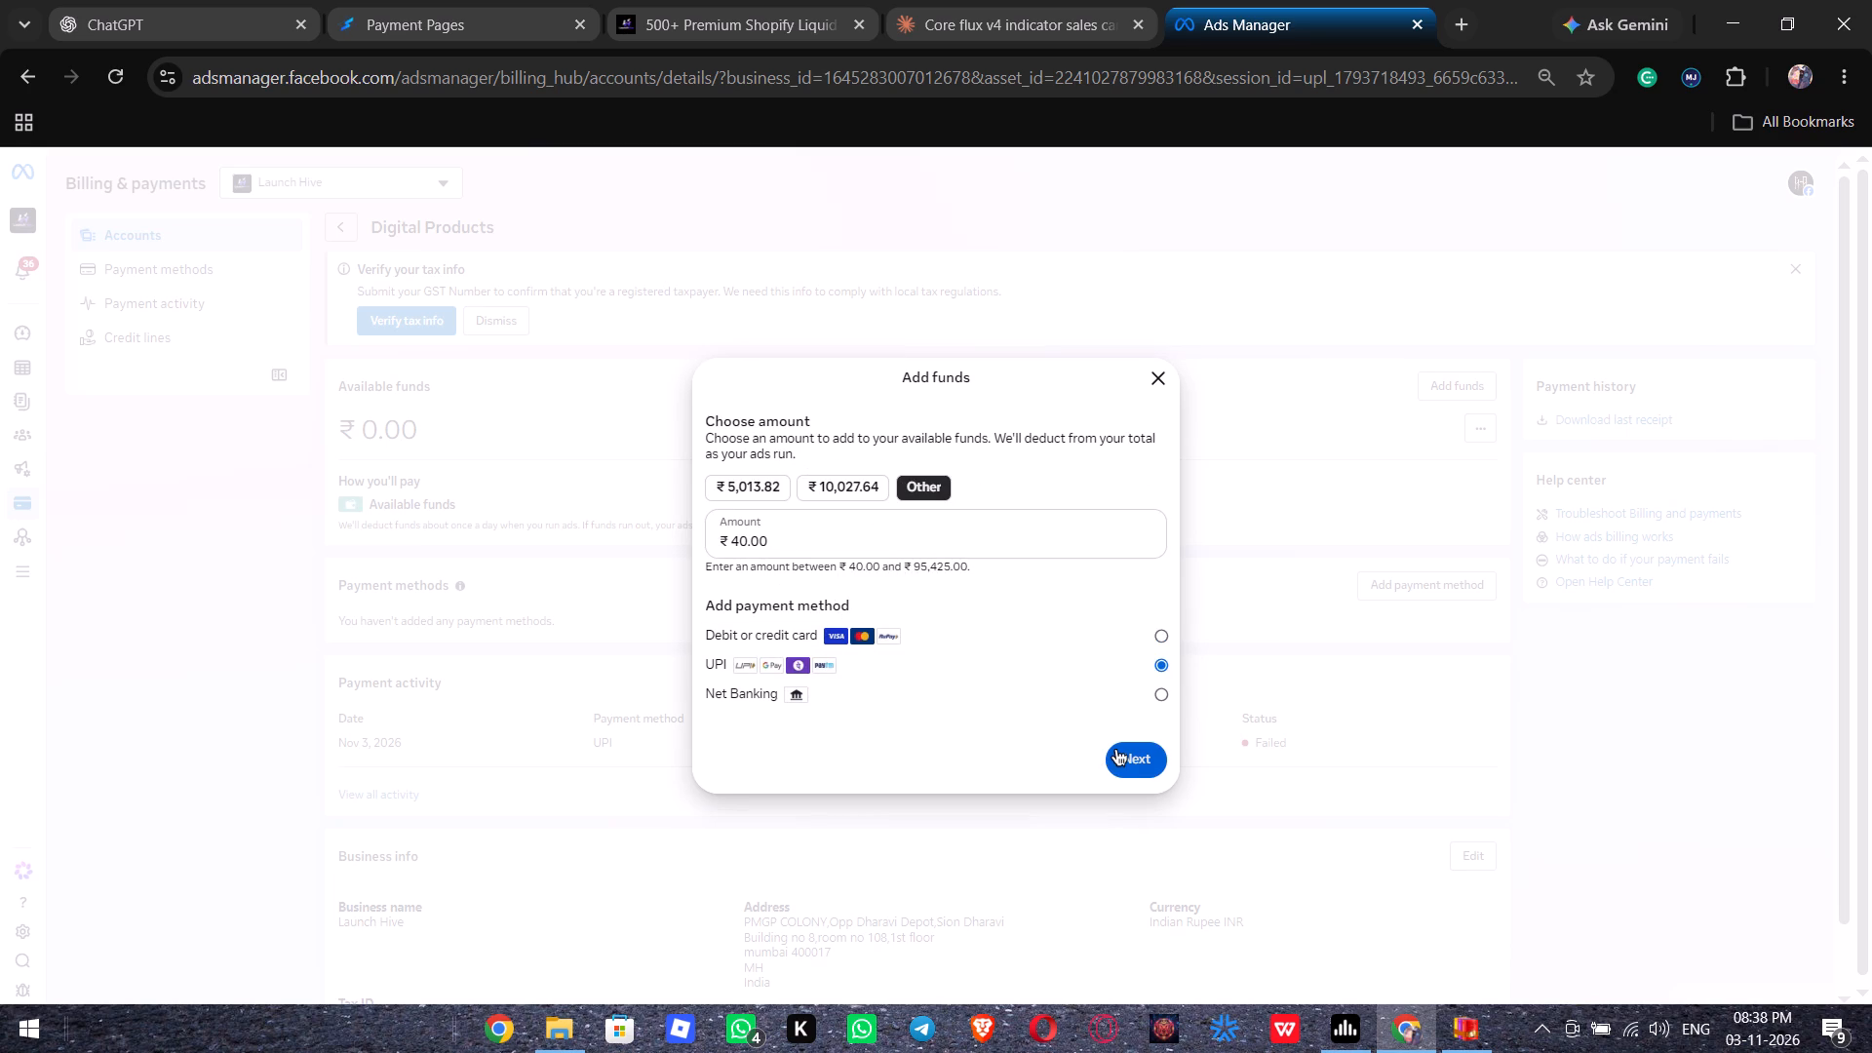
left_click(1115, 750)
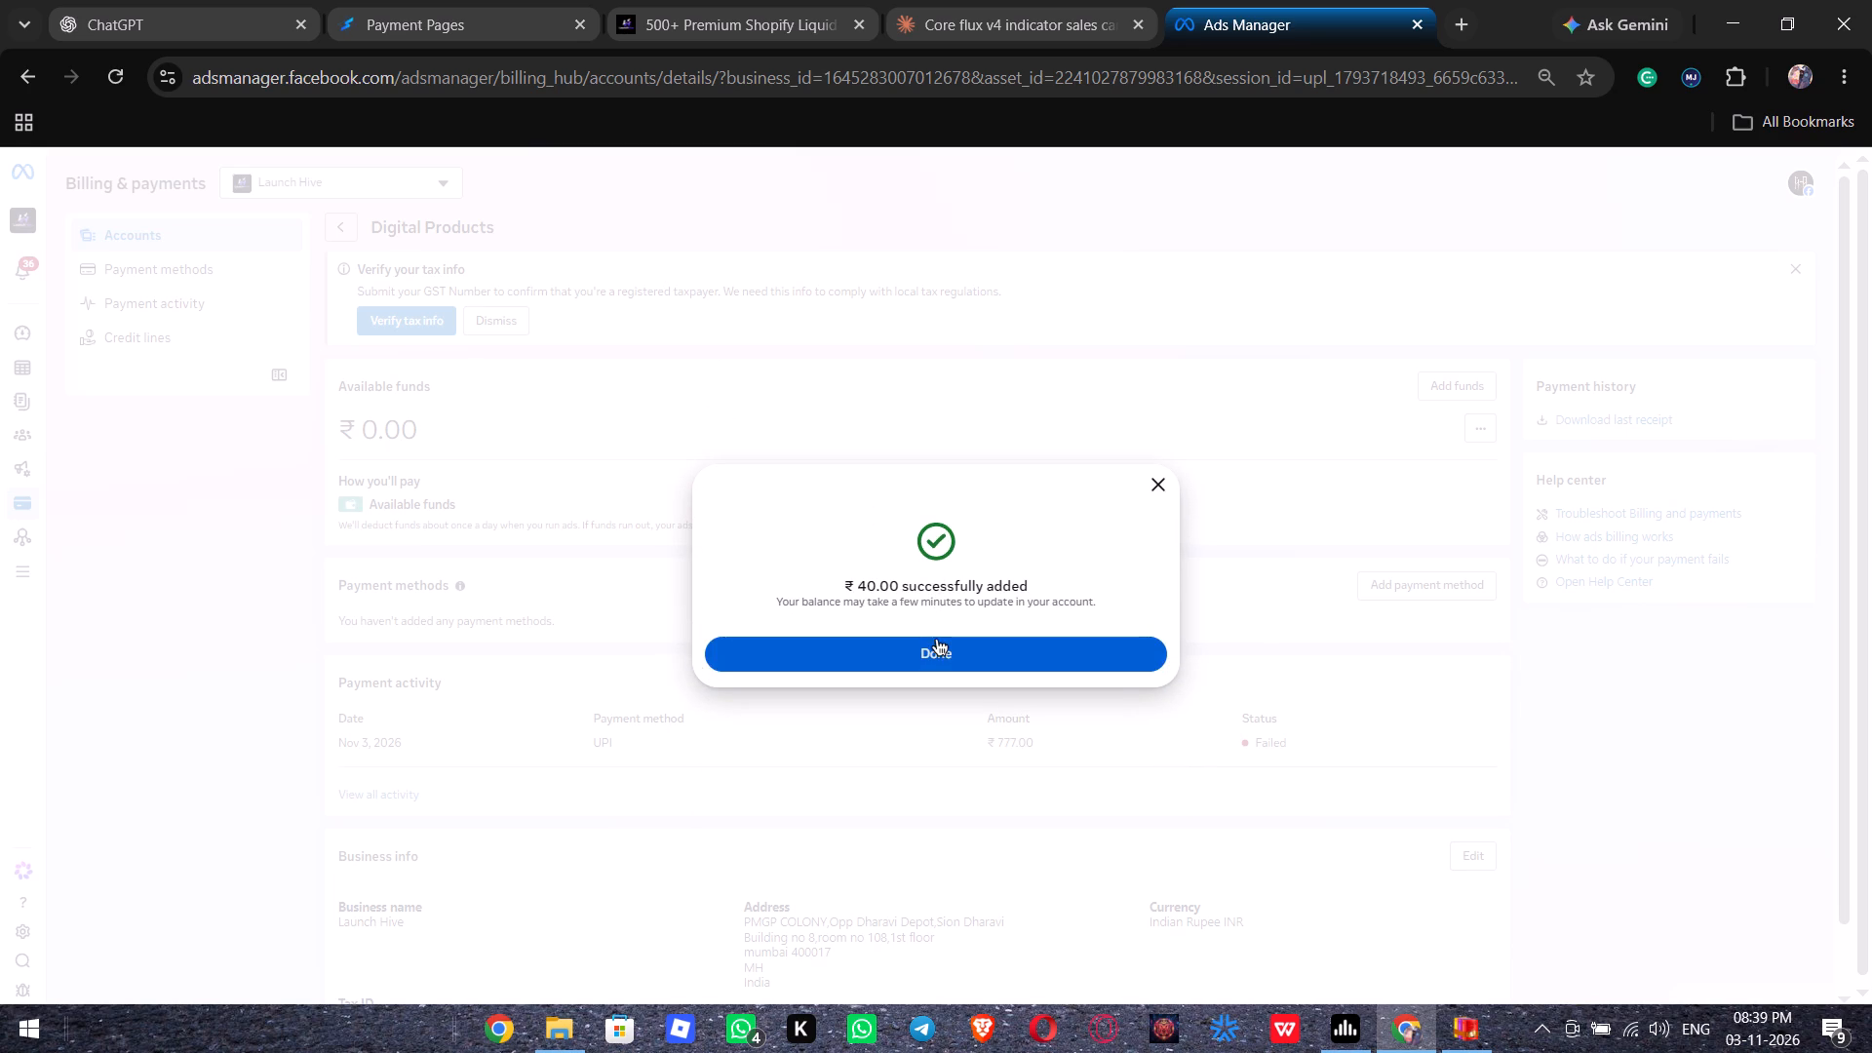
left_click(936, 640)
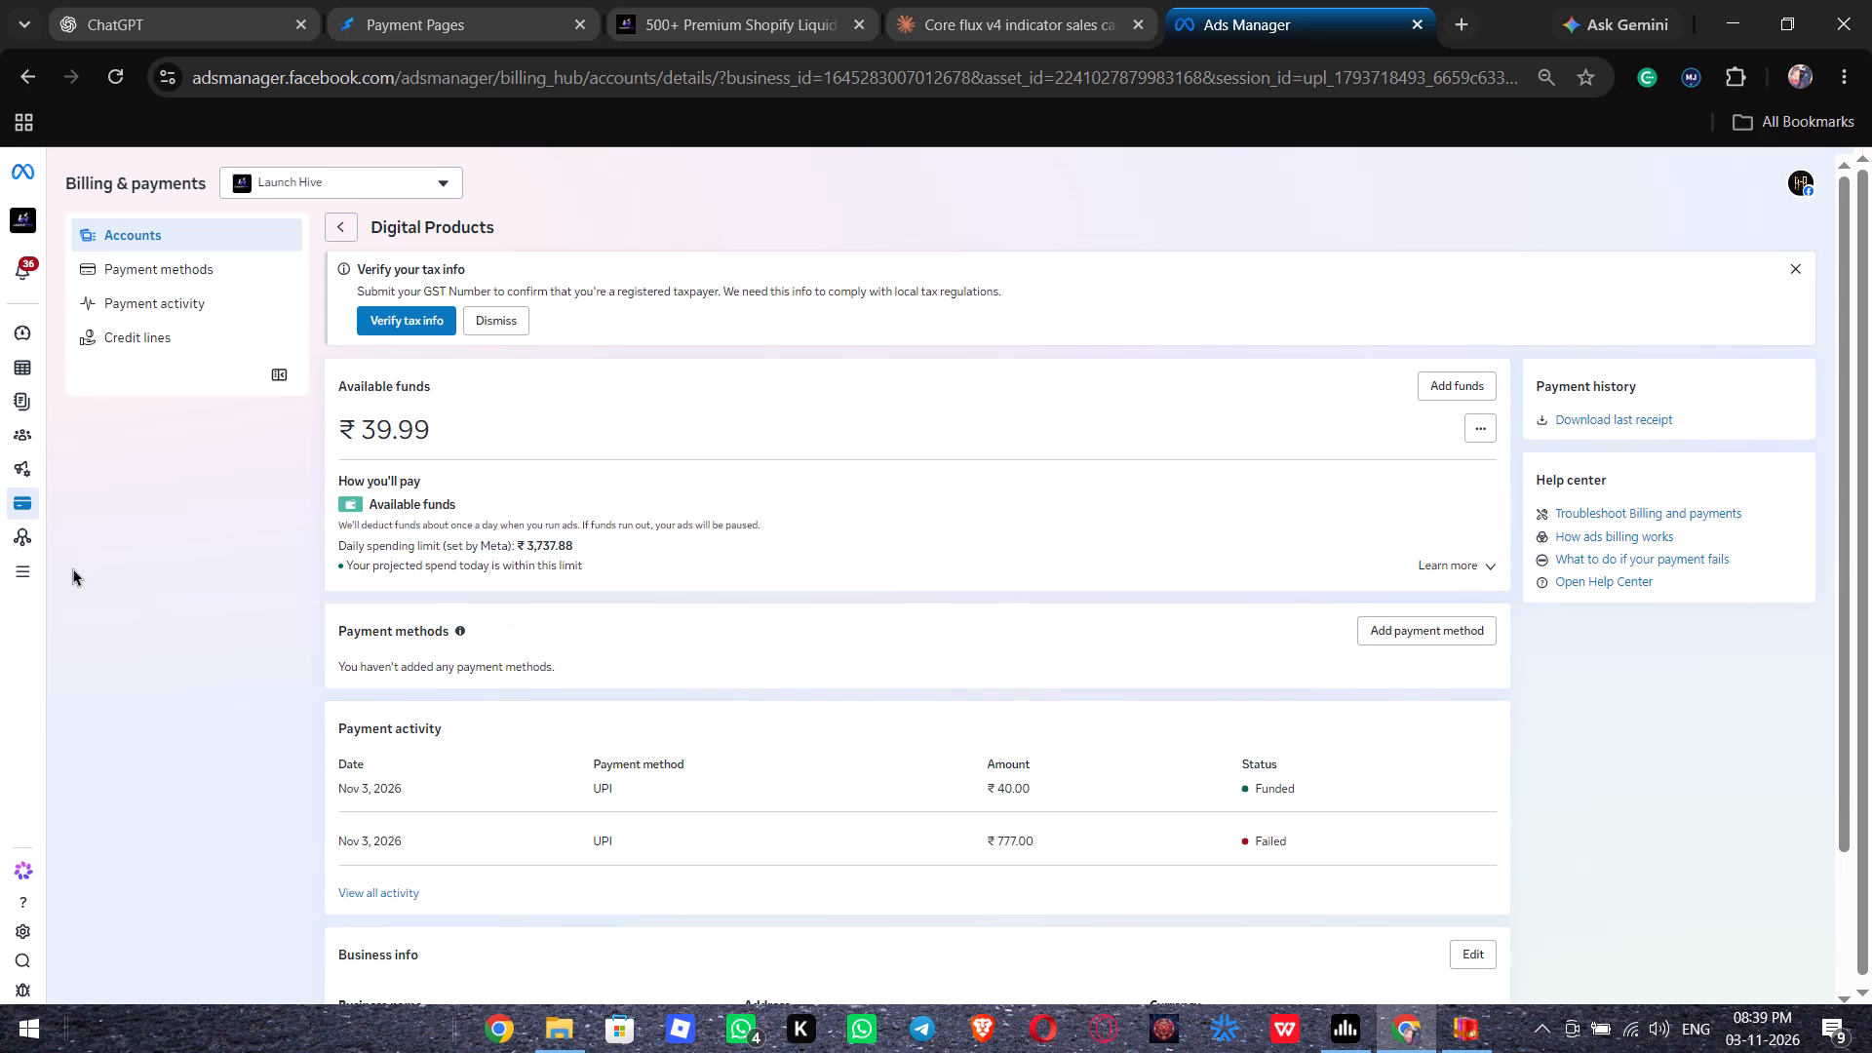
Dismiss the tax info notice, leave the Digital Products billing details and return to the campaigns list.
left_click(493, 329)
left_click(331, 213)
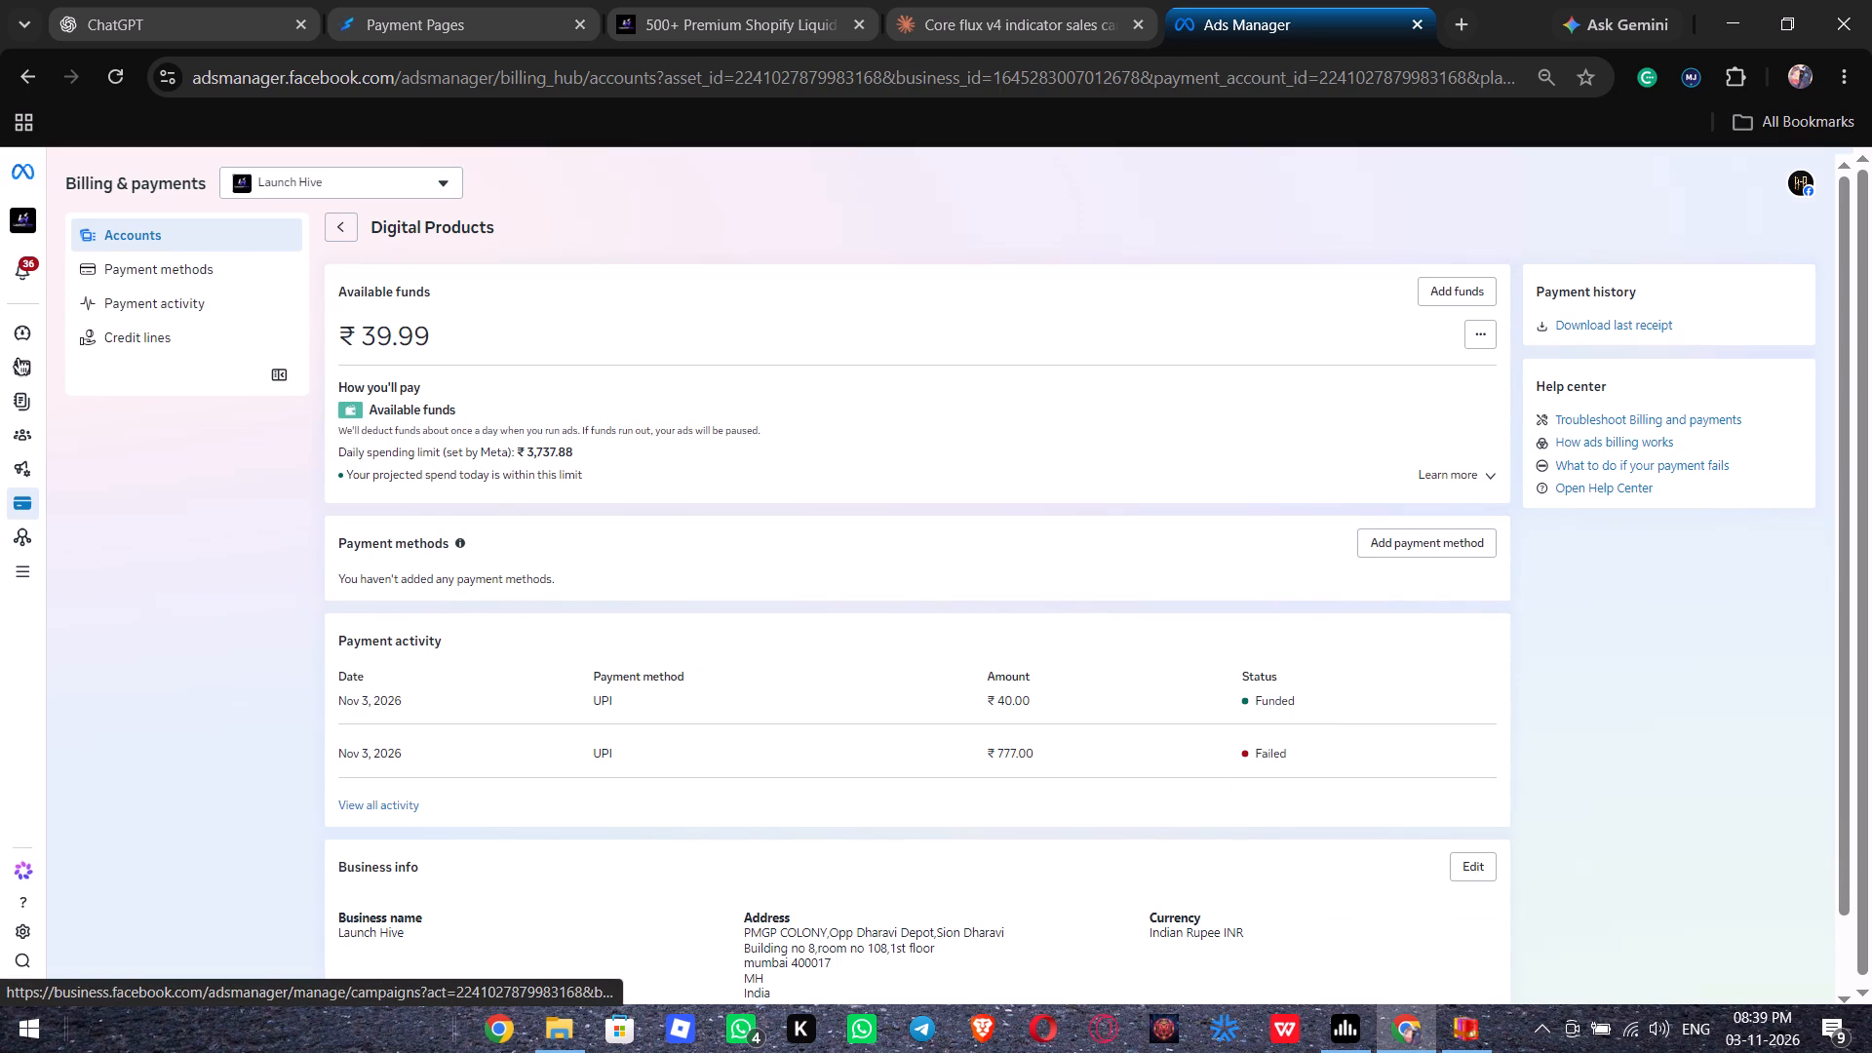
triple_click(18, 359)
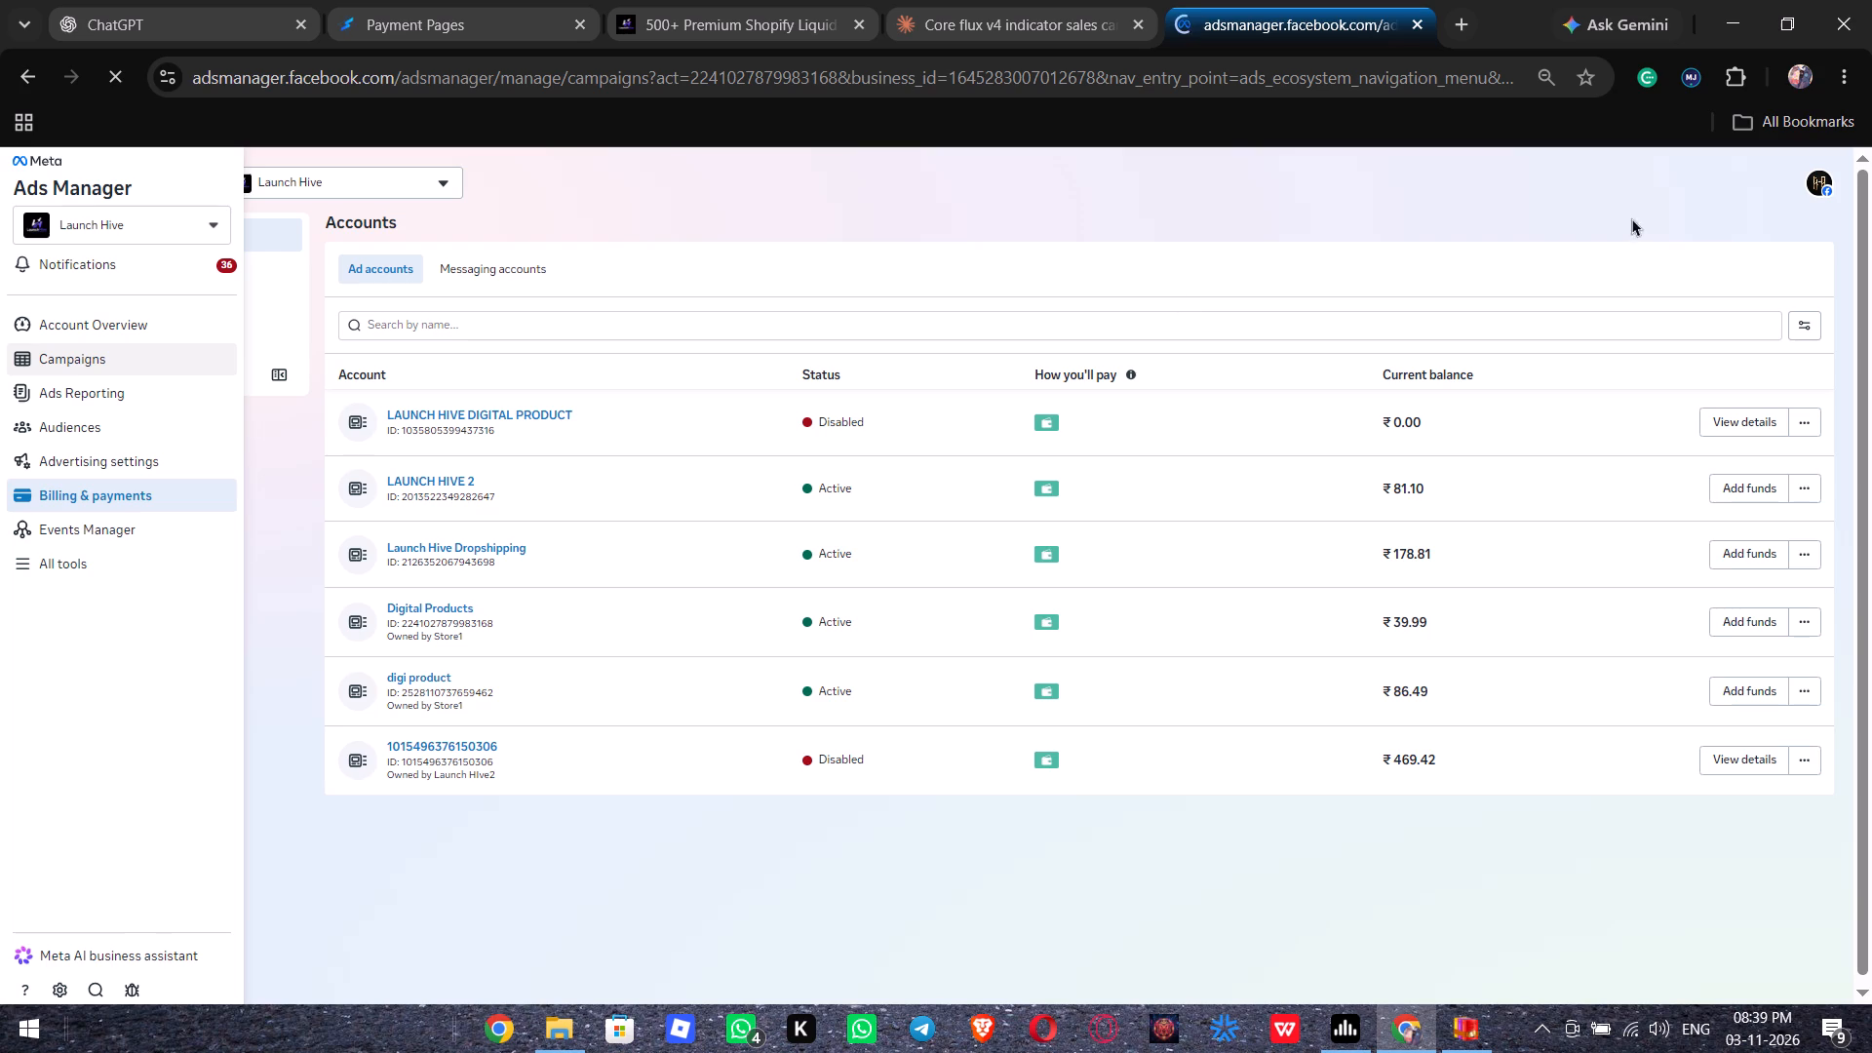
Close the browser, the Documents folder window and the BreeZip window.
left_click(1851, 14)
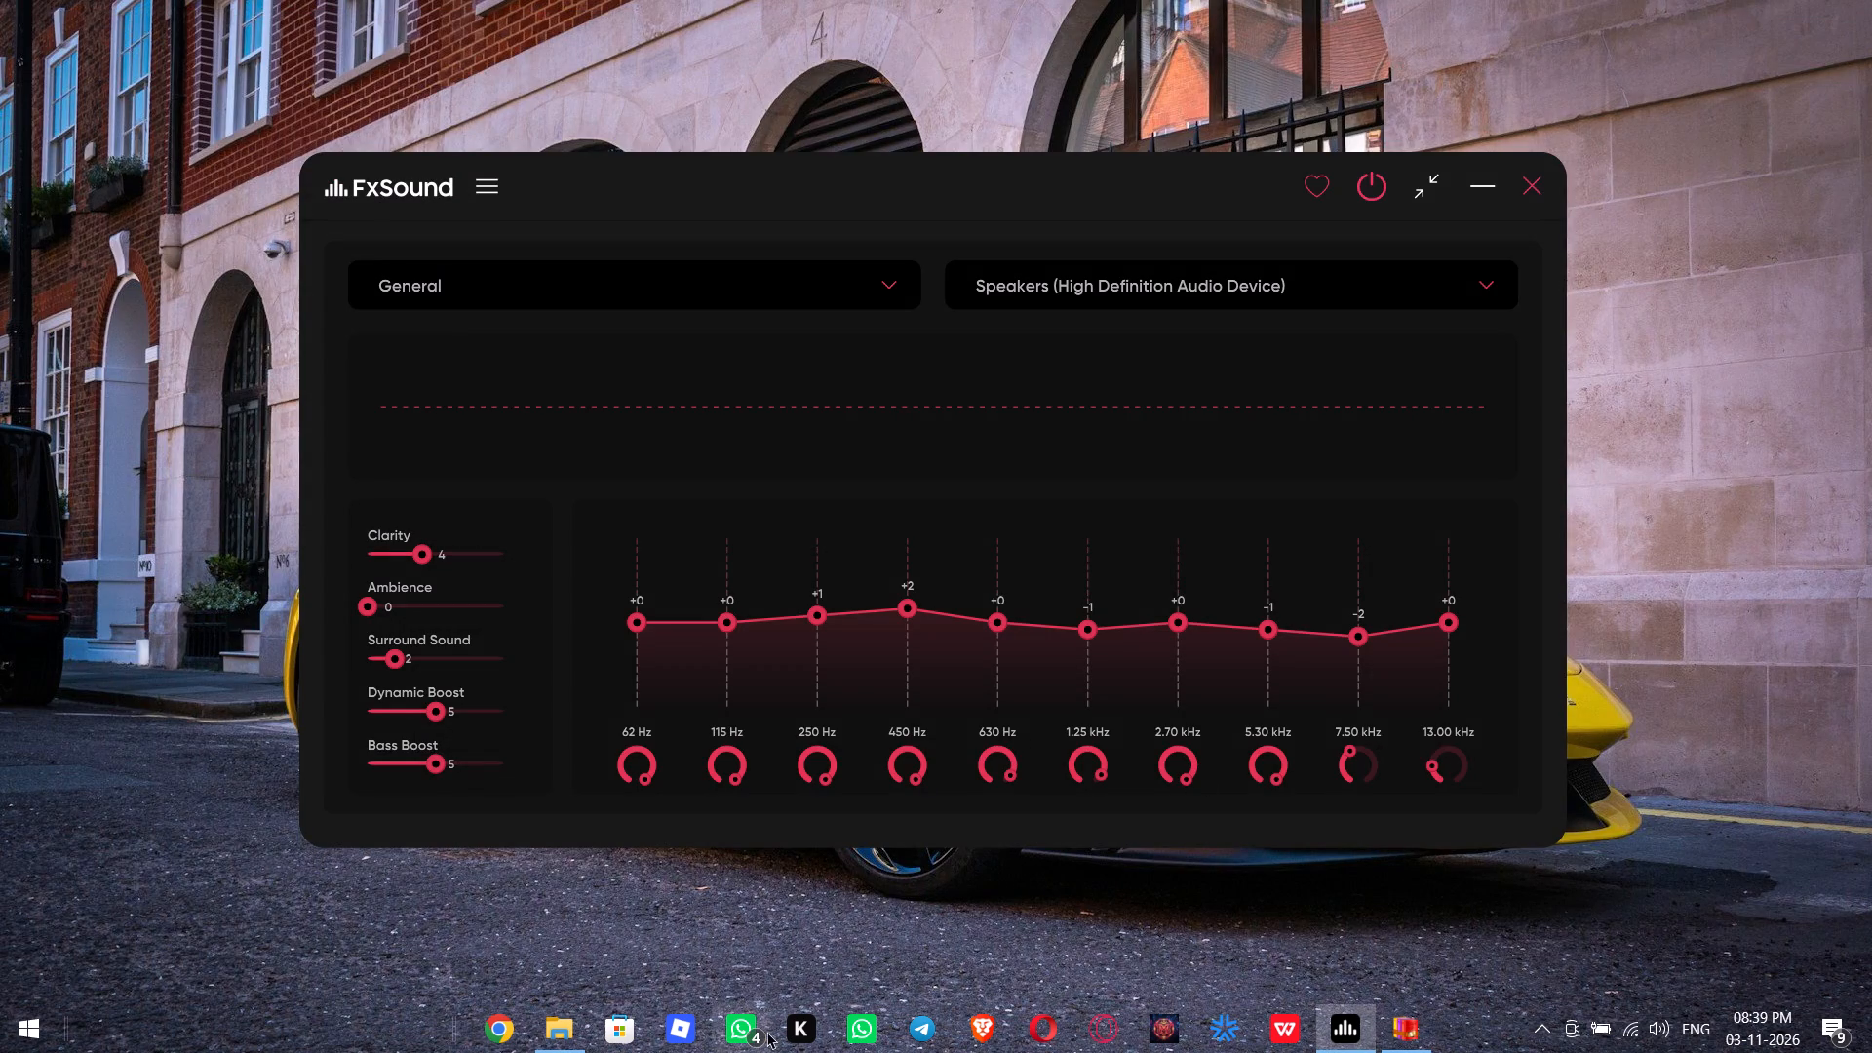
left_click(572, 1040)
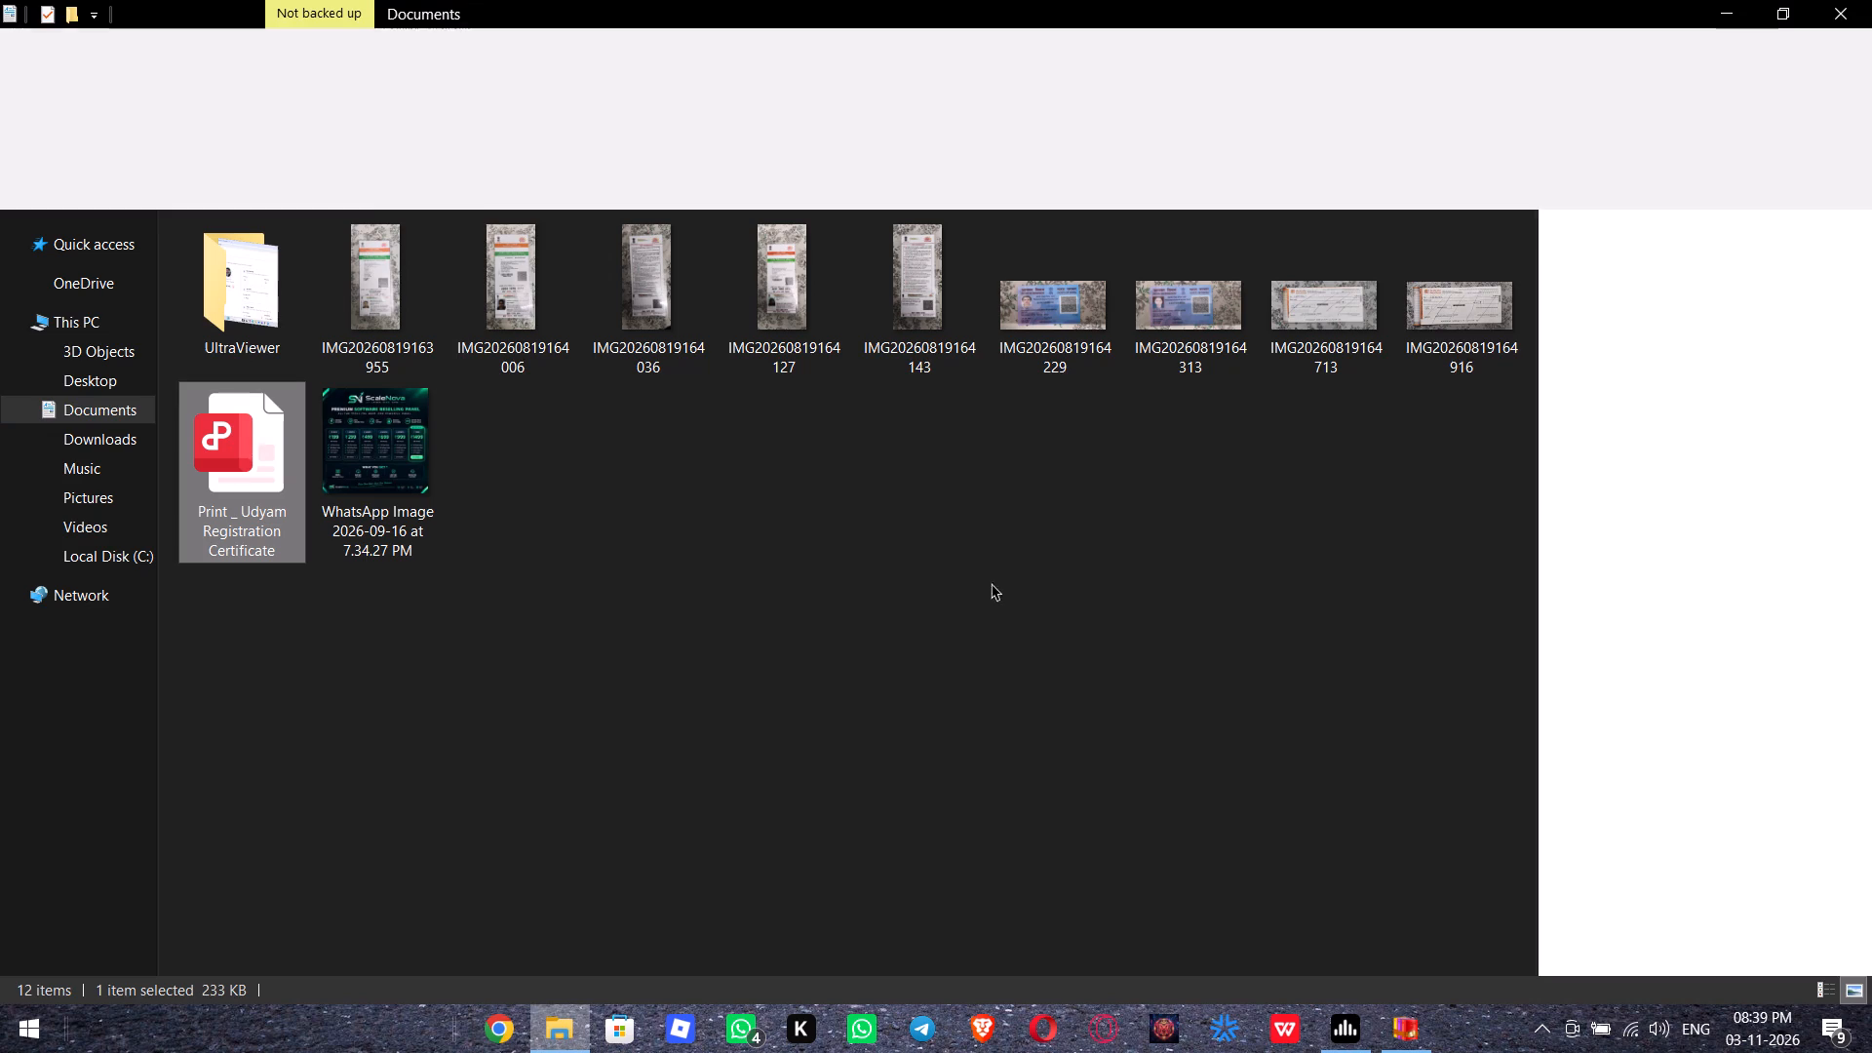
left_click(1871, 6)
left_click(1416, 1031)
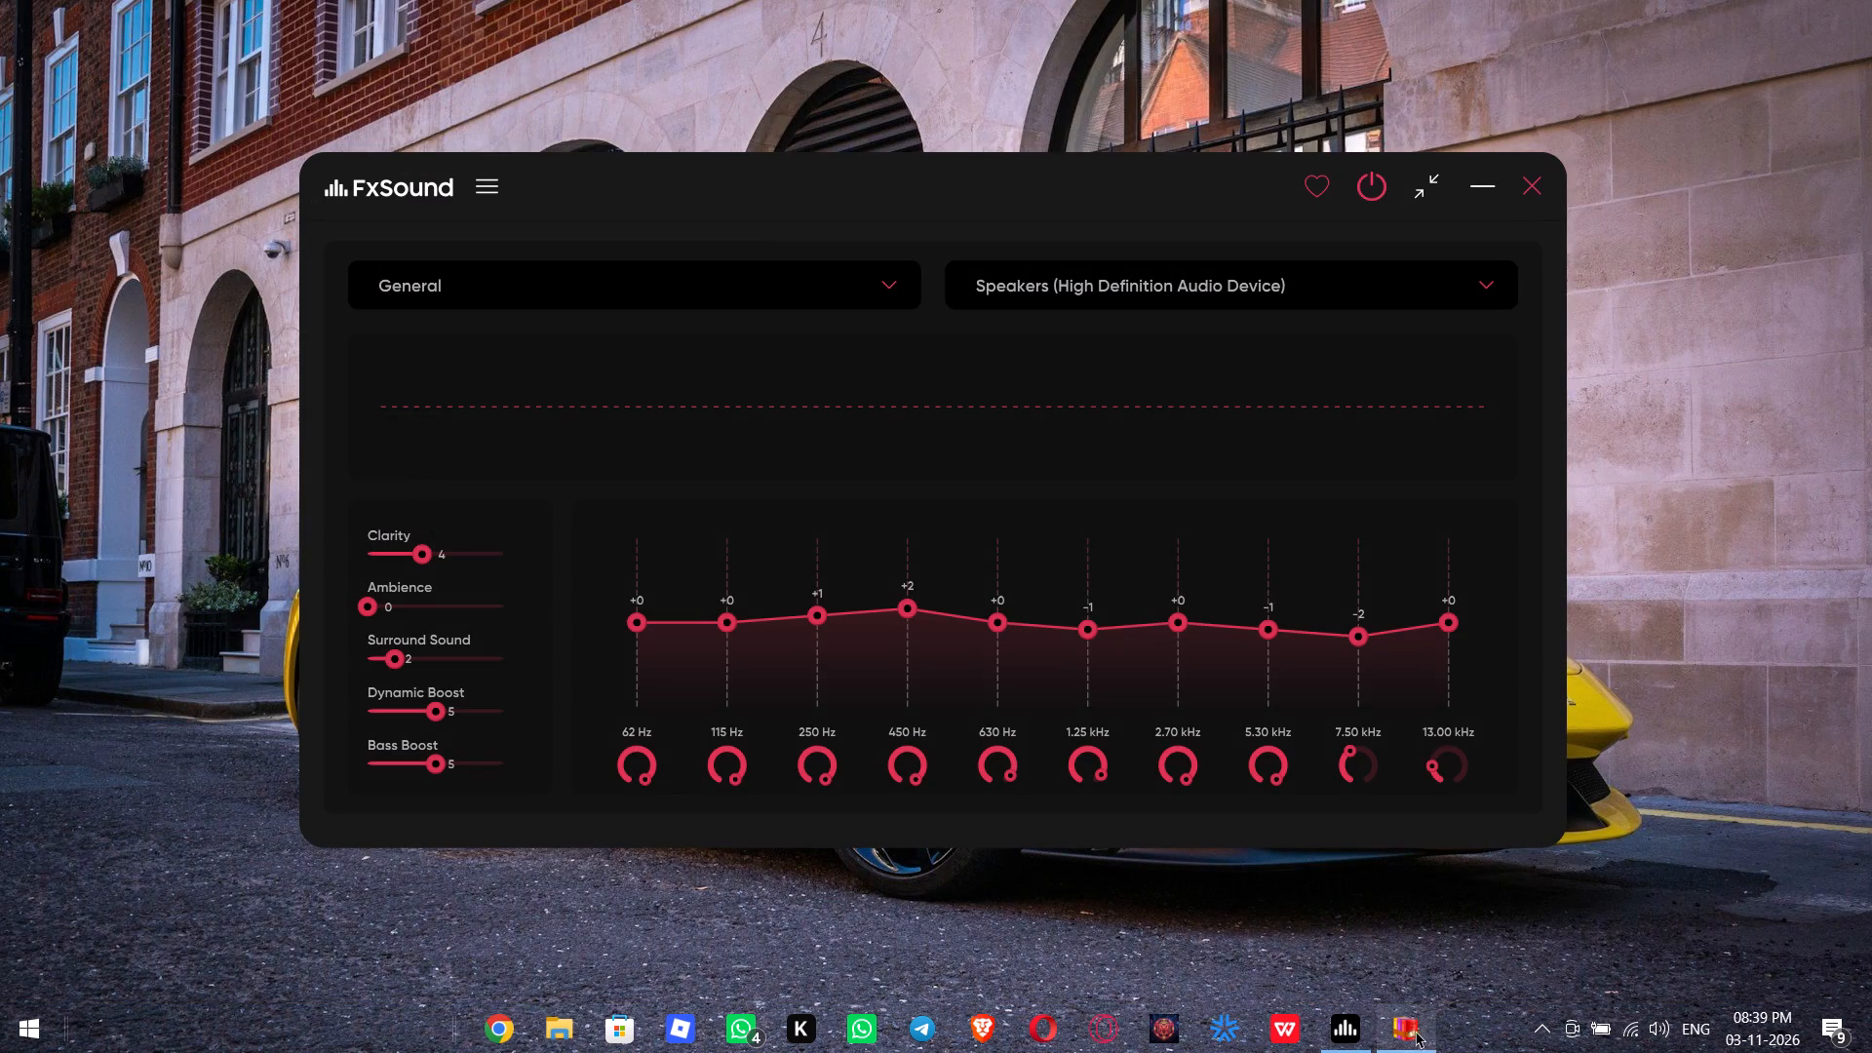
left_click(1469, 113)
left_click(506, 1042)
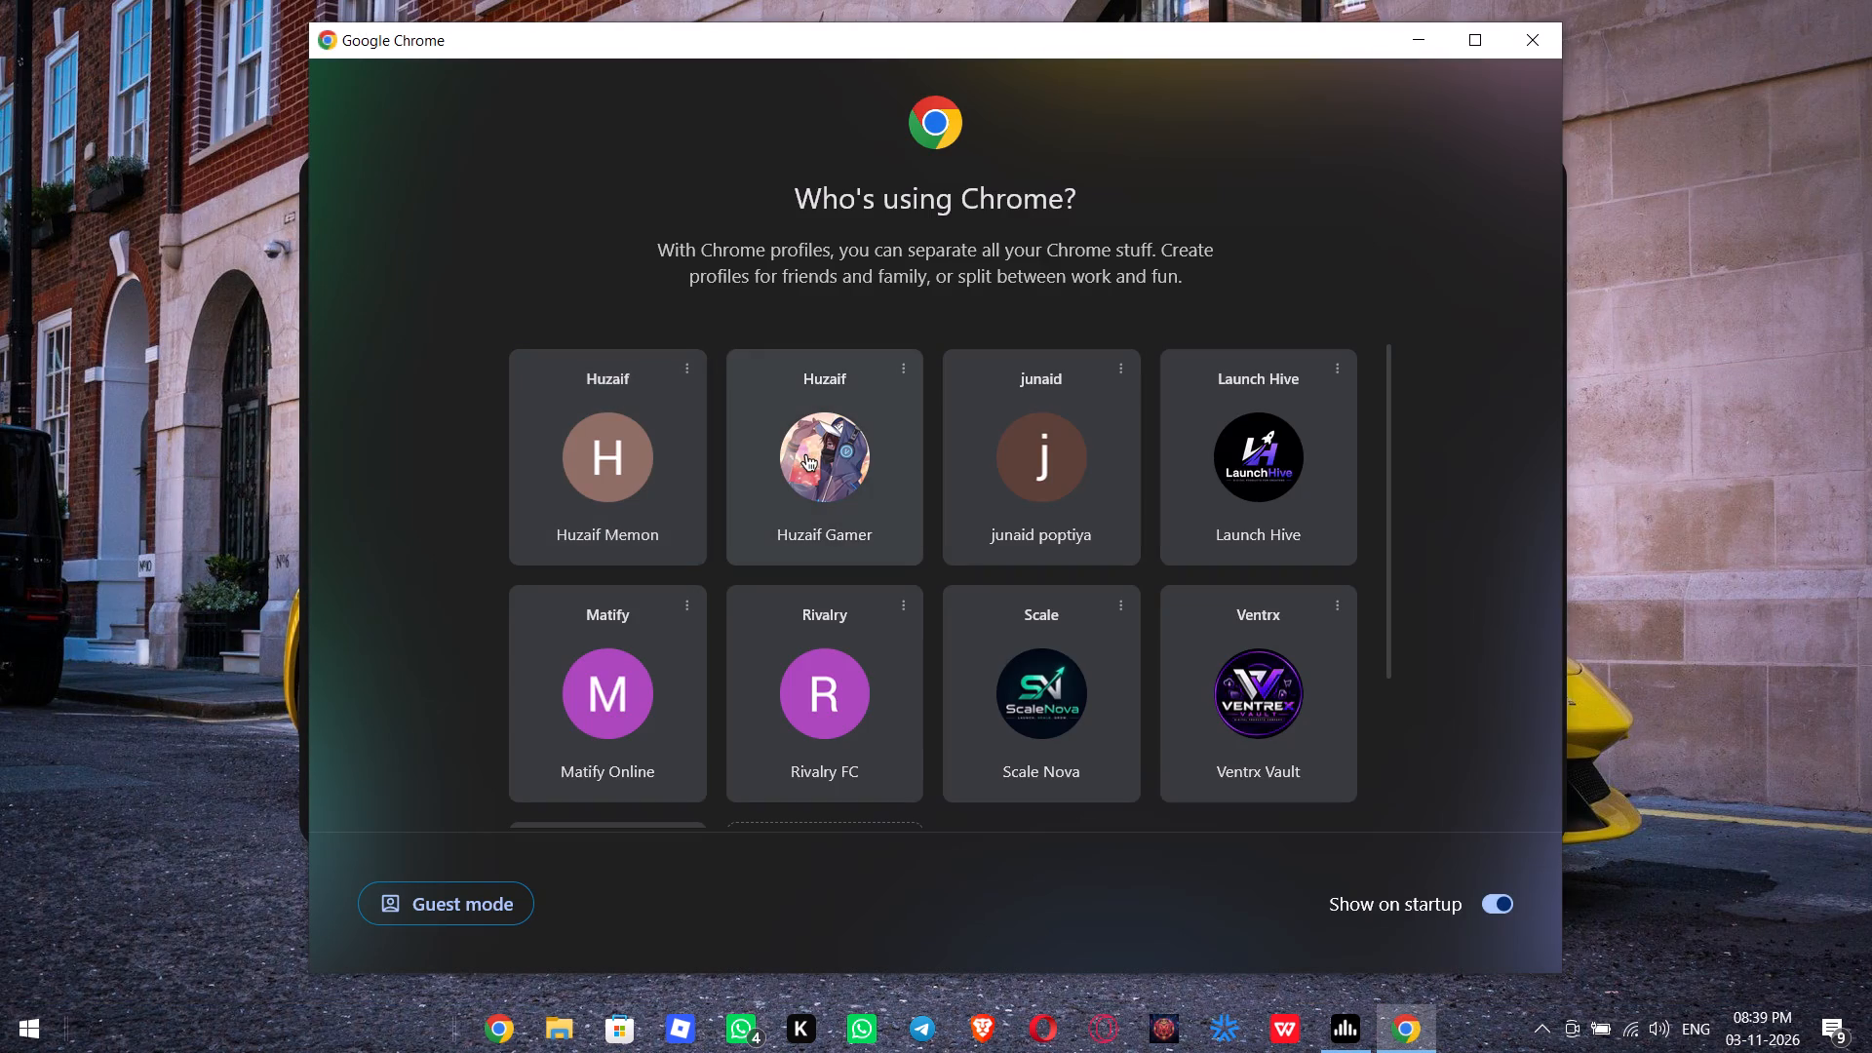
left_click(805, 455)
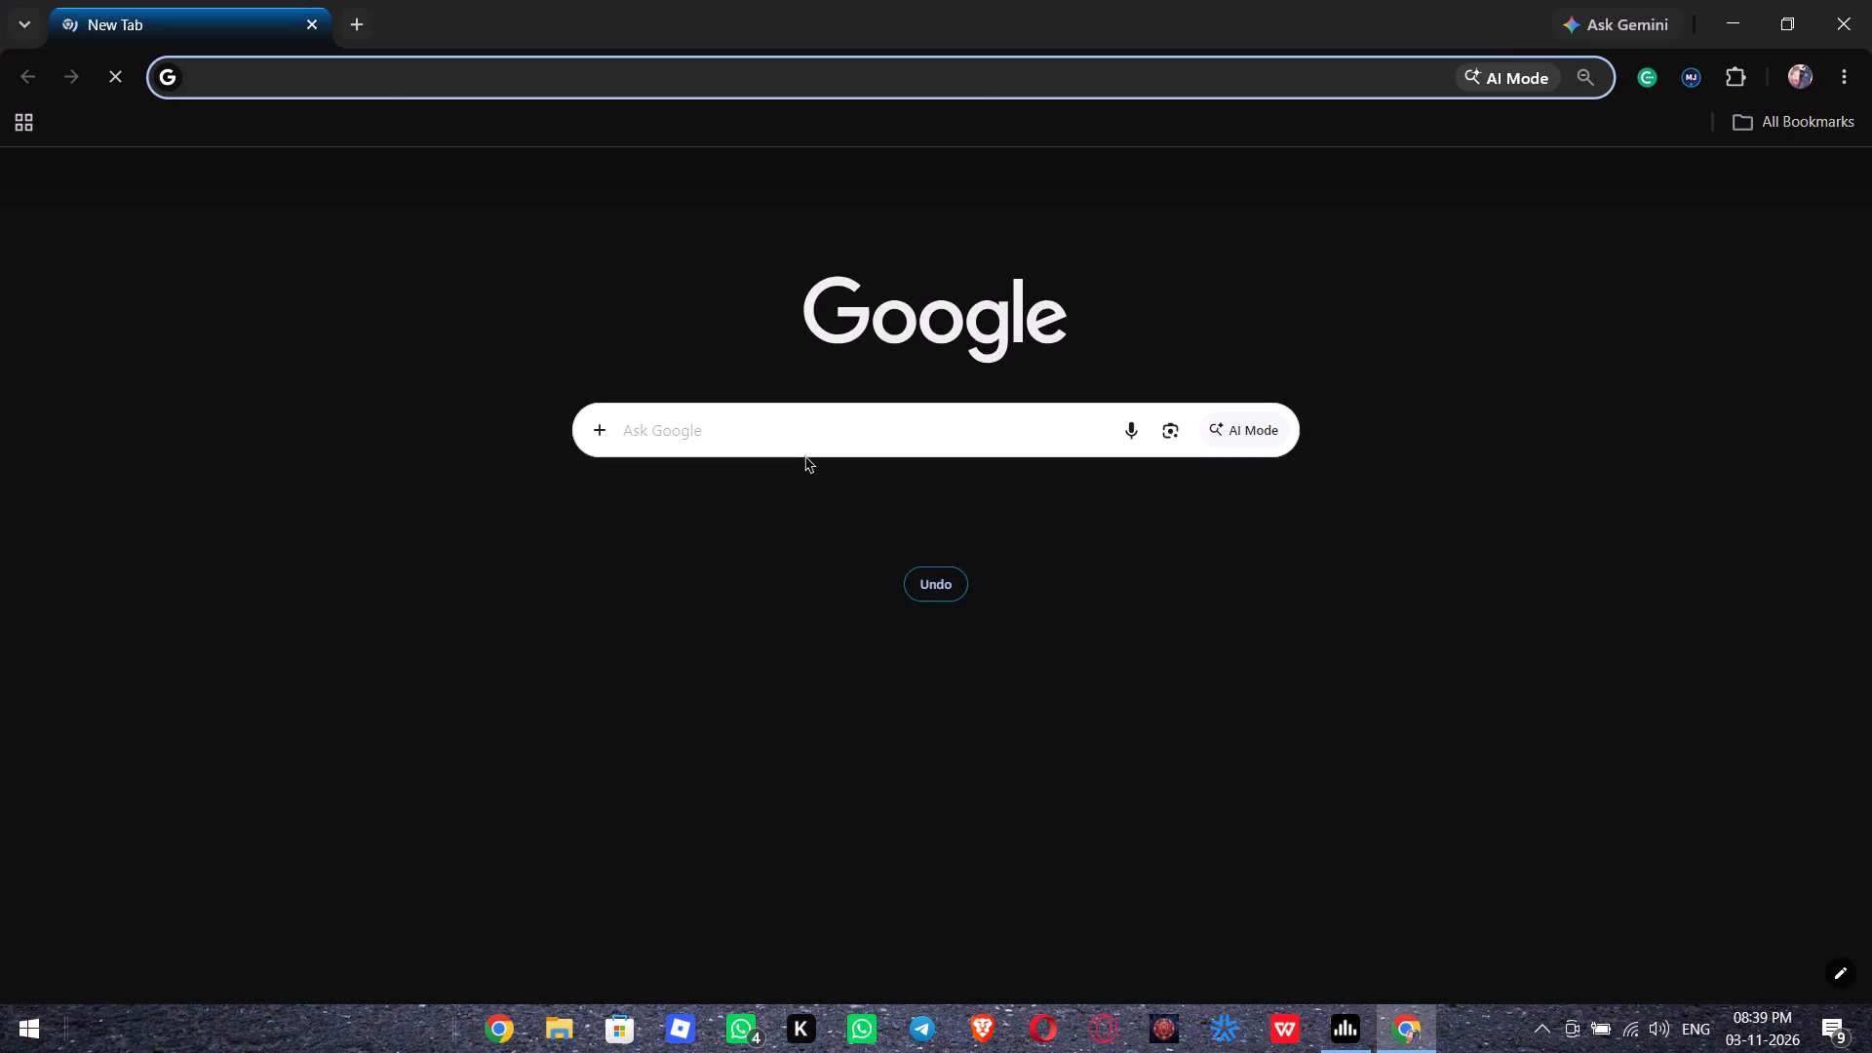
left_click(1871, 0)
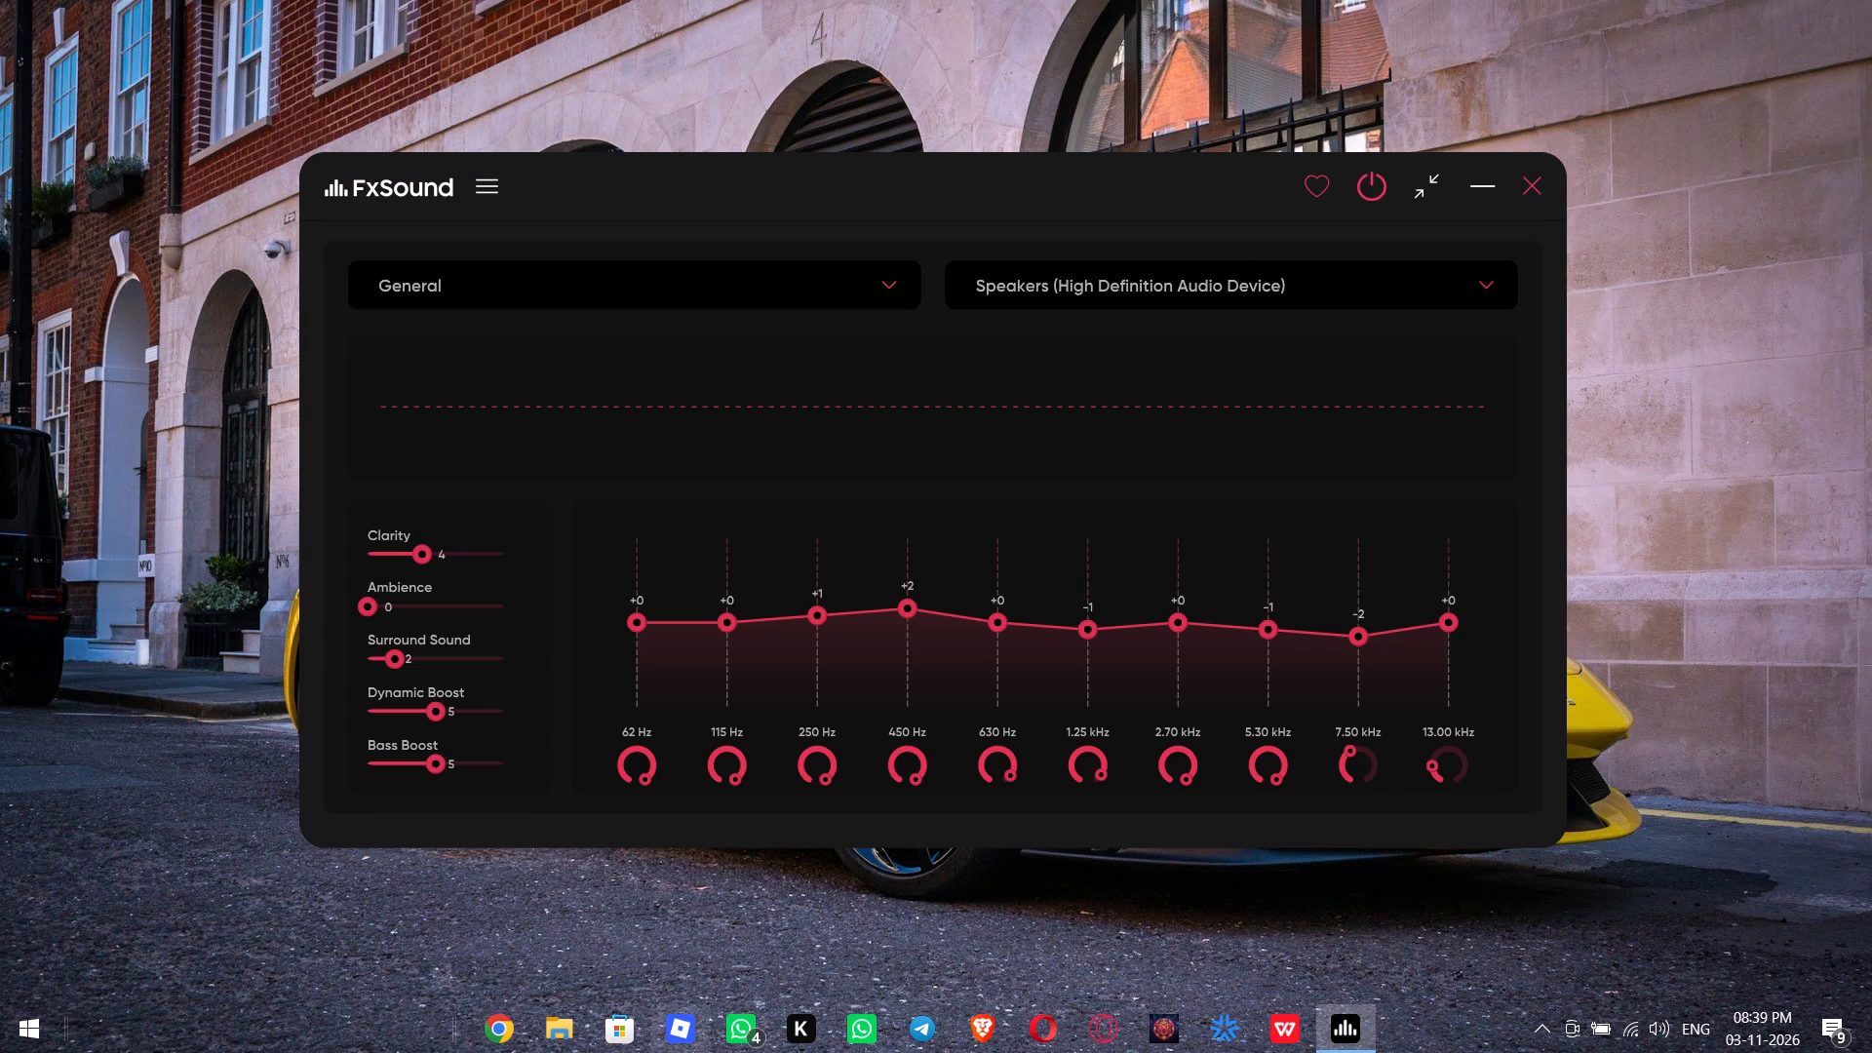
left_click(492, 1037)
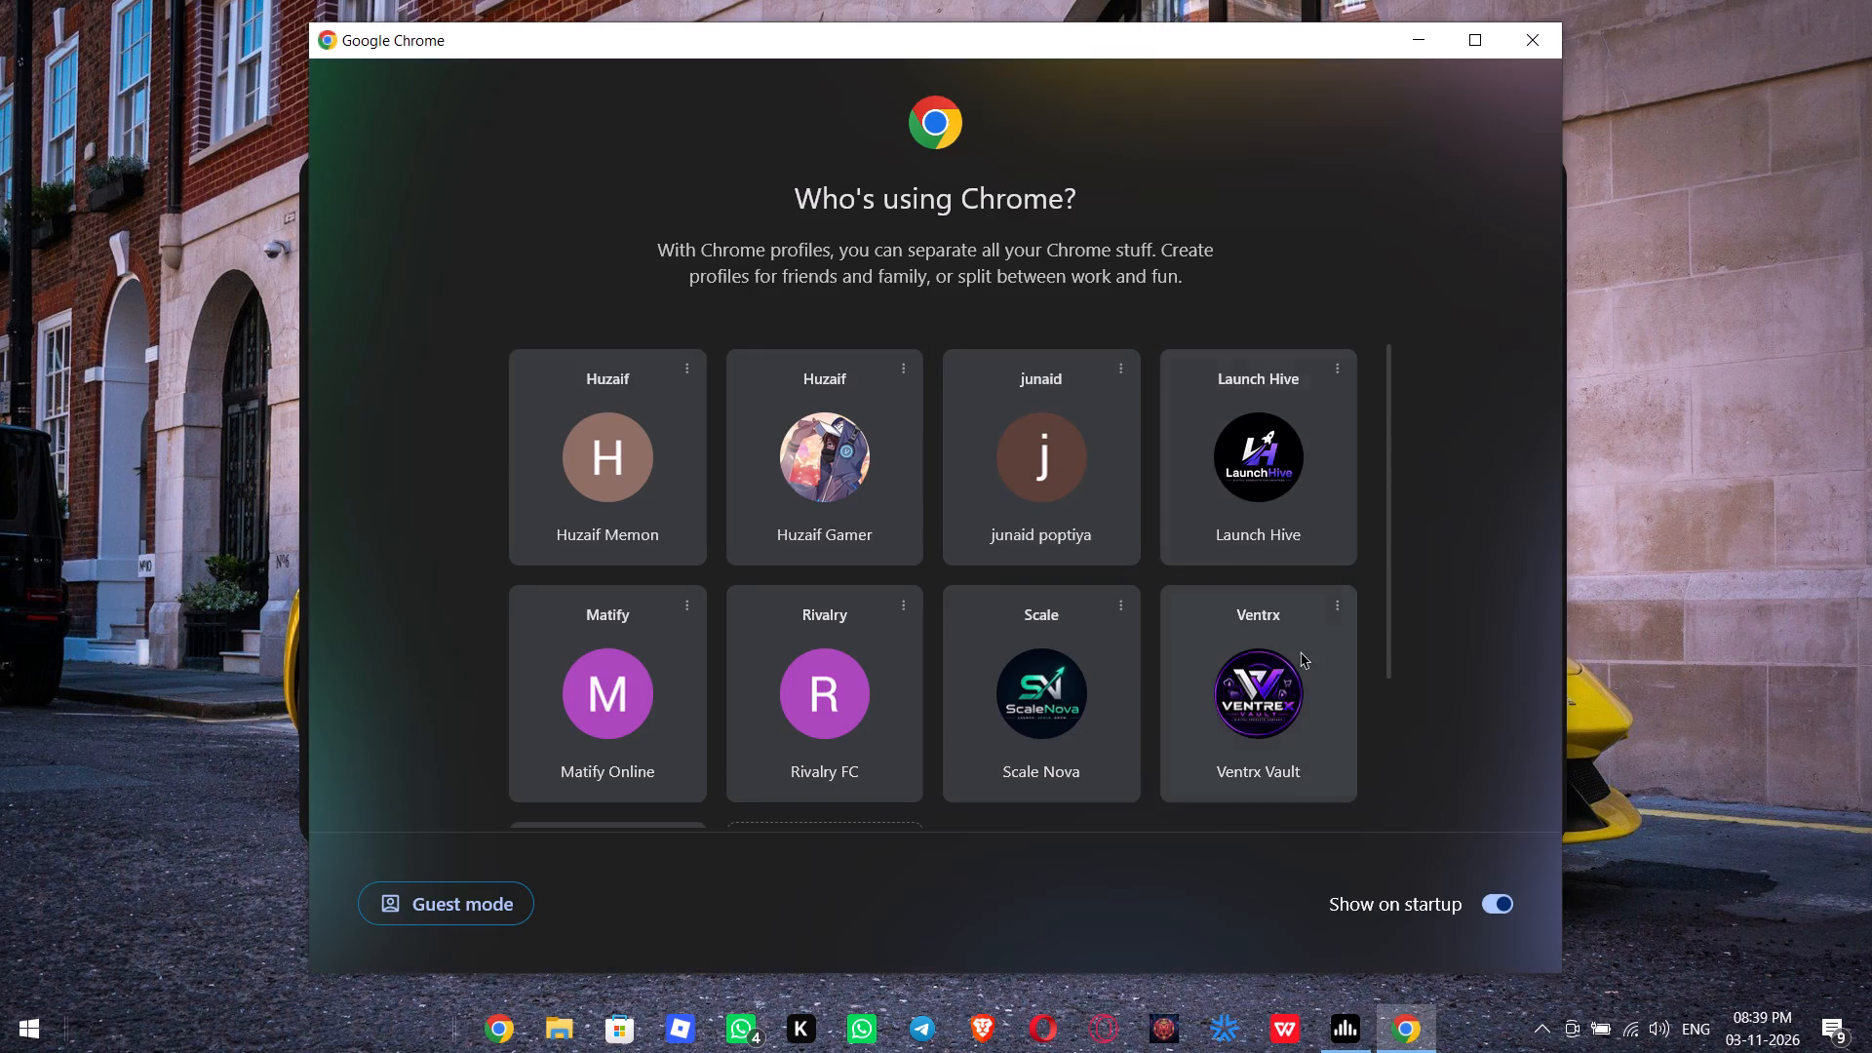
left_click(1077, 710)
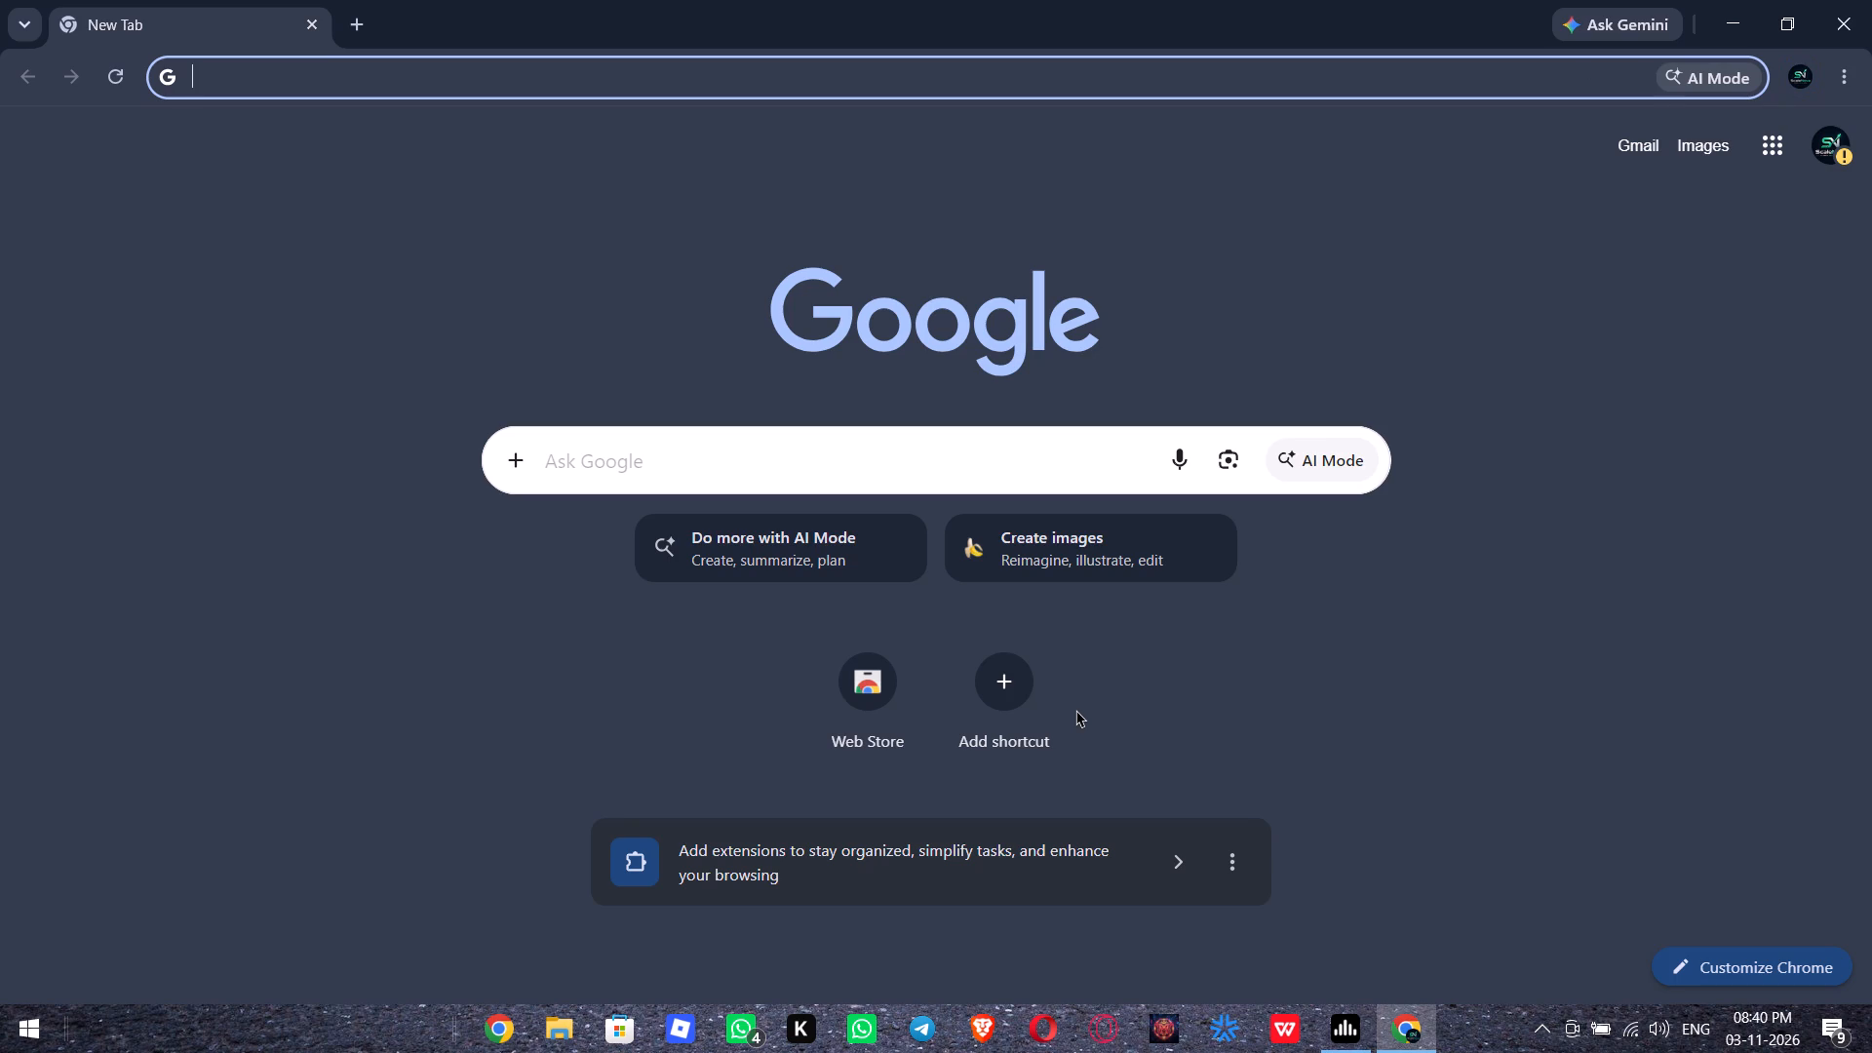